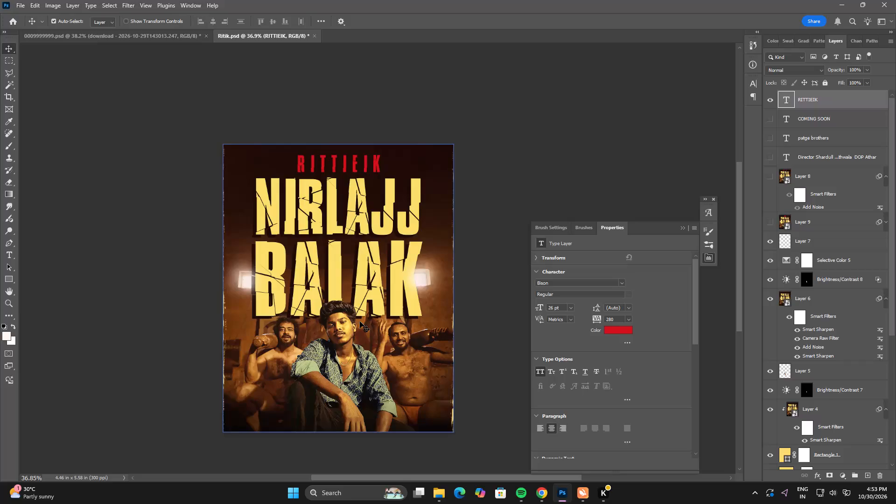
Browse the installed fonts from Bison through the M names, previewing alternative typefaces on the red RITTIEIK text at the poster's top.
{"action": "scroll", "coordinate": [357, 321], "scroll_direction": "up", "scroll_amount": 1}
{"action": "scroll", "coordinate": [357, 321], "scroll_direction": "up", "scroll_amount": 1, "text": "alt"}
{"action": "left_click", "coordinate": [366, 154]}
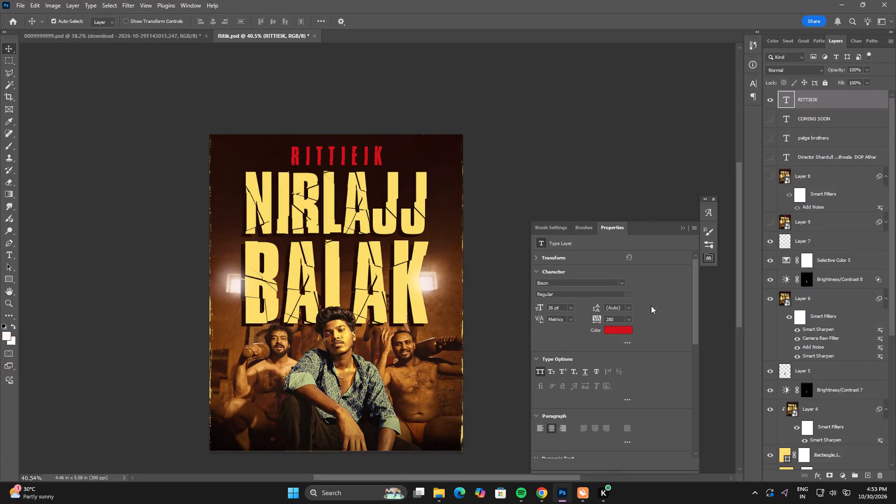
{"action": "left_click", "coordinate": [622, 281]}
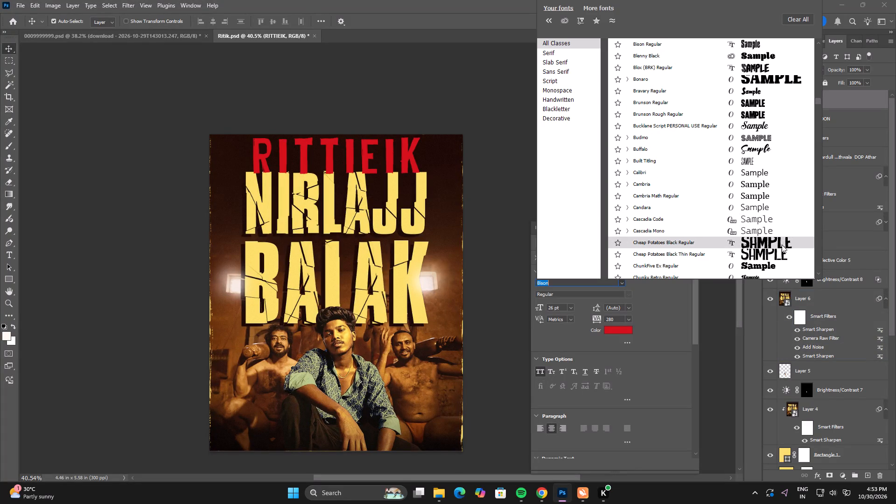
{"action": "scroll", "coordinate": [779, 251], "scroll_direction": "down", "scroll_amount": 4}
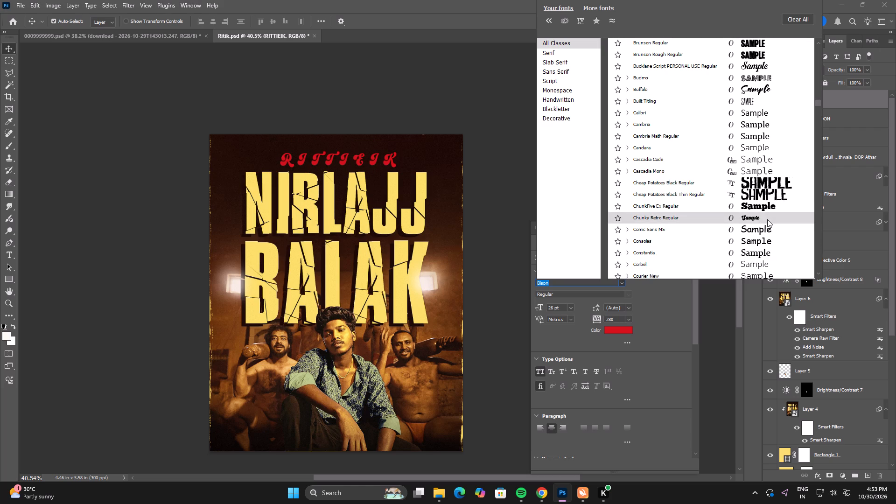
{"action": "scroll", "coordinate": [766, 191], "scroll_direction": "down", "scroll_amount": 1}
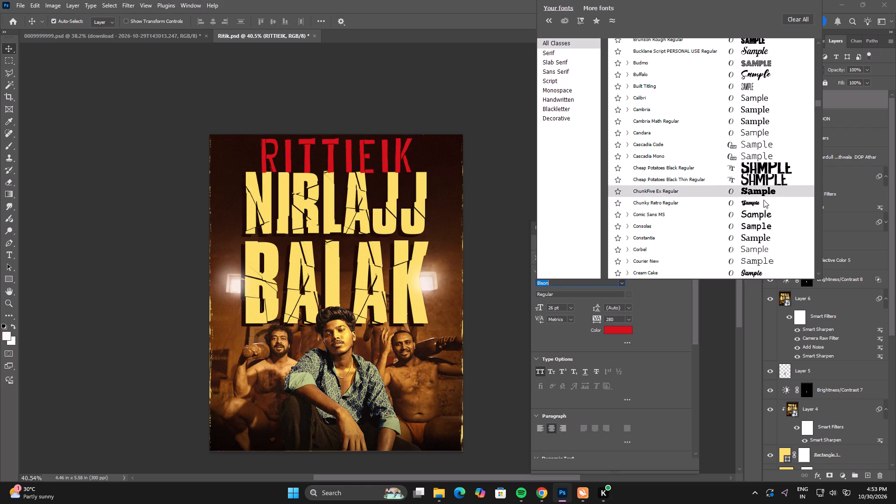
{"action": "scroll", "coordinate": [758, 222], "scroll_direction": "down", "scroll_amount": 3}
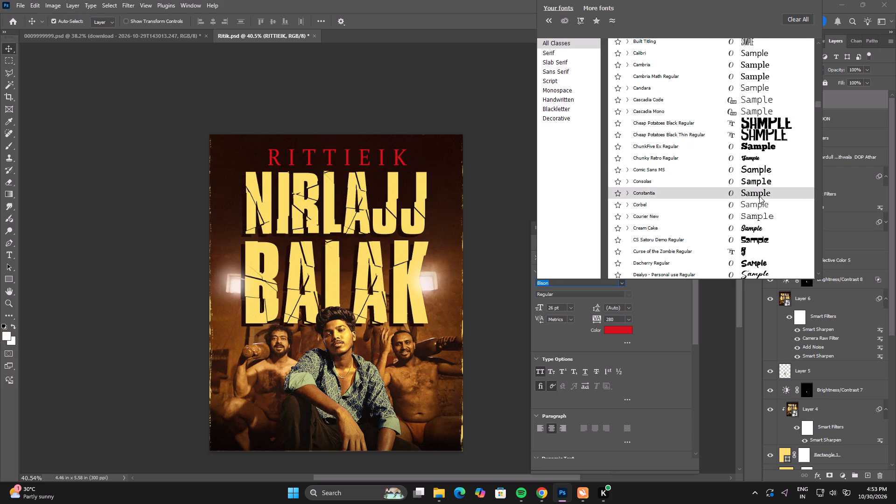
{"action": "scroll", "coordinate": [759, 196], "scroll_direction": "down", "scroll_amount": 2}
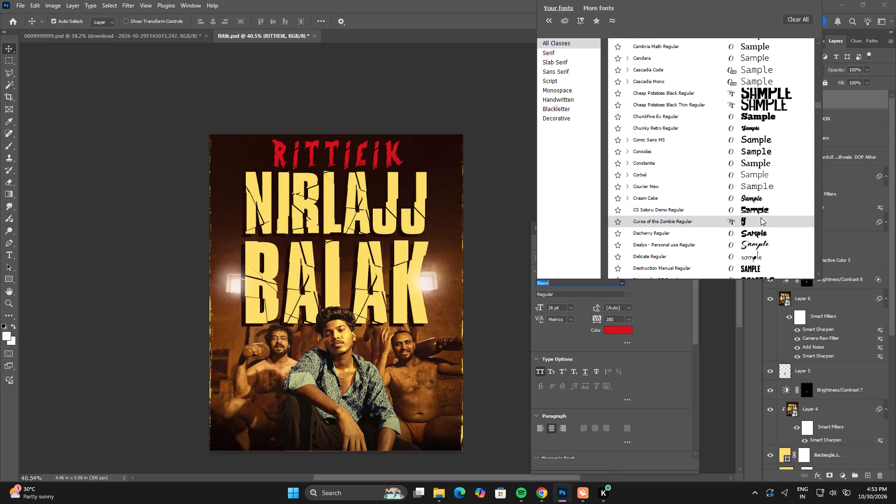
{"action": "scroll", "coordinate": [761, 217], "scroll_direction": "down", "scroll_amount": 1}
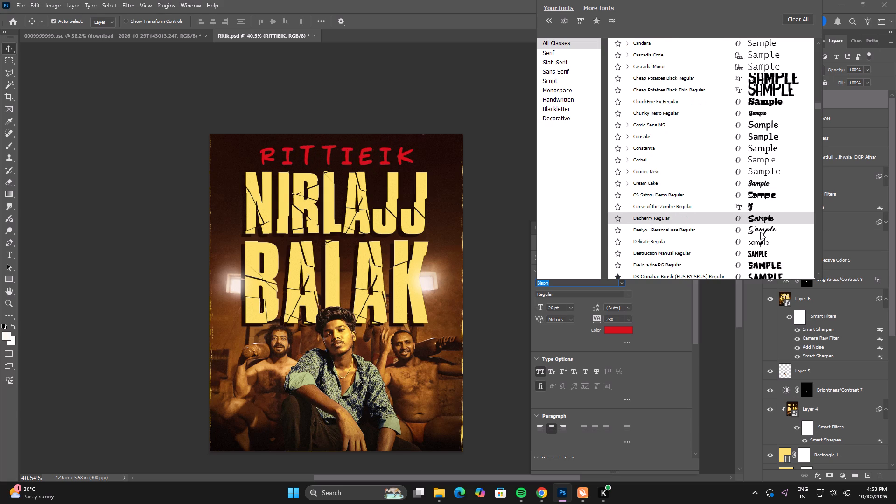
{"action": "scroll", "coordinate": [760, 234], "scroll_direction": "down", "scroll_amount": 2}
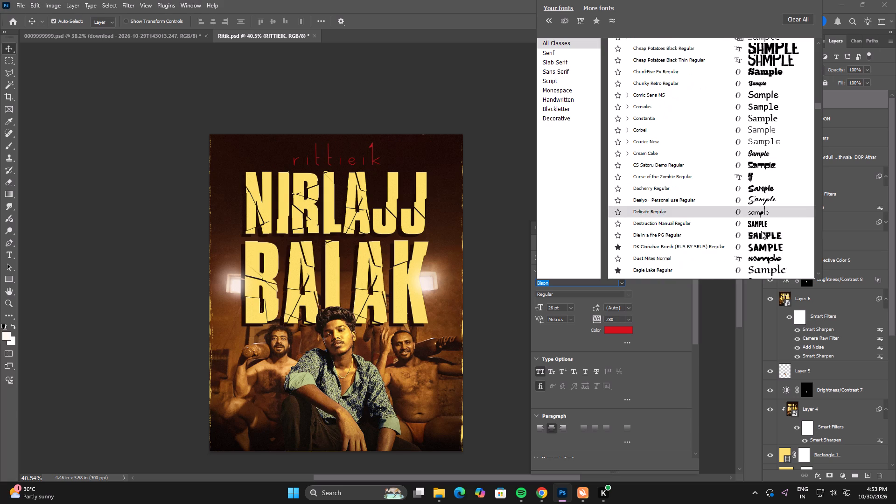
{"action": "scroll", "coordinate": [763, 225], "scroll_direction": "down", "scroll_amount": 1}
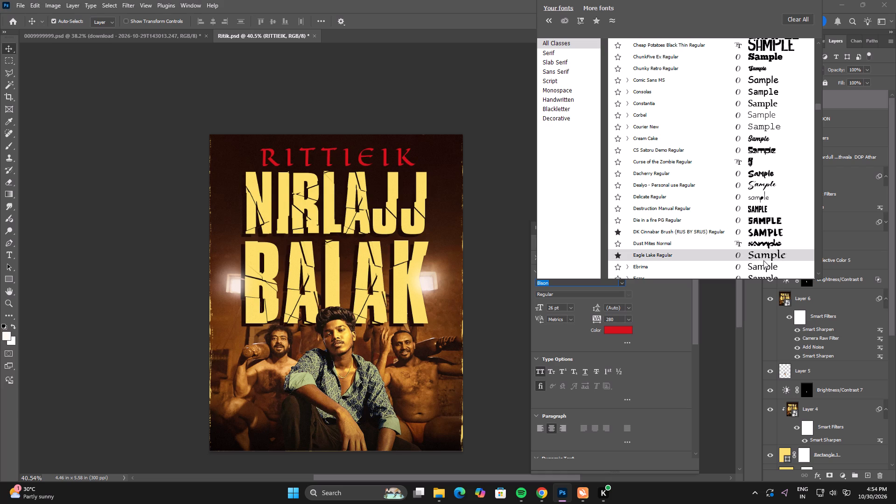
{"action": "scroll", "coordinate": [757, 254], "scroll_direction": "down", "scroll_amount": 4}
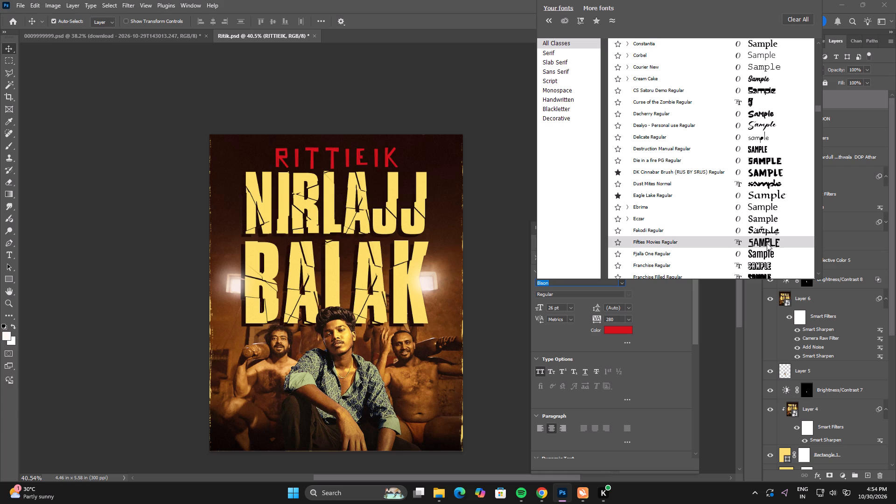
{"action": "scroll", "coordinate": [768, 237], "scroll_direction": "down", "scroll_amount": 1}
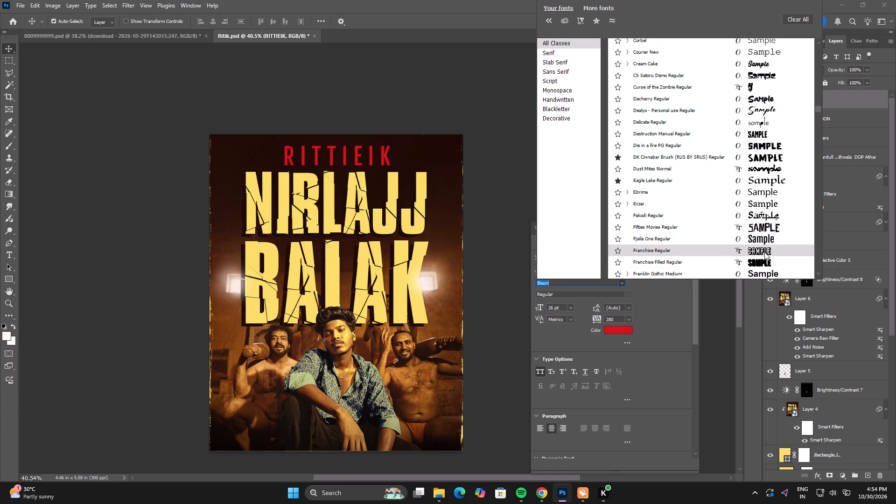
{"action": "scroll", "coordinate": [760, 247], "scroll_direction": "down", "scroll_amount": 2}
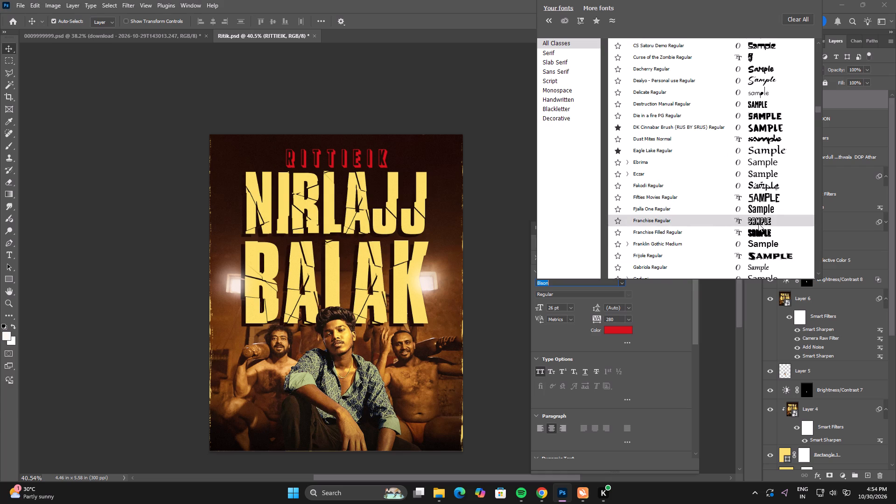
{"action": "scroll", "coordinate": [758, 224], "scroll_direction": "down", "scroll_amount": 2}
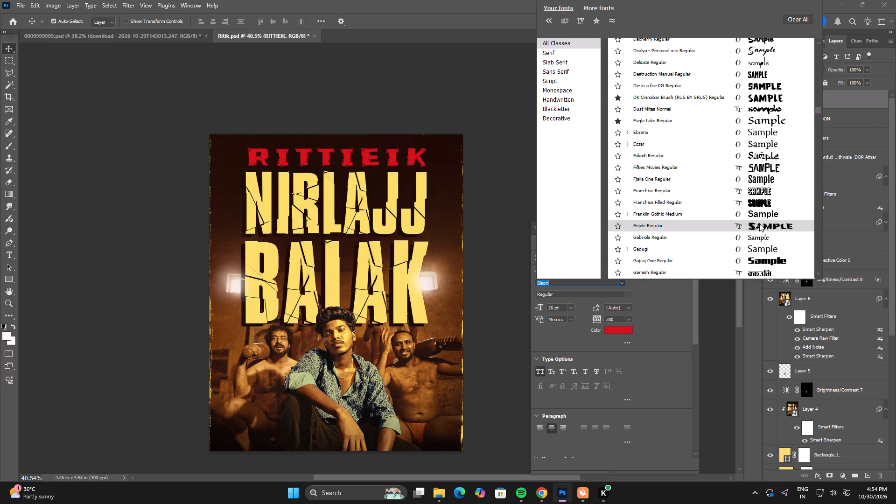
{"action": "scroll", "coordinate": [759, 215], "scroll_direction": "down", "scroll_amount": 2}
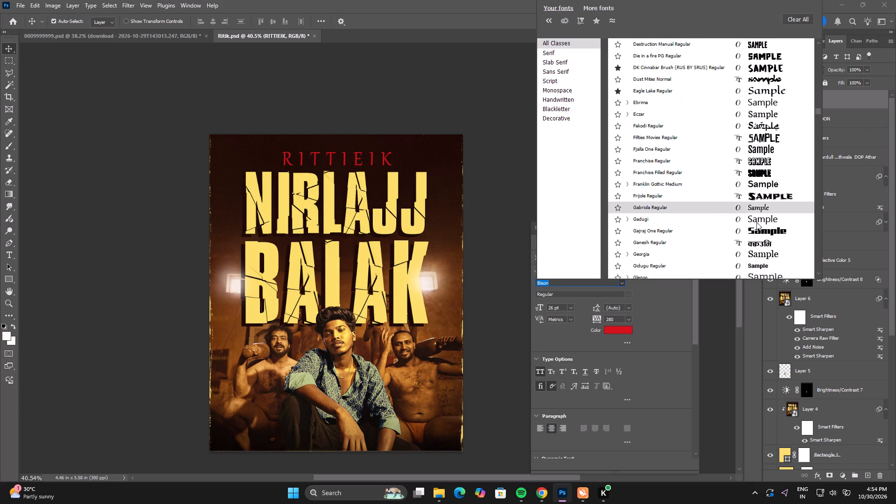
{"action": "scroll", "coordinate": [756, 206], "scroll_direction": "down", "scroll_amount": 3}
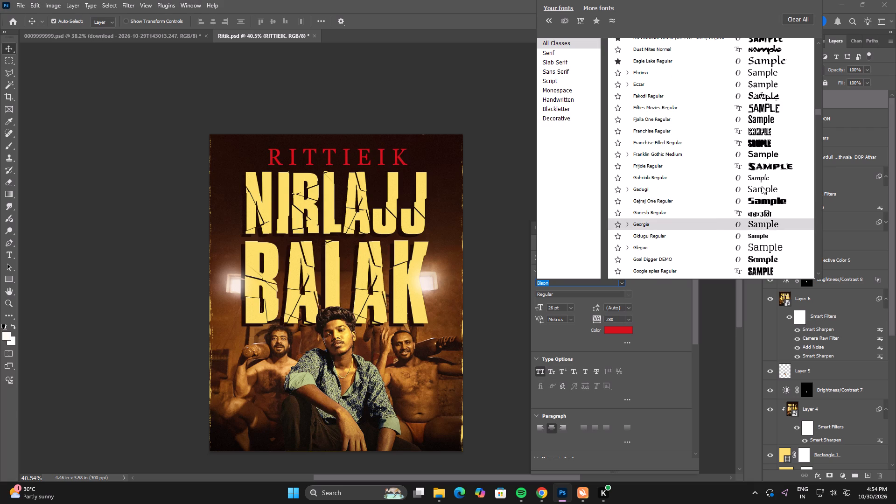
{"action": "scroll", "coordinate": [762, 186], "scroll_direction": "down", "scroll_amount": 2}
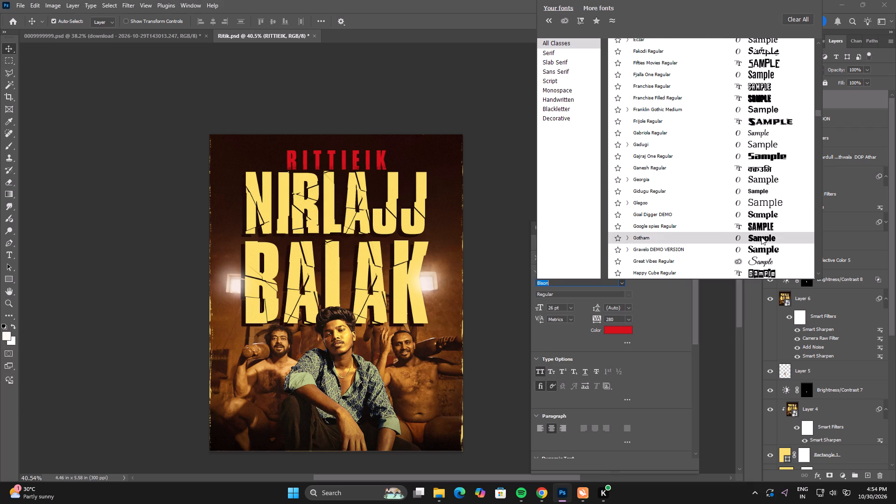
{"action": "scroll", "coordinate": [760, 210], "scroll_direction": "down", "scroll_amount": 3}
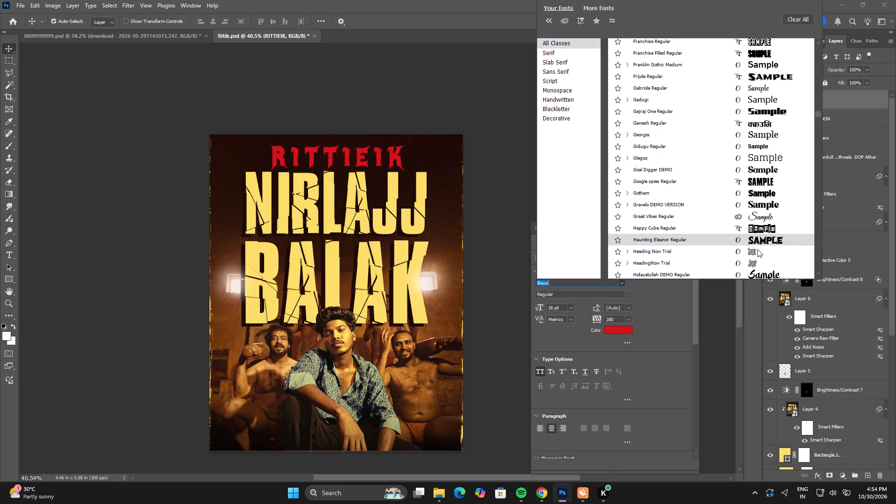
{"action": "scroll", "coordinate": [761, 226], "scroll_direction": "down", "scroll_amount": 3}
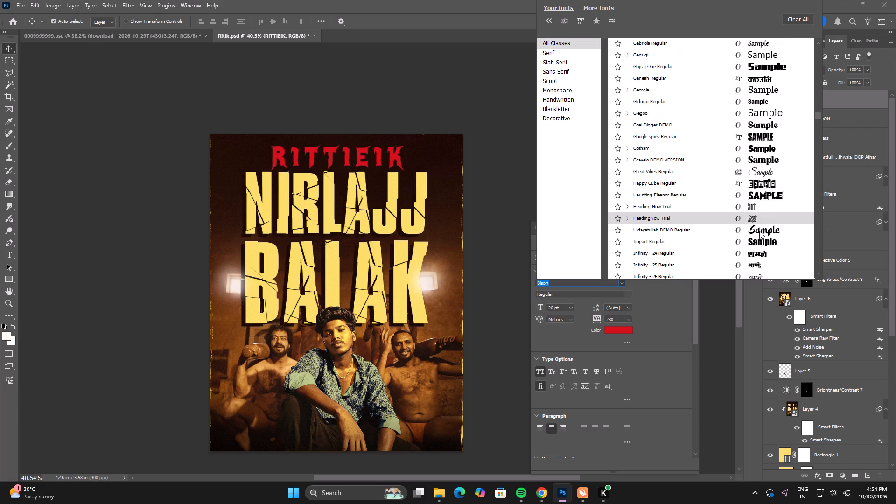
{"action": "scroll", "coordinate": [760, 232], "scroll_direction": "down", "scroll_amount": 1}
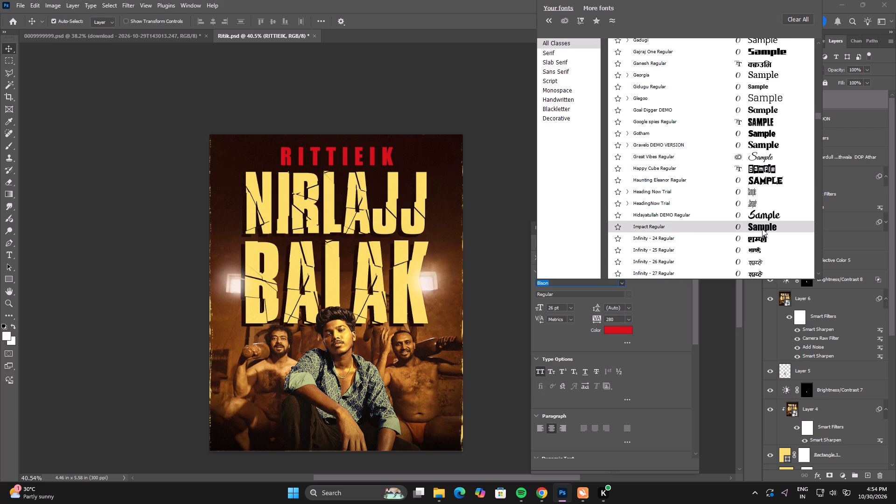
{"action": "scroll", "coordinate": [761, 250], "scroll_direction": "down", "scroll_amount": 14}
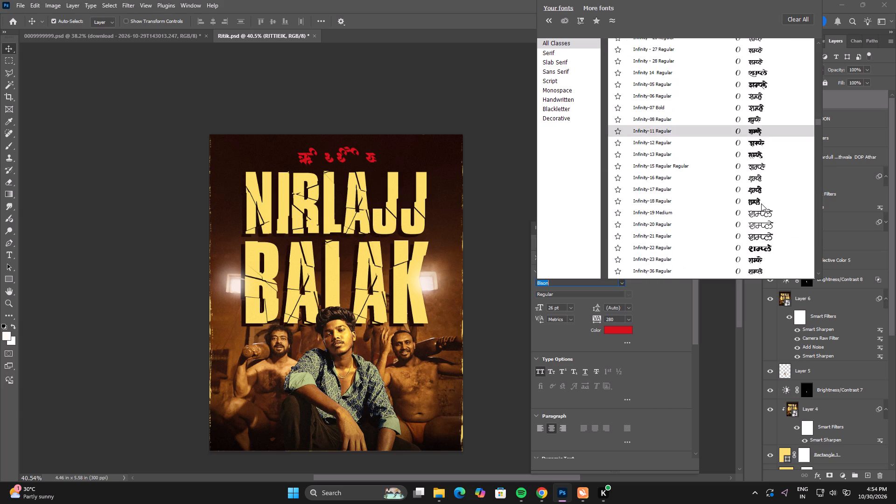
{"action": "scroll", "coordinate": [761, 203], "scroll_direction": "down", "scroll_amount": 10}
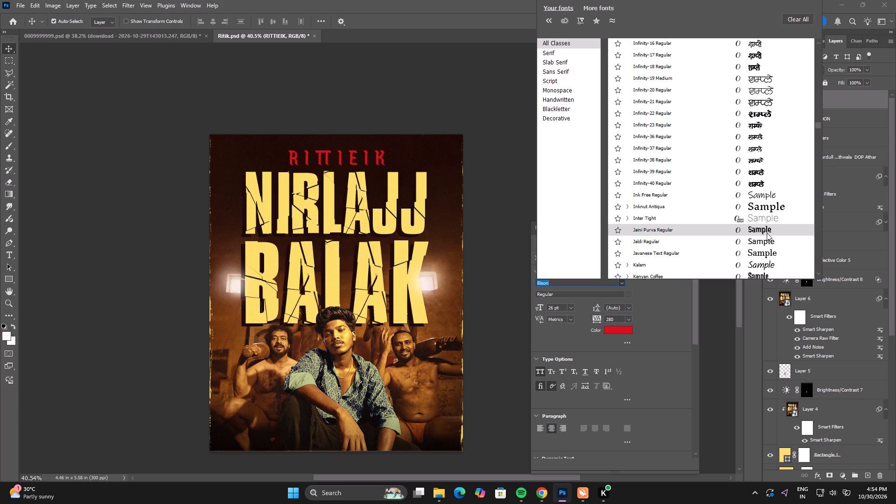
{"action": "scroll", "coordinate": [767, 244], "scroll_direction": "down", "scroll_amount": 2}
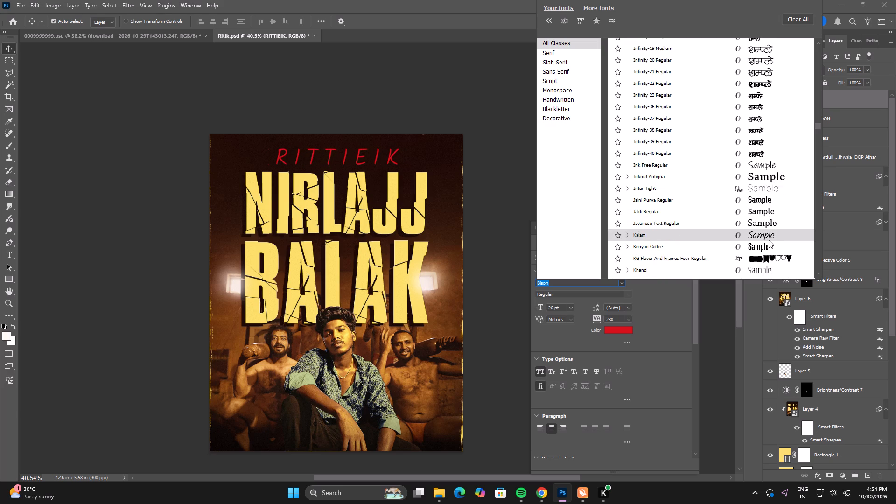
{"action": "scroll", "coordinate": [769, 228], "scroll_direction": "down", "scroll_amount": 2}
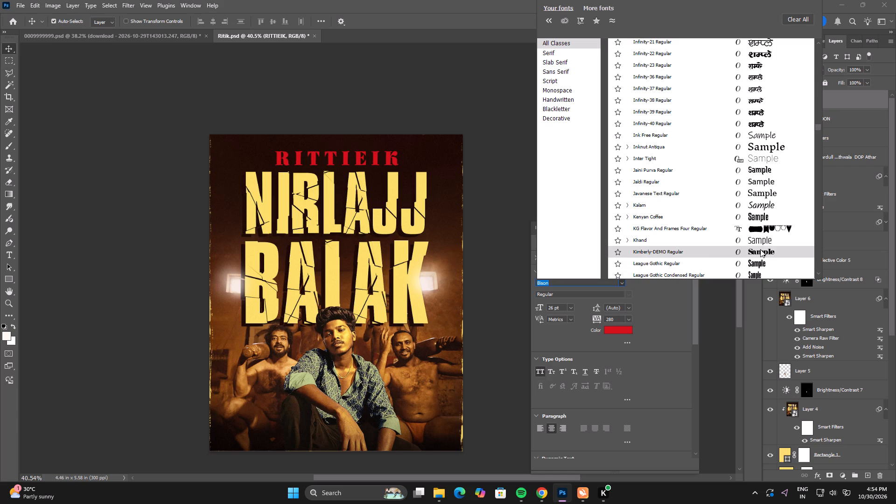
{"action": "scroll", "coordinate": [766, 229], "scroll_direction": "down", "scroll_amount": 7}
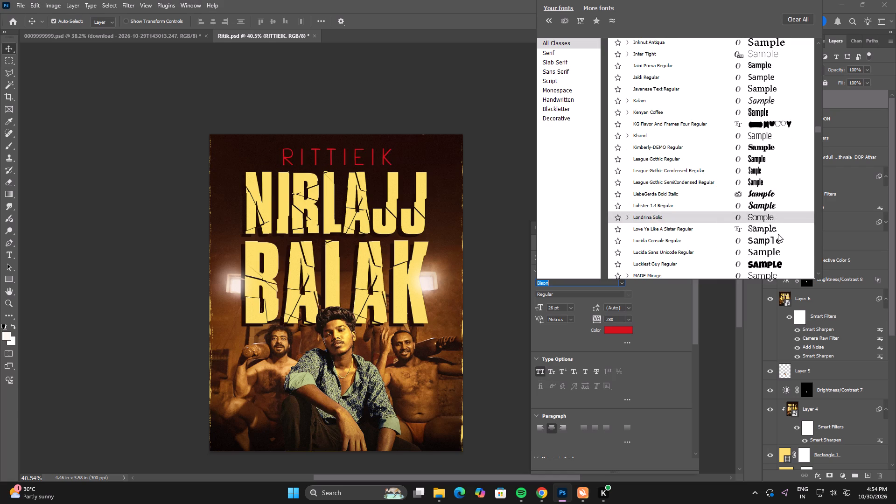
{"action": "scroll", "coordinate": [774, 231], "scroll_direction": "down", "scroll_amount": 4}
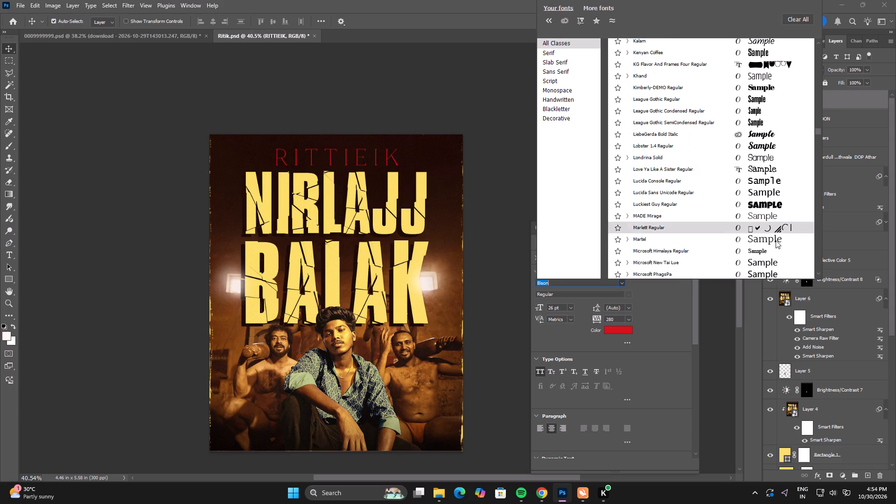
{"action": "scroll", "coordinate": [777, 236], "scroll_direction": "down", "scroll_amount": 5}
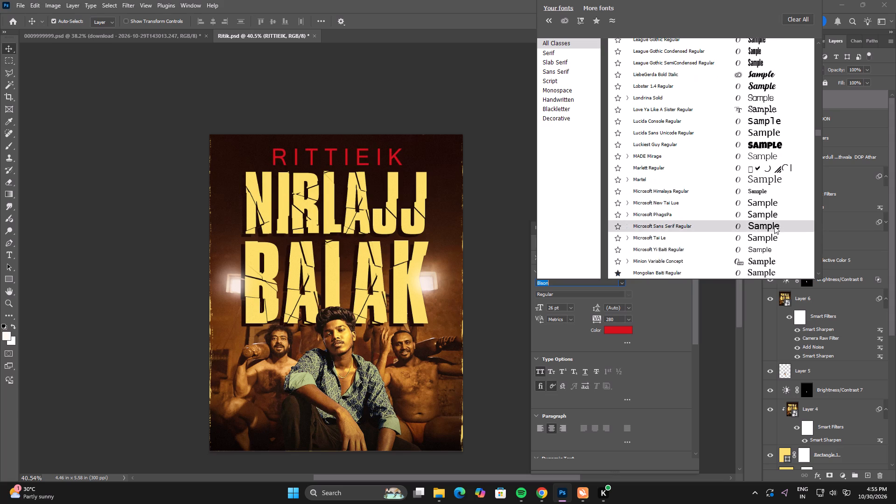
{"action": "scroll", "coordinate": [774, 226], "scroll_direction": "down", "scroll_amount": 2}
{"action": "left_click", "coordinate": [365, 46]}
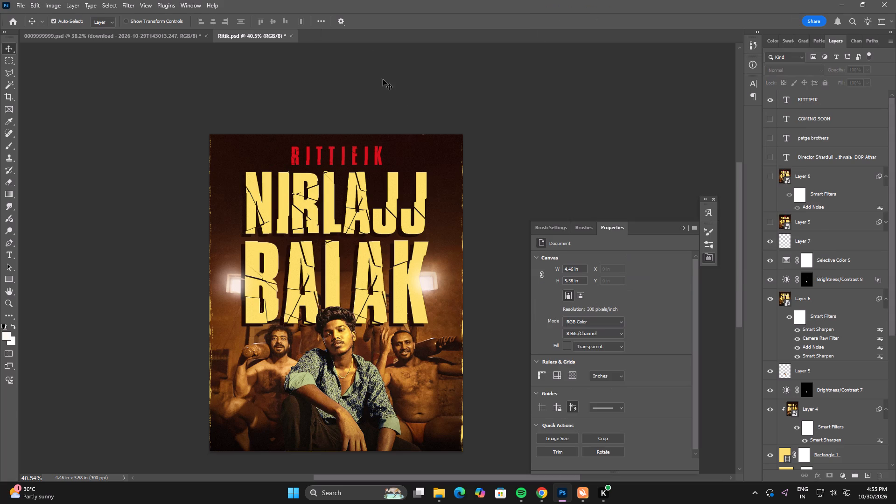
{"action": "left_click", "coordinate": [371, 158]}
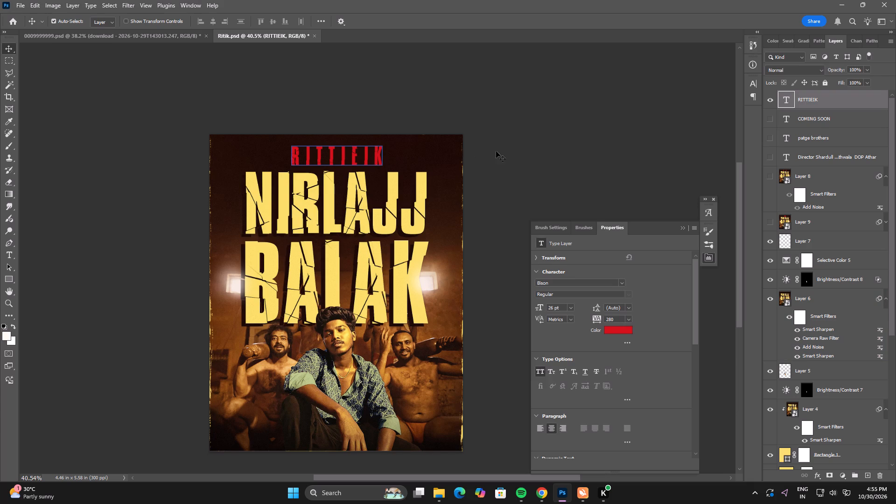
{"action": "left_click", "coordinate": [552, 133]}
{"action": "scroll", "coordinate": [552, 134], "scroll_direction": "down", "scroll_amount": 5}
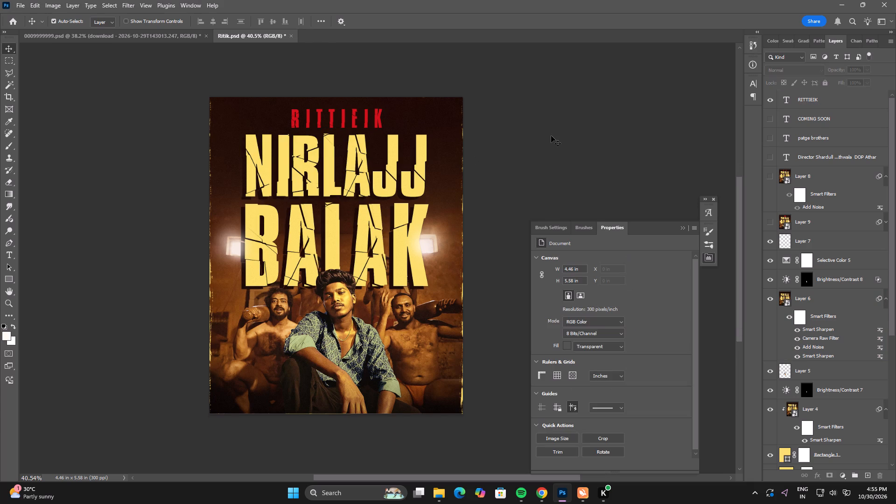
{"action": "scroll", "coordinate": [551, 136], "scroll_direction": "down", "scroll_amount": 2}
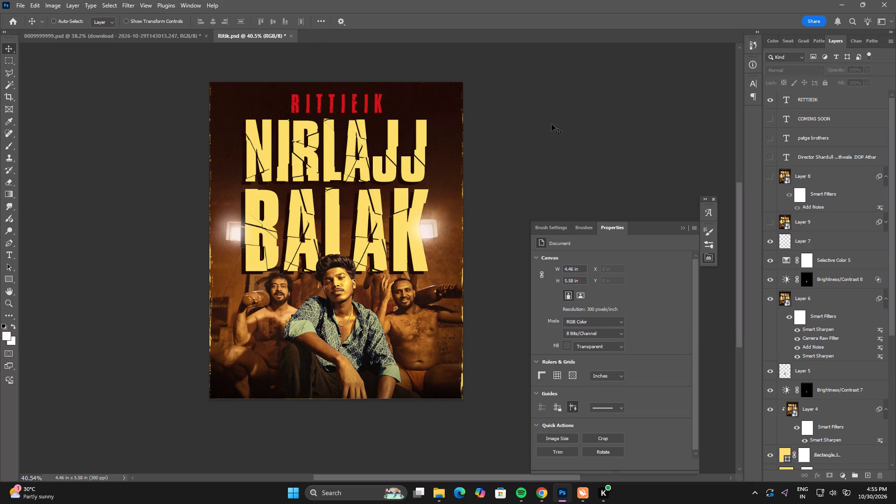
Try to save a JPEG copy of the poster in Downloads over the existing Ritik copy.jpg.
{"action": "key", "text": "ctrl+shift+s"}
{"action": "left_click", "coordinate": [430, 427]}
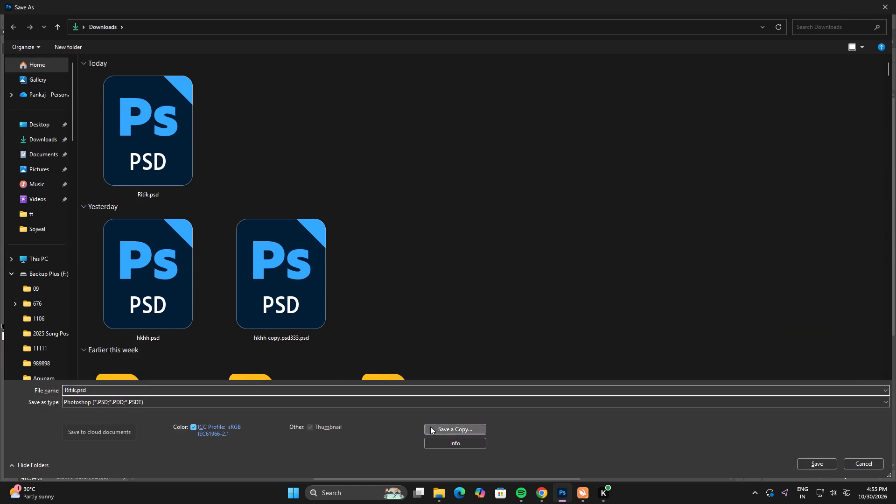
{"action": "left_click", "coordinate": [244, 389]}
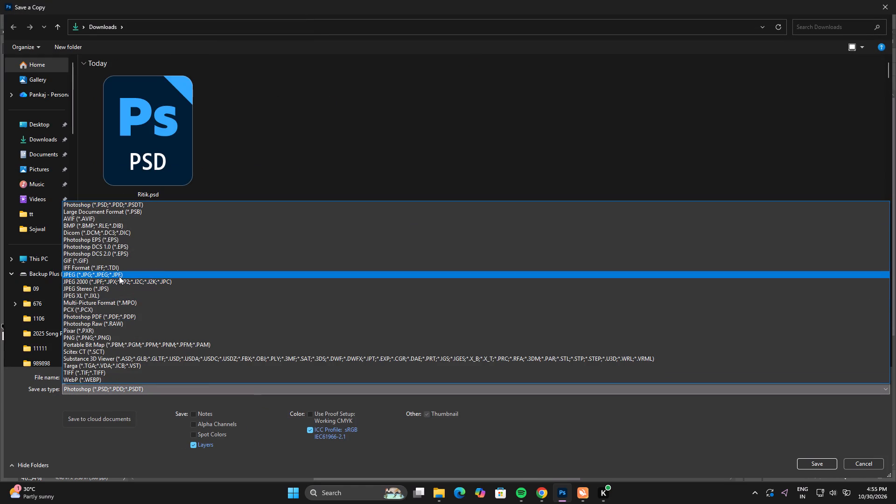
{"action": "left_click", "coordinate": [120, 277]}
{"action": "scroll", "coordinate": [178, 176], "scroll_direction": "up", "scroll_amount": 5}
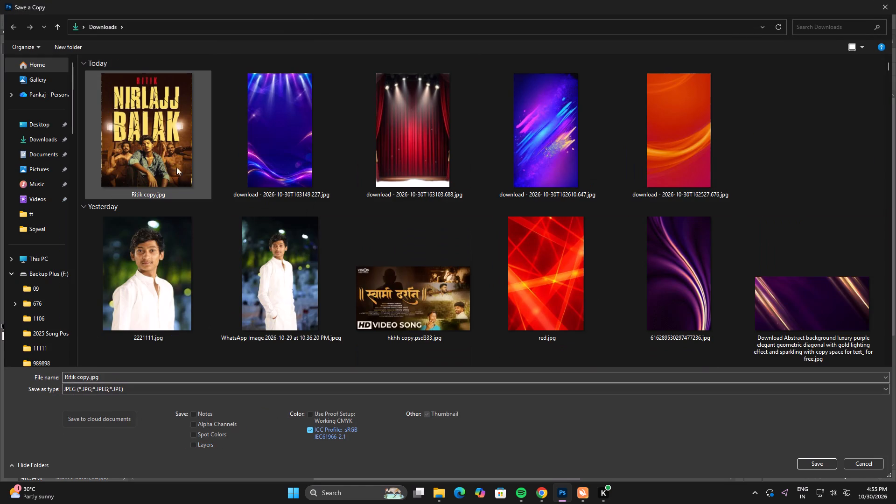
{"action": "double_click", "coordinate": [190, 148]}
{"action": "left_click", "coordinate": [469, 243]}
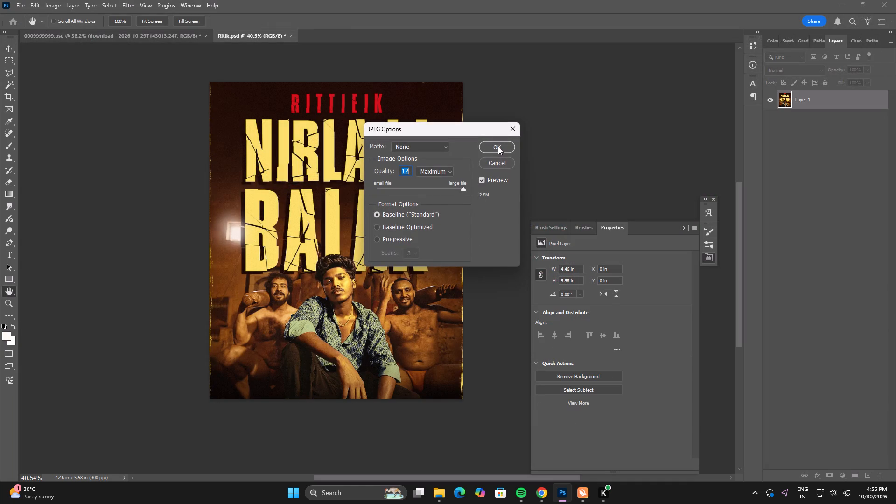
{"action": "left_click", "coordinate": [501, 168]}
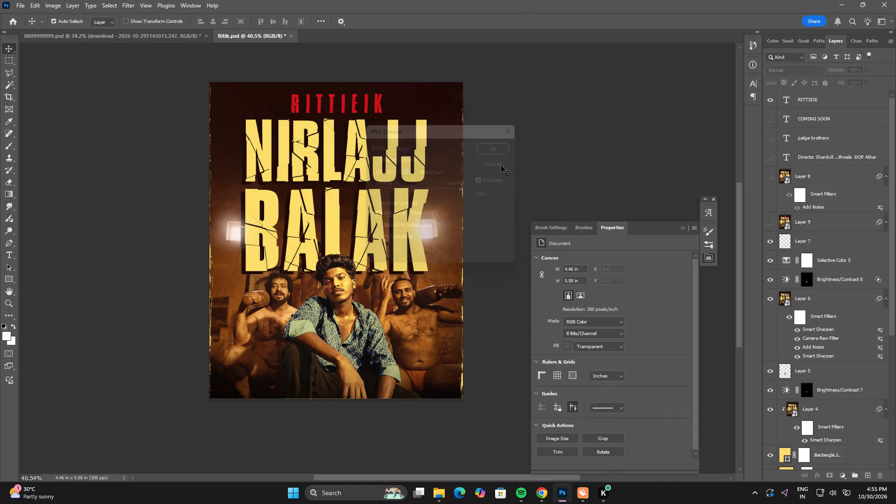
Hide the RITTIEIK text, stamp all visible layers into a new layer above Layer 7, and convert it to a smart object.
{"action": "left_click", "coordinate": [770, 104]}
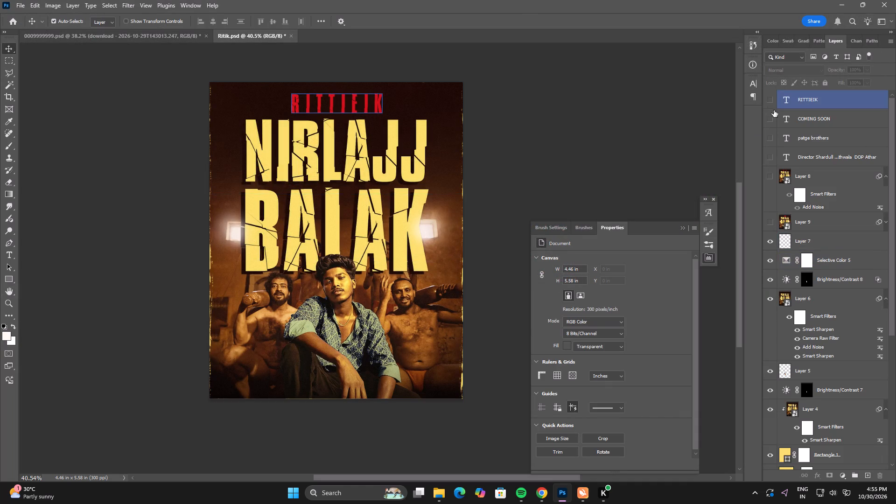
{"action": "left_click", "coordinate": [823, 246]}
{"action": "key", "text": "ctrl+alt+shift+e"}
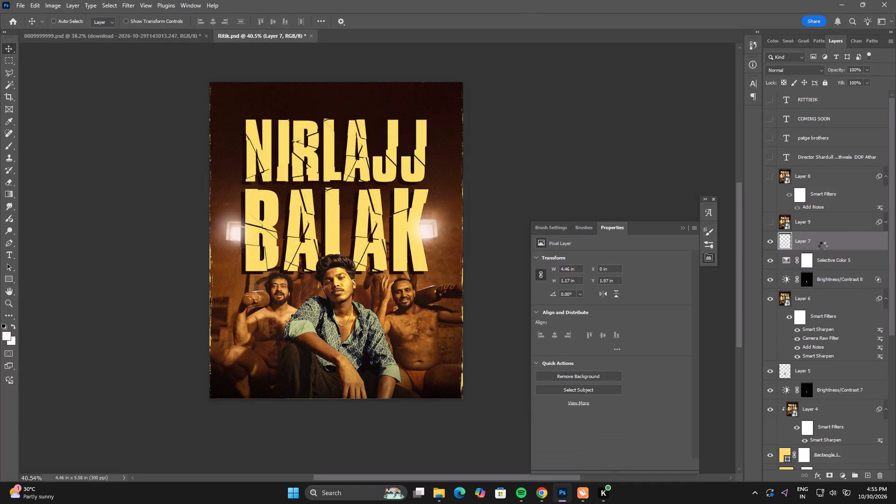
{"action": "right_click", "coordinate": [822, 245]}
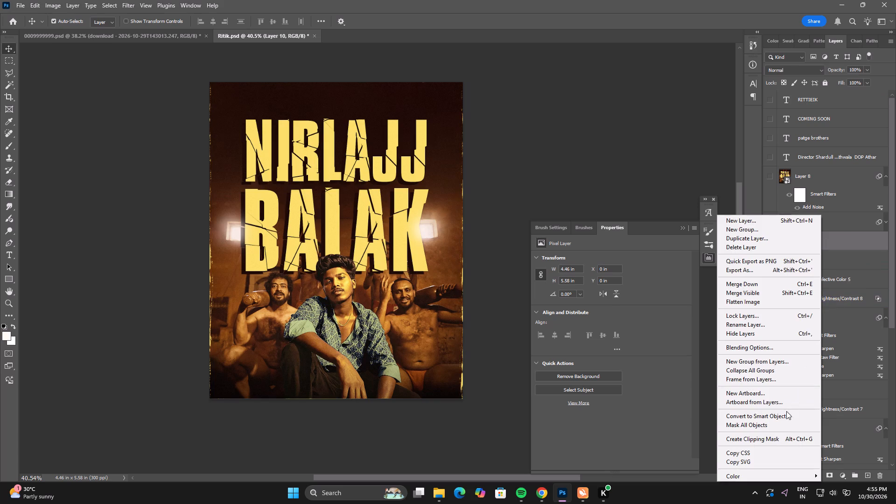
{"action": "left_click", "coordinate": [785, 415]}
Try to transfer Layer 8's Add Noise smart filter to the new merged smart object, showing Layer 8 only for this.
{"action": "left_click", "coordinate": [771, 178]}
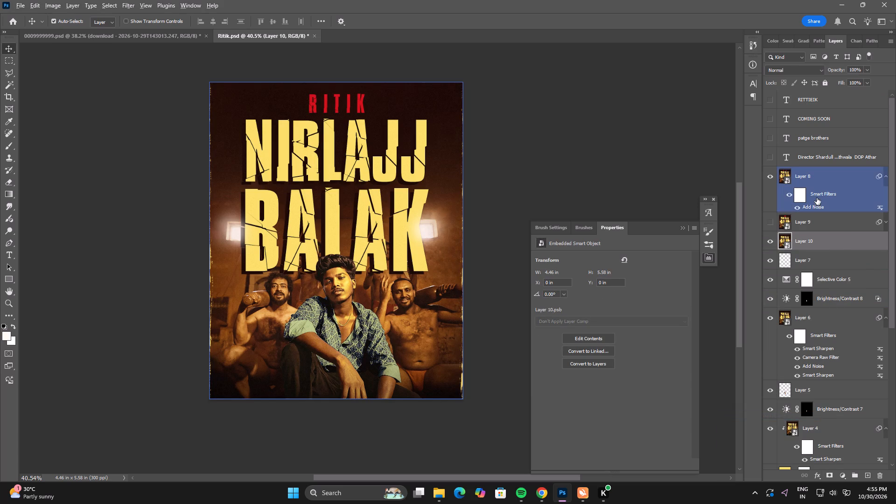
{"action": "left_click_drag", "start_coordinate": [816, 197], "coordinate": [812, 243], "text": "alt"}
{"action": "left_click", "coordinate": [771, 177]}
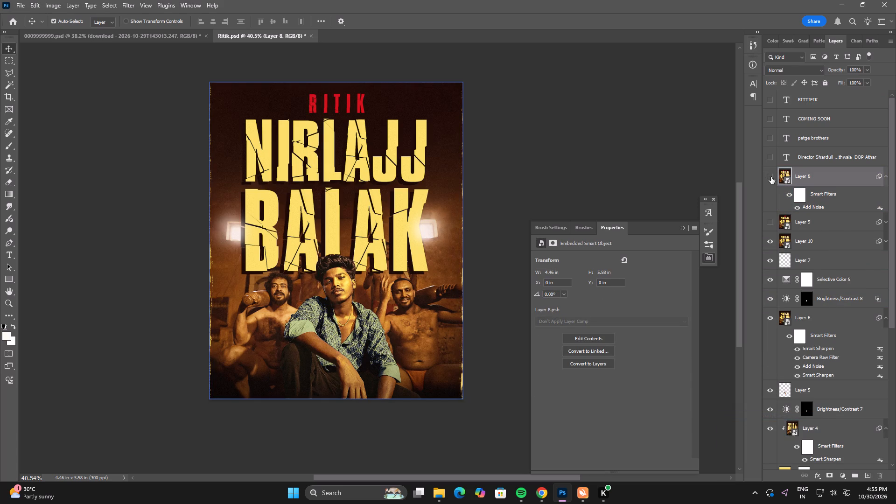
Show the red RITTIEIK text layer on the poster again.
{"action": "left_click", "coordinate": [767, 97]}
{"action": "left_click", "coordinate": [511, 139]}
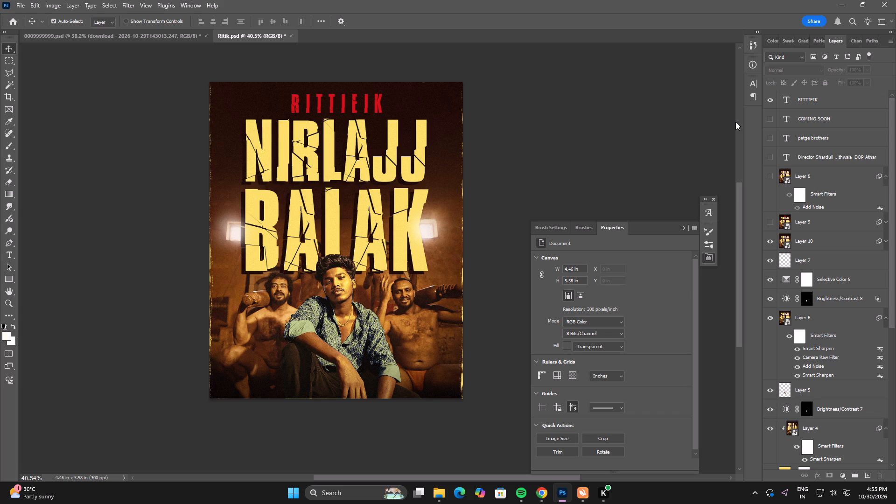
{"action": "left_click", "coordinate": [606, 149]}
Save a JPEG copy of the poster in Downloads over the existing Ritik copy.jpg at Maximum quality 12.
{"action": "key", "text": "ctrl+shift+s"}
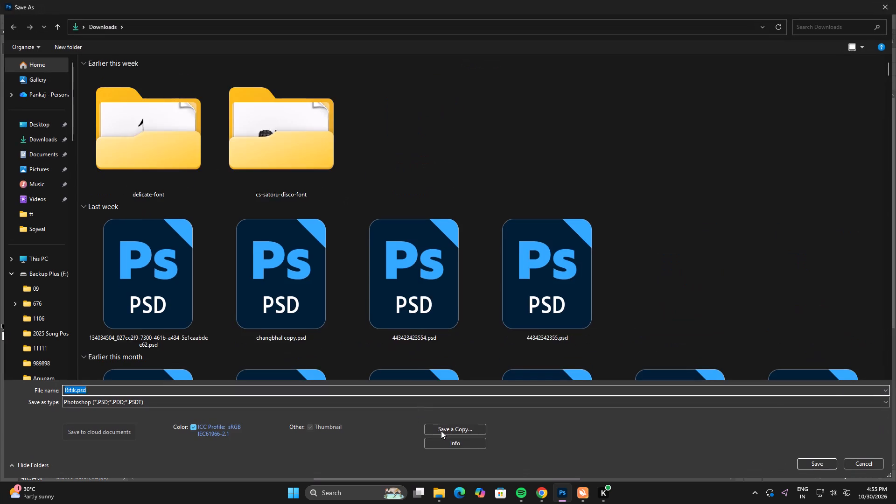
{"action": "left_click", "coordinate": [441, 431]}
{"action": "left_click", "coordinate": [299, 397]}
{"action": "left_click", "coordinate": [299, 390]}
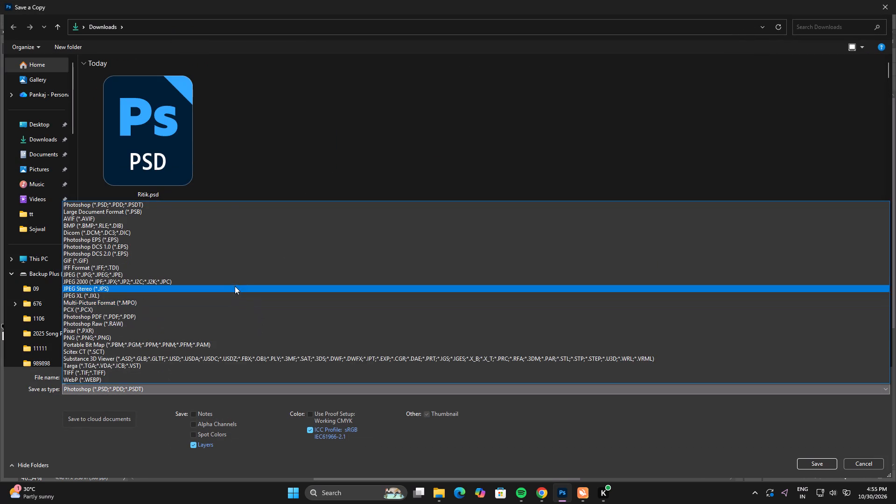
{"action": "left_click", "coordinate": [243, 274]}
{"action": "scroll", "coordinate": [257, 141], "scroll_direction": "up", "scroll_amount": 4}
{"action": "double_click", "coordinate": [167, 127]}
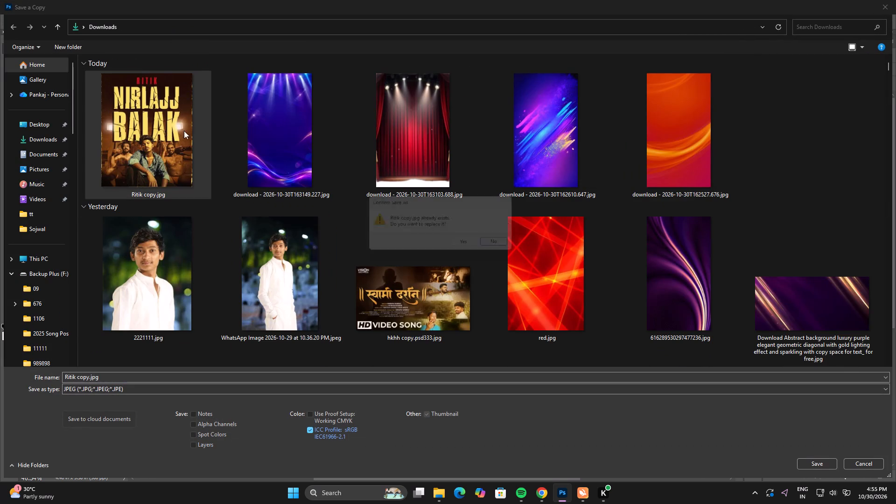
{"action": "left_click", "coordinate": [479, 249]}
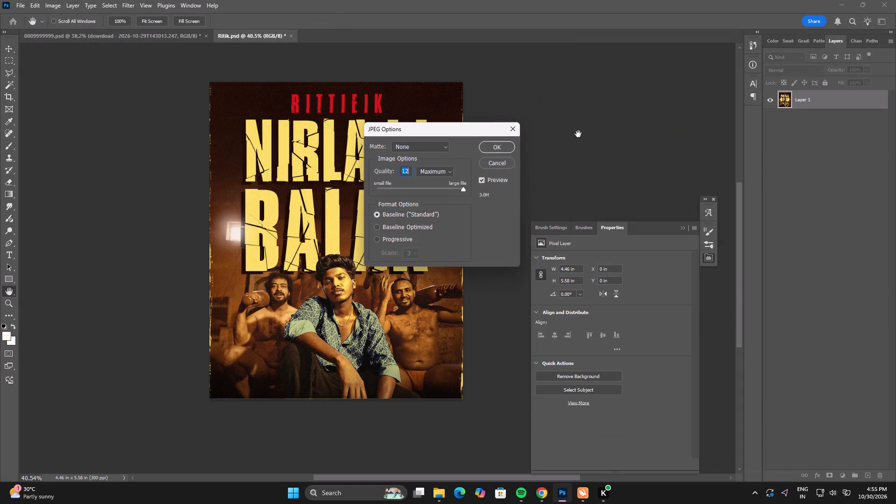
{"action": "left_click", "coordinate": [505, 144]}
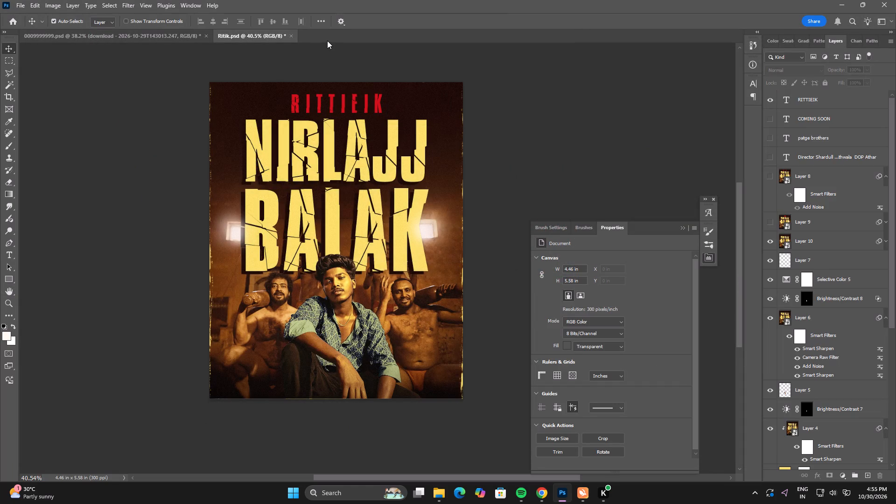
Save Ritik.psd and close the document.
{"action": "key", "text": "ctrl+s"}
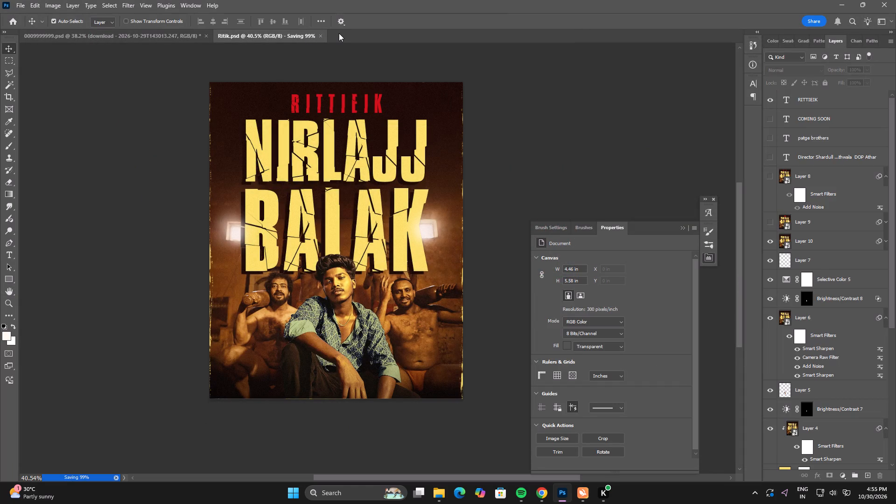
{"action": "left_click", "coordinate": [339, 33]}
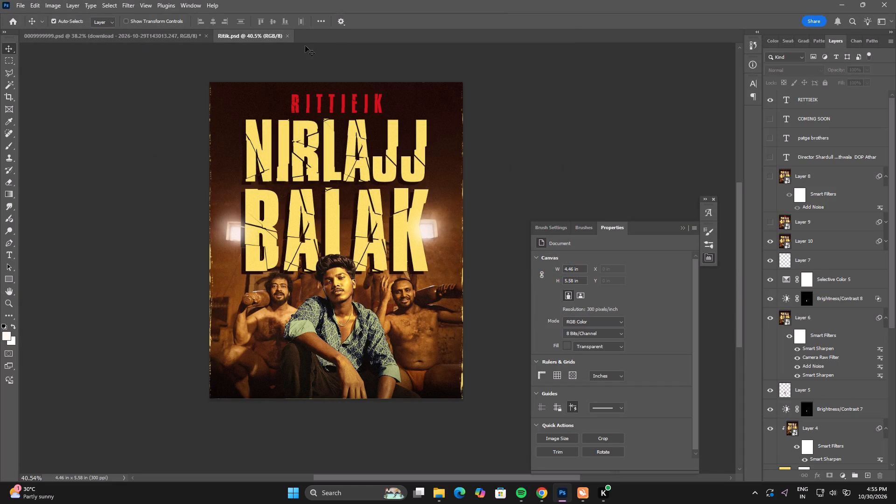
{"action": "left_click", "coordinate": [286, 37]}
{"action": "left_click", "coordinate": [469, 193]}
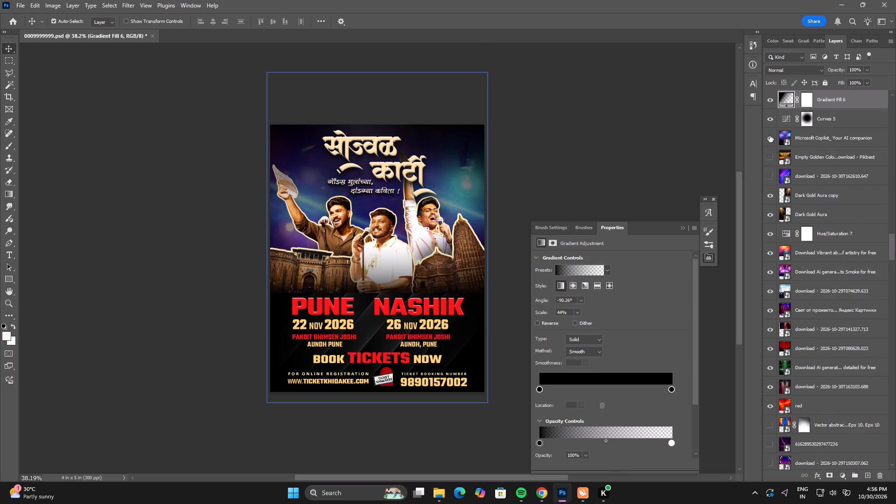
Hide the Microsoft Copilot background layer in the Pune and Nashik event poster and preview the poster full screen.
{"action": "left_click", "coordinate": [770, 137]}
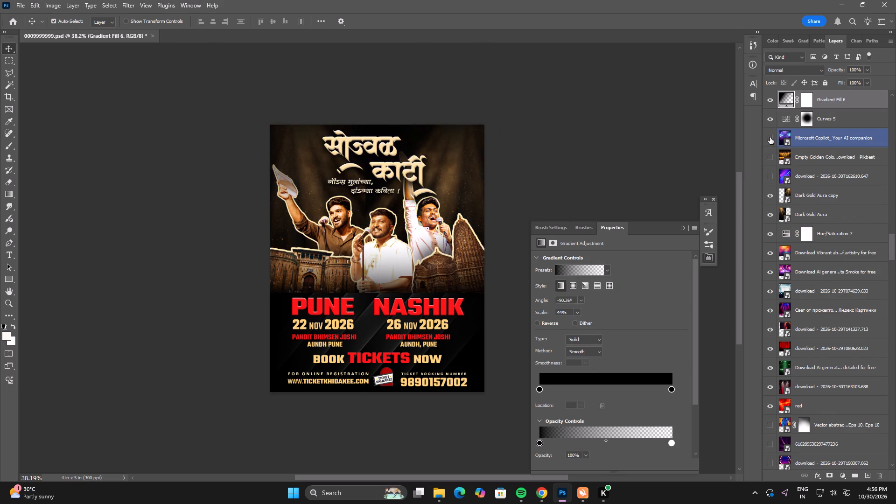
{"action": "left_click", "coordinate": [606, 137]}
{"action": "type", "text": "ff"}
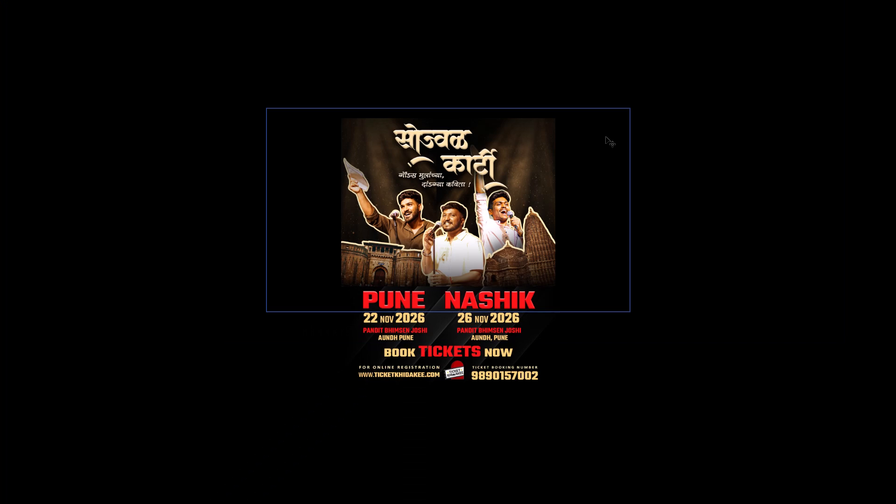
{"action": "key", "text": "f"}
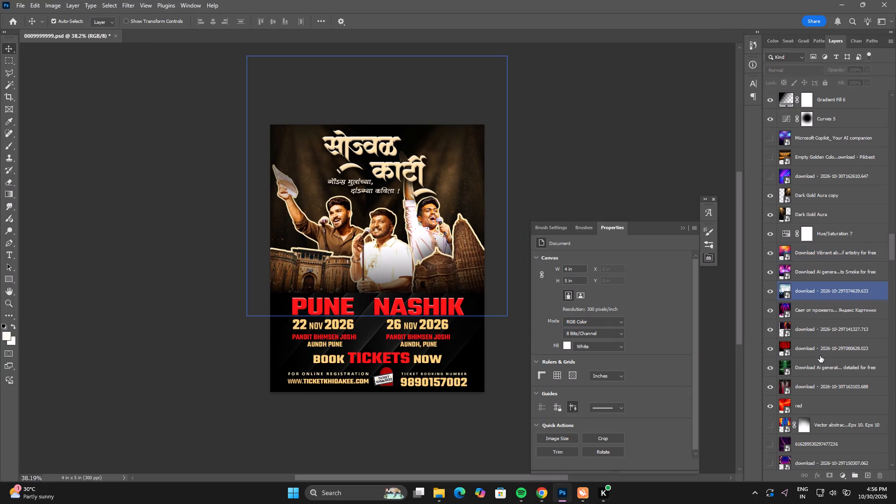
{"action": "scroll", "coordinate": [819, 356], "scroll_direction": "down", "scroll_amount": 4}
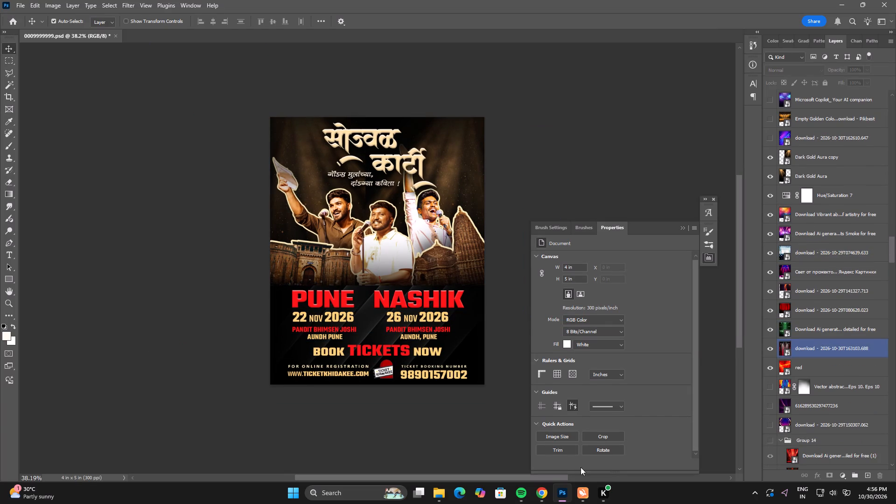
Switch to Pinterest in Chrome and search for black golden background.
{"action": "left_click", "coordinate": [543, 498]}
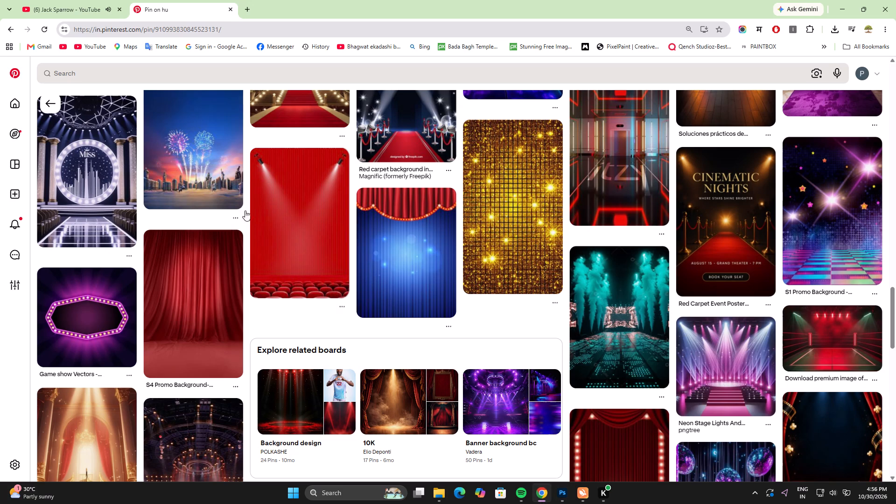
{"action": "left_click", "coordinate": [250, 77]}
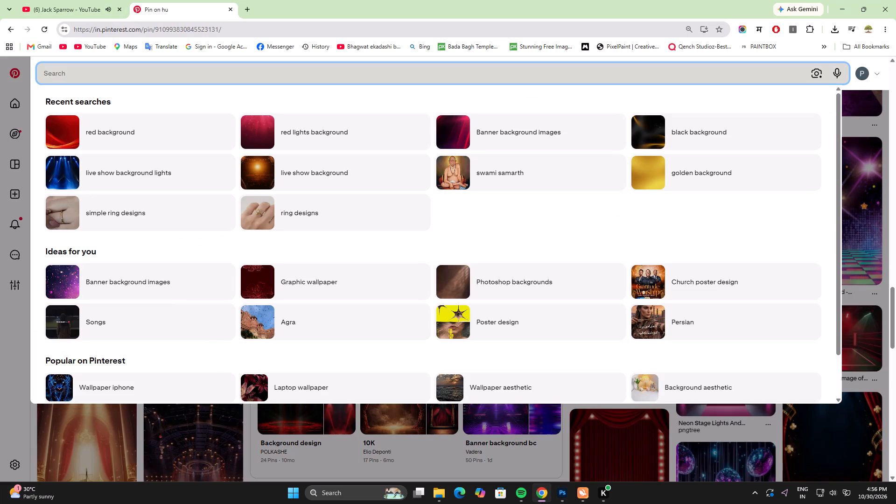
{"action": "type", "text": "black"}
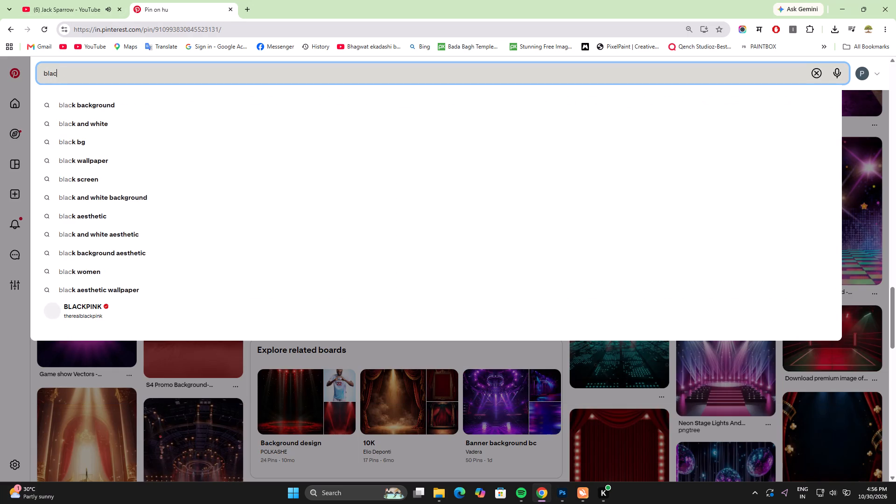
{"action": "key", "text": "space"}
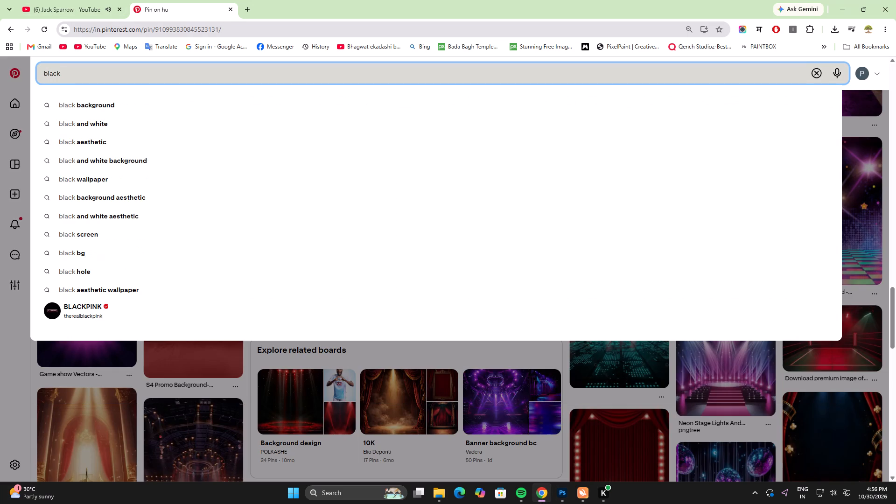
{"action": "type", "text": "golden"}
{"action": "left_click", "coordinate": [154, 111]}
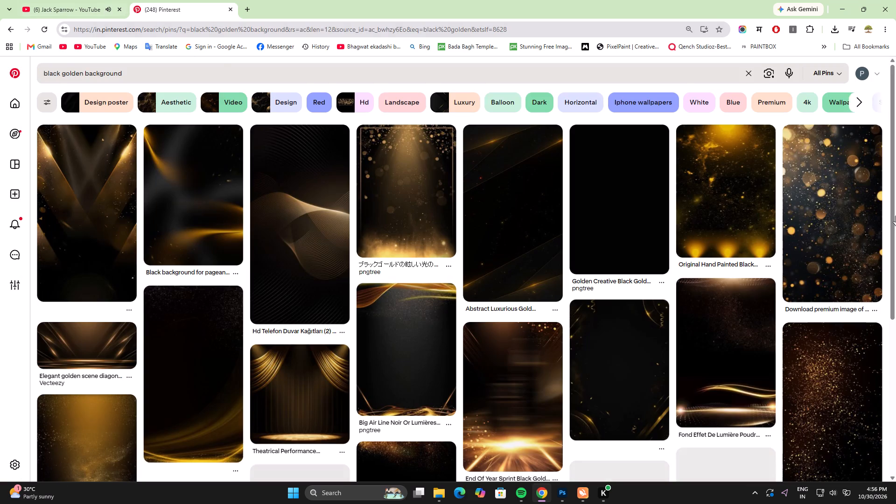
Look through the black golden background results for a background that suits the Pune and Nashik event poster.
{"action": "scroll", "coordinate": [895, 227], "scroll_direction": "down", "scroll_amount": 3}
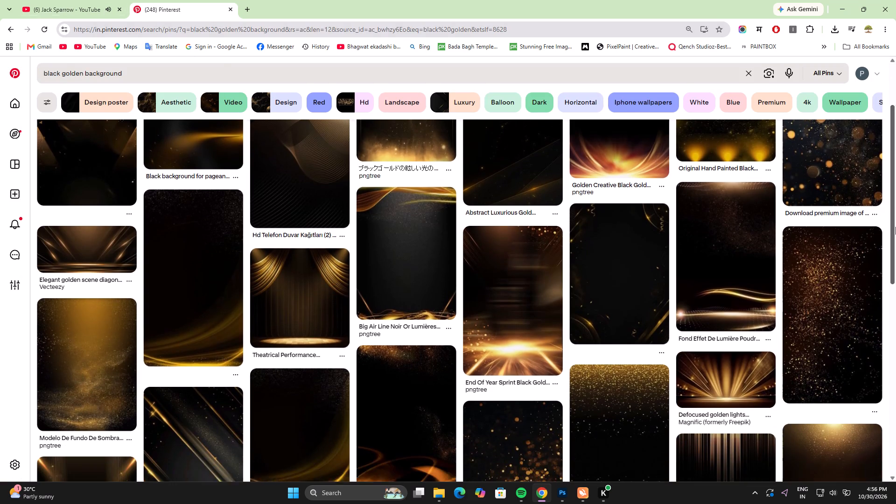
{"action": "scroll", "coordinate": [895, 227], "scroll_direction": "down", "scroll_amount": 4}
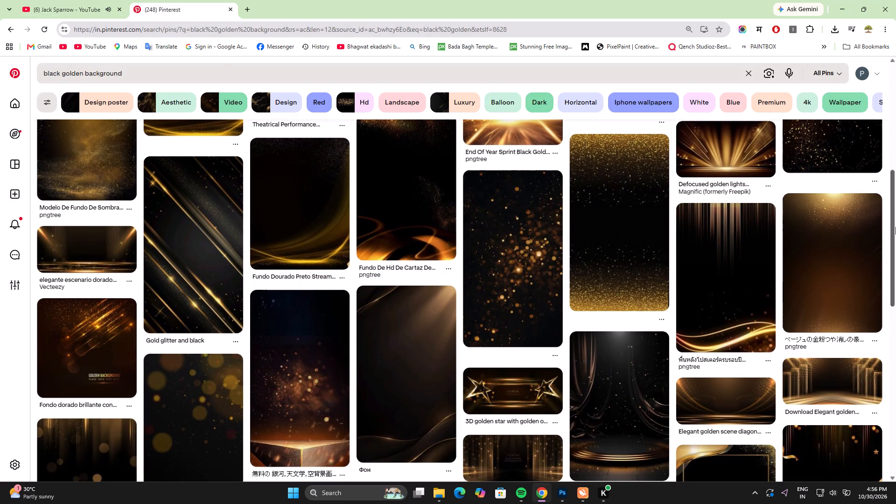
{"action": "key", "text": "alt+Tab"}
{"action": "key", "text": "alt+Tab"}
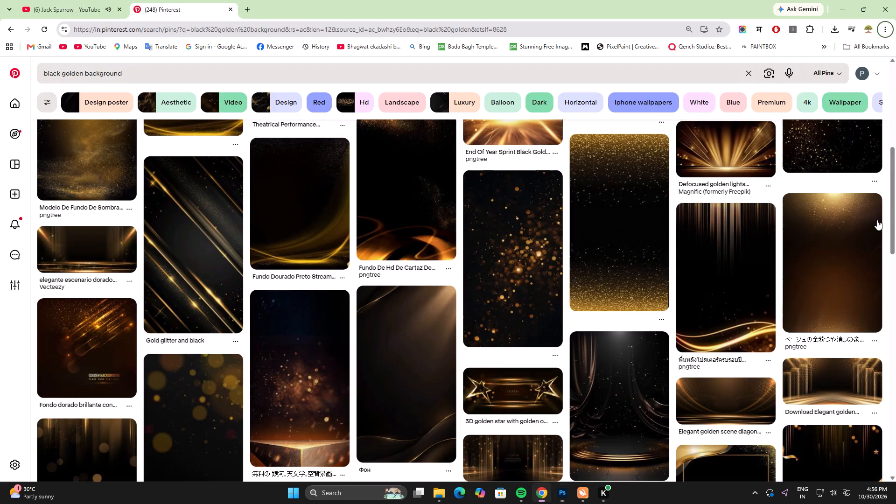
{"action": "scroll", "coordinate": [812, 209], "scroll_direction": "down", "scroll_amount": 9}
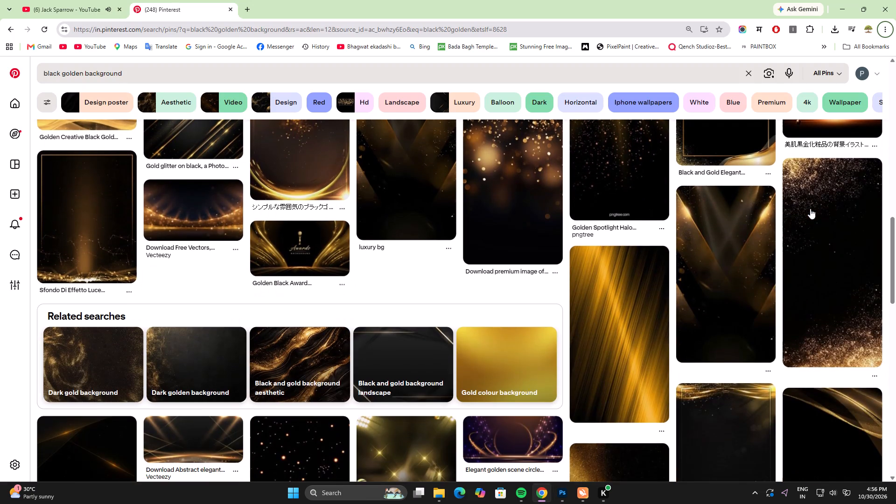
{"action": "scroll", "coordinate": [810, 209], "scroll_direction": "down", "scroll_amount": 8}
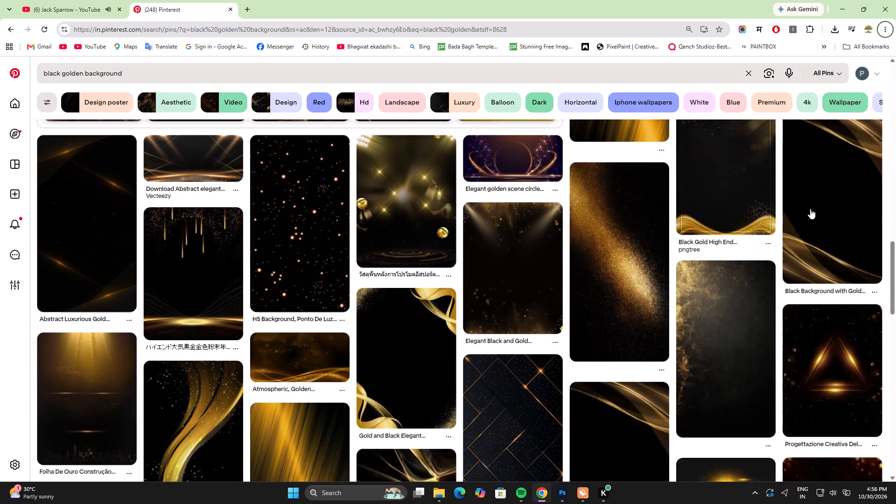
{"action": "scroll", "coordinate": [810, 209], "scroll_direction": "down", "scroll_amount": 4}
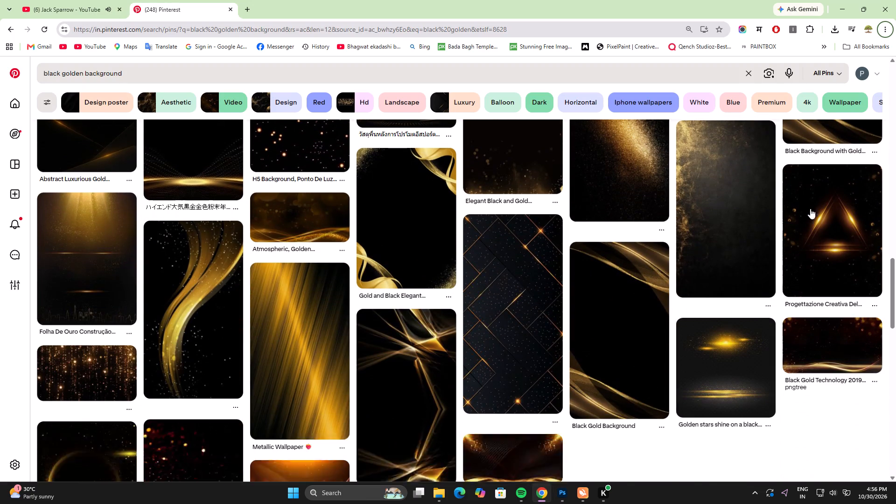
{"action": "scroll", "coordinate": [810, 209], "scroll_direction": "down", "scroll_amount": 6}
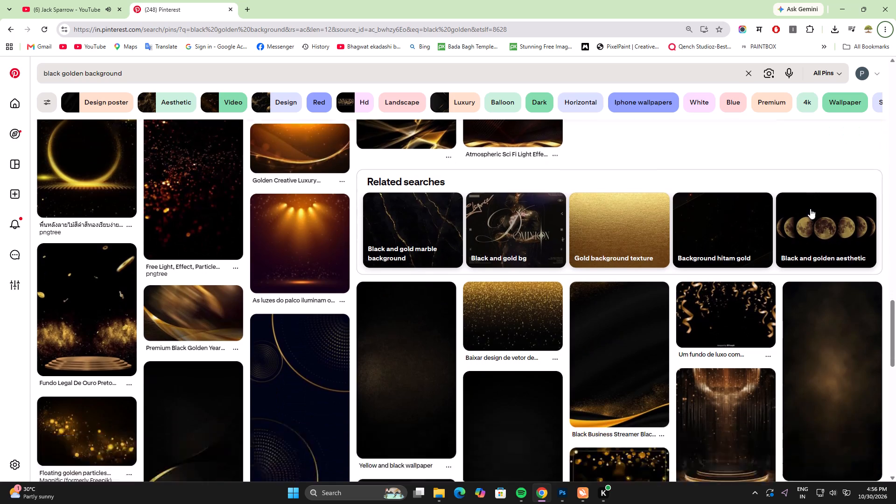
{"action": "scroll", "coordinate": [810, 209], "scroll_direction": "down", "scroll_amount": 4}
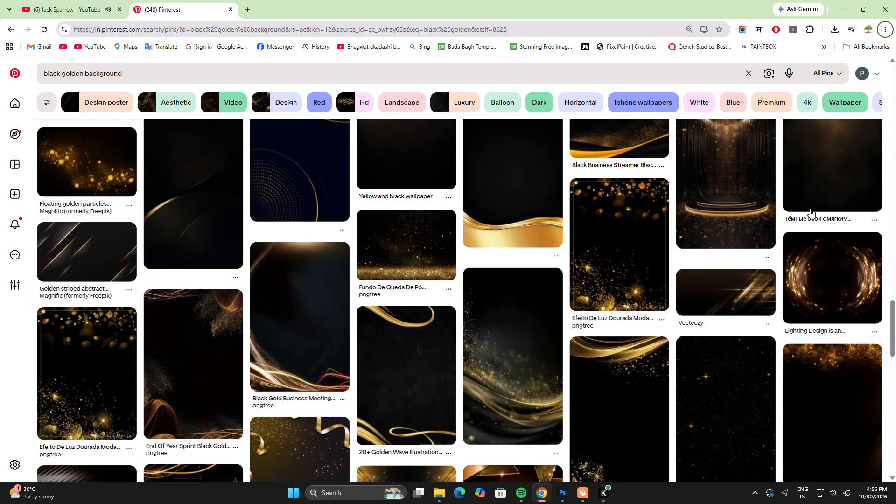
{"action": "scroll", "coordinate": [810, 209], "scroll_direction": "down", "scroll_amount": 7}
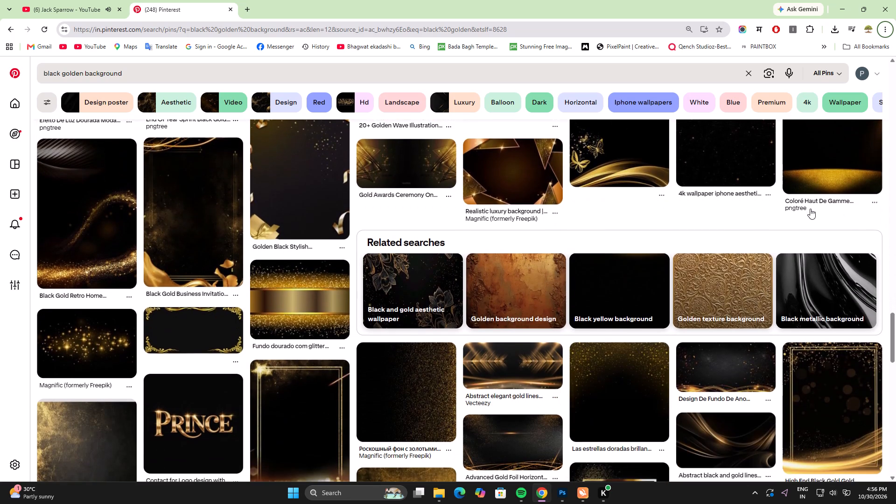
{"action": "scroll", "coordinate": [810, 209], "scroll_direction": "down", "scroll_amount": 7}
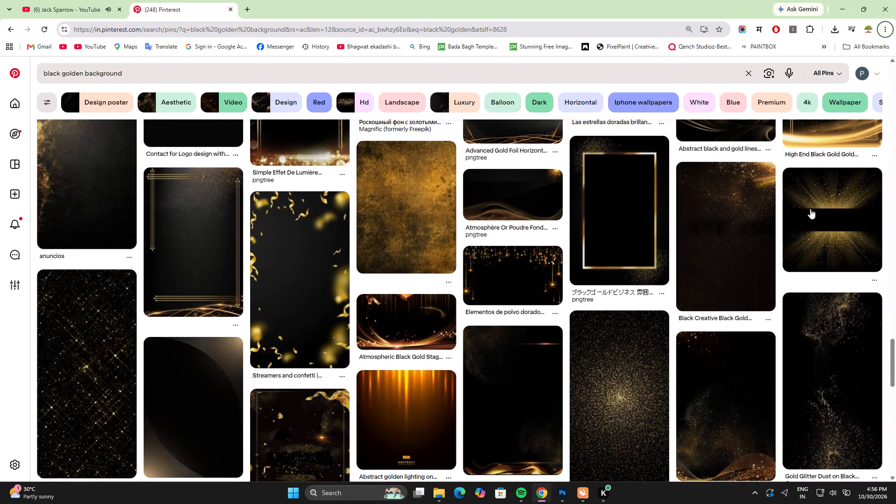
{"action": "scroll", "coordinate": [810, 209], "scroll_direction": "down", "scroll_amount": 4}
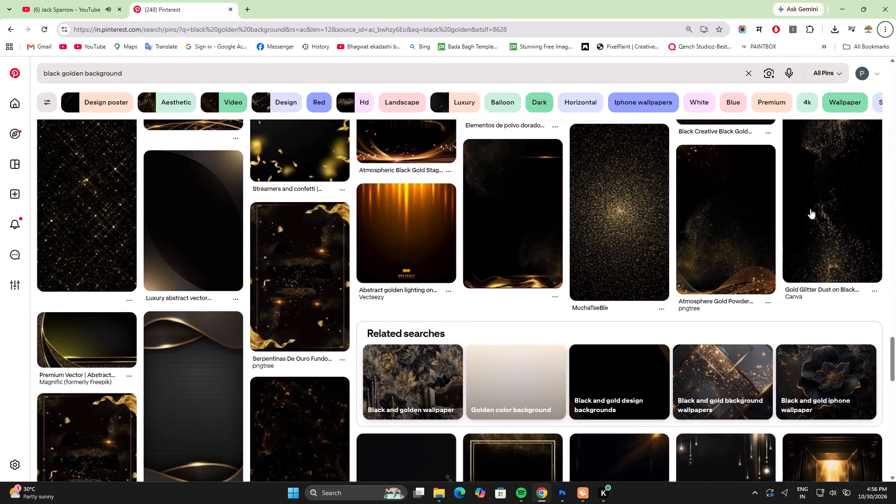
{"action": "scroll", "coordinate": [810, 209], "scroll_direction": "down", "scroll_amount": 9}
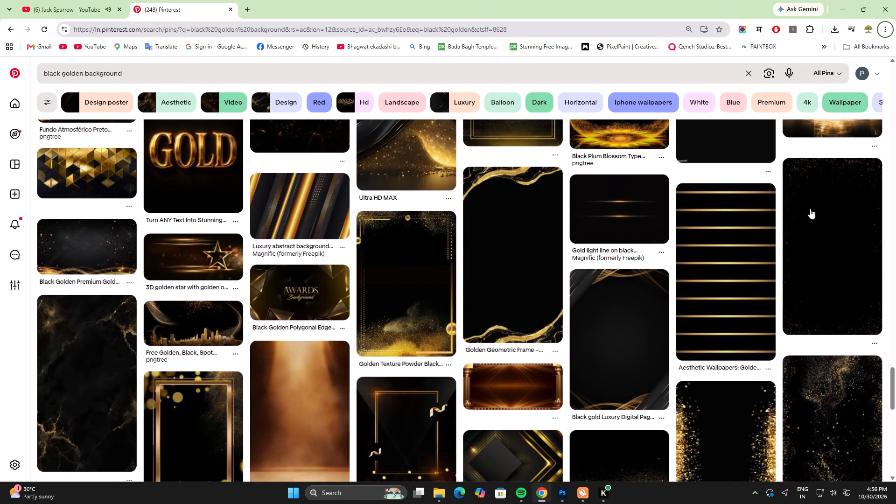
{"action": "scroll", "coordinate": [810, 209], "scroll_direction": "down", "scroll_amount": 2}
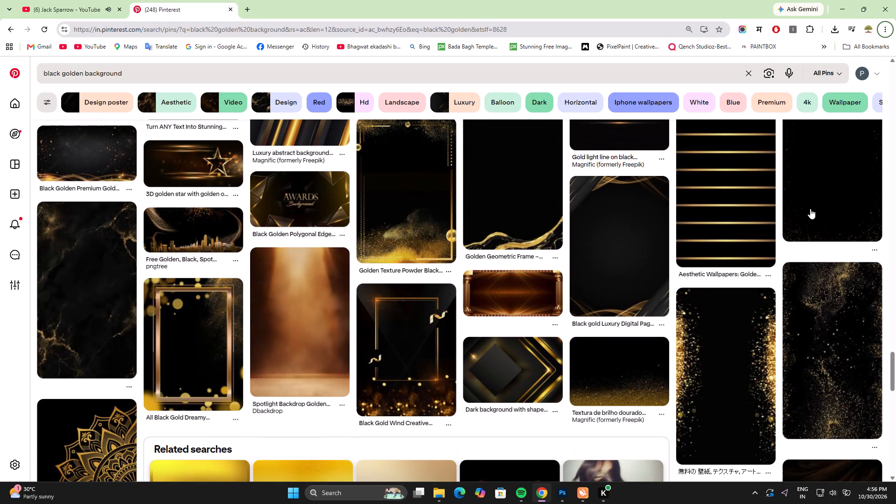
{"action": "scroll", "coordinate": [810, 209], "scroll_direction": "down", "scroll_amount": 8}
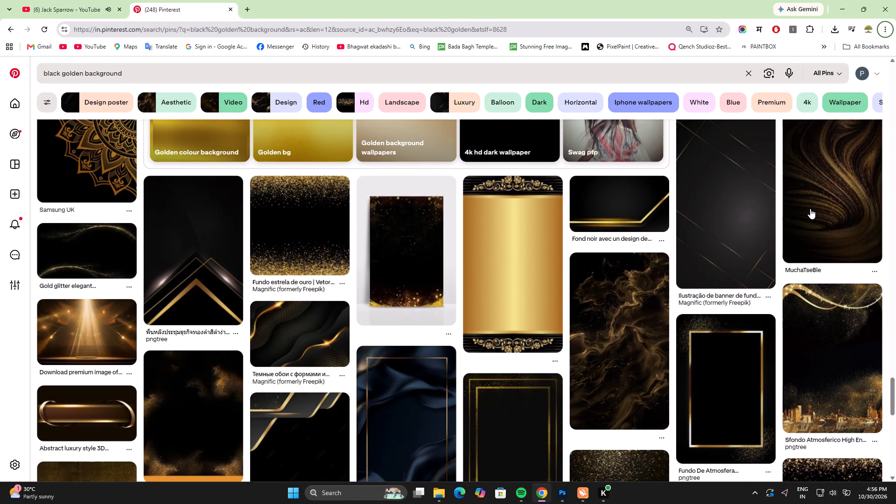
Open the black gold poster mockup pin with golden sparkles and examine its related background images.
{"action": "left_click", "coordinate": [405, 254]}
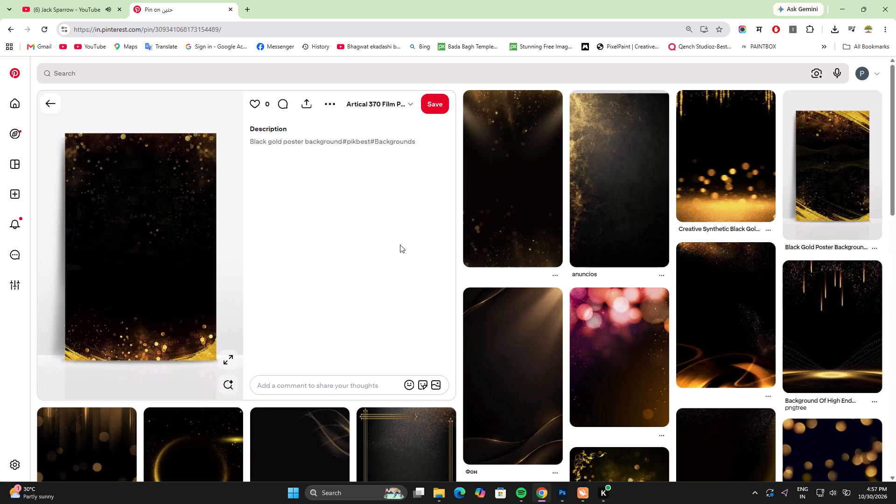
{"action": "scroll", "coordinate": [400, 245], "scroll_direction": "down", "scroll_amount": 5}
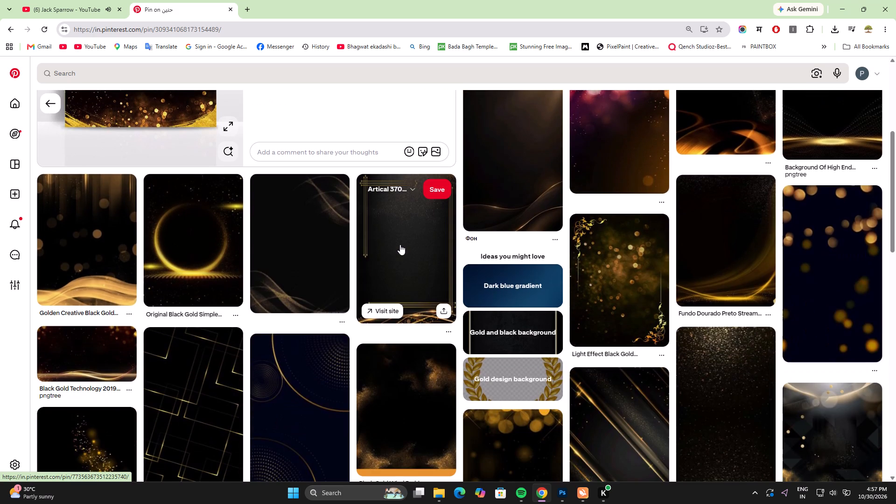
{"action": "scroll", "coordinate": [665, 243], "scroll_direction": "down", "scroll_amount": 3}
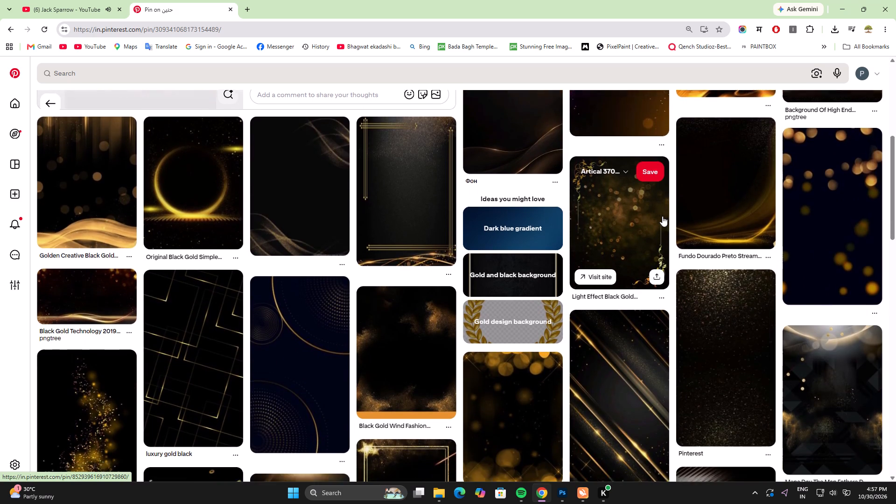
{"action": "scroll", "coordinate": [659, 209], "scroll_direction": "down", "scroll_amount": 3}
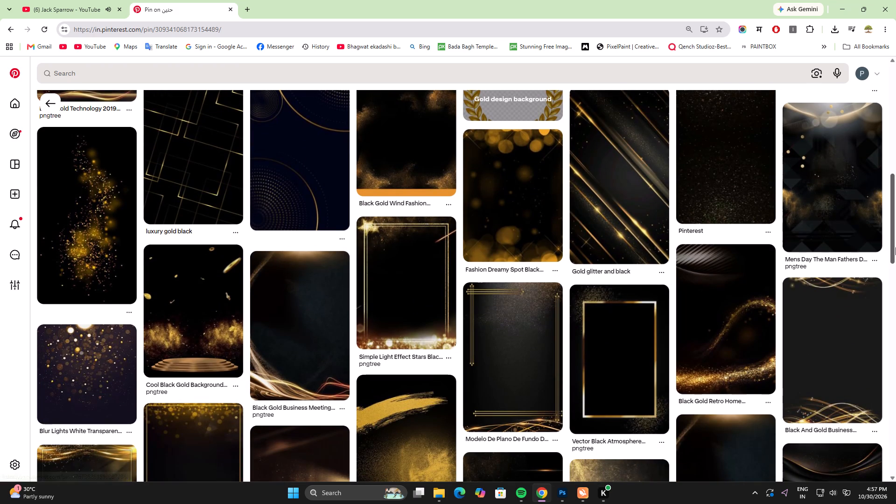
{"action": "scroll", "coordinate": [895, 247], "scroll_direction": "down", "scroll_amount": 8}
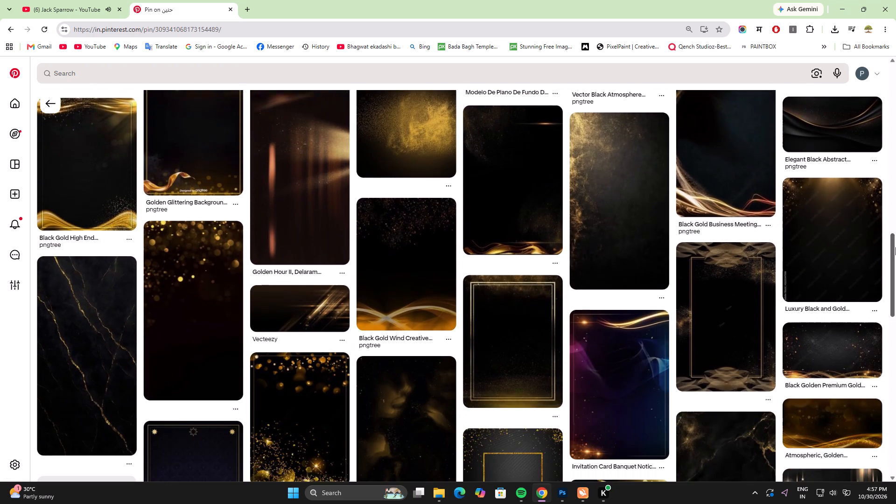
{"action": "scroll", "coordinate": [895, 247], "scroll_direction": "down", "scroll_amount": 7}
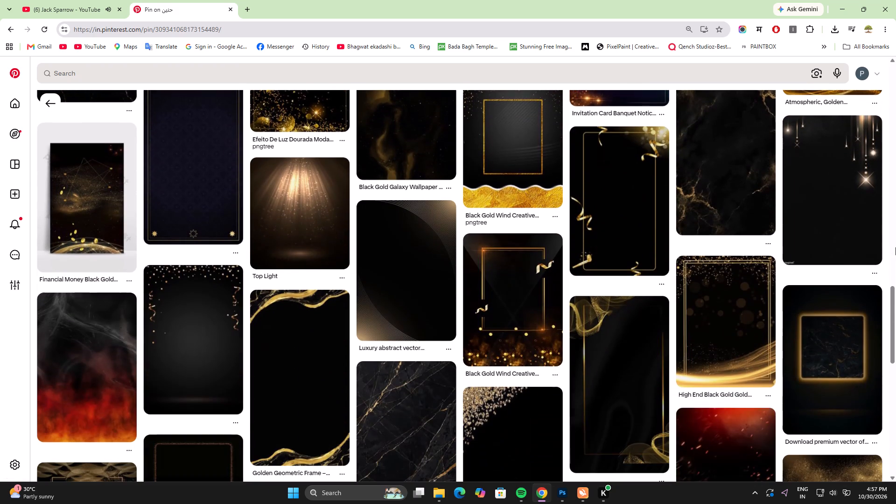
{"action": "scroll", "coordinate": [895, 247], "scroll_direction": "down", "scroll_amount": 2}
Search Pinterest again for red lights background, reusing the recent search.
{"action": "left_click", "coordinate": [278, 73]}
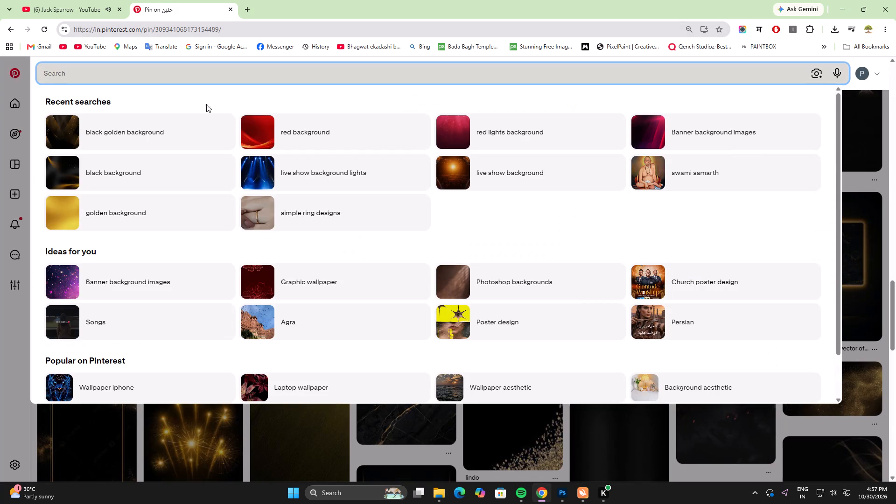
{"action": "left_click", "coordinate": [533, 129]}
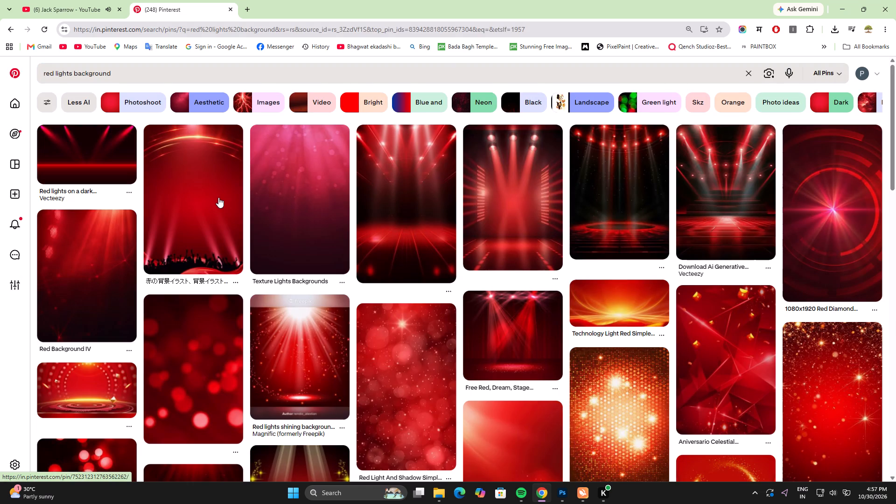
{"action": "scroll", "coordinate": [253, 251], "scroll_direction": "up", "scroll_amount": 1}
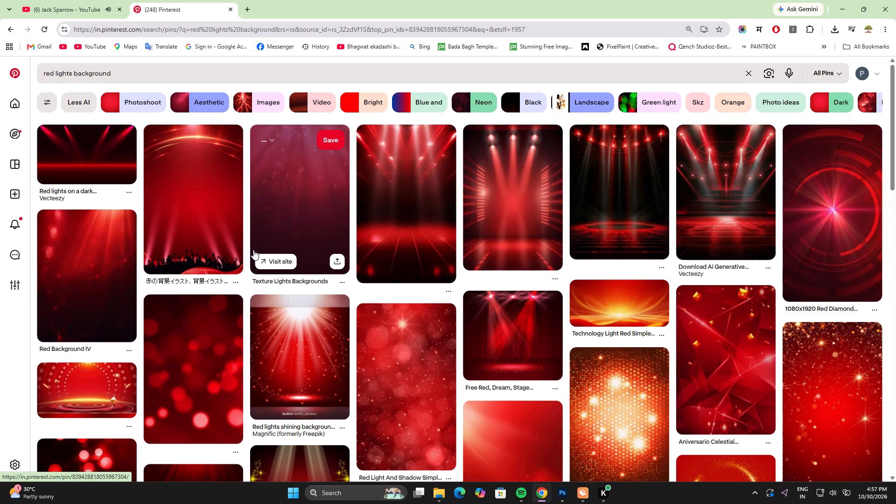
From the red stage lighting pin, open the related image with four red light beams and download it to Downloads as a JPEG.
{"action": "left_click", "coordinate": [518, 339]}
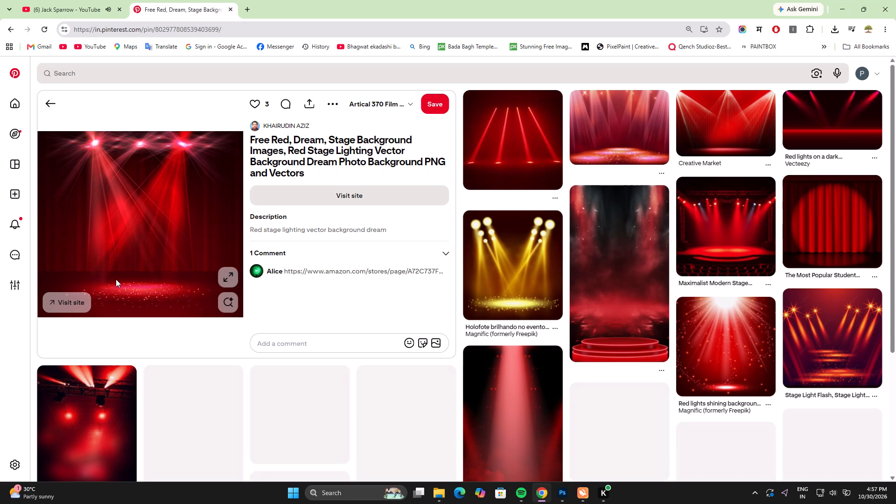
{"action": "left_click", "coordinate": [516, 154]}
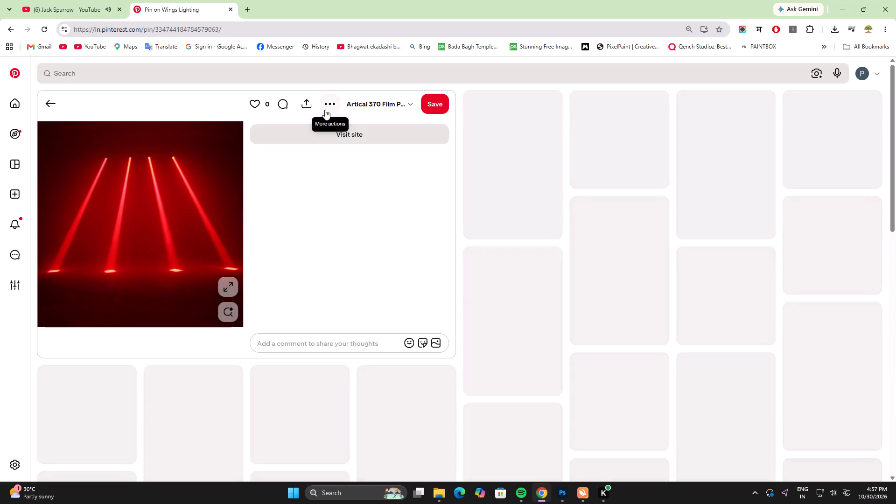
{"action": "left_click", "coordinate": [326, 102]}
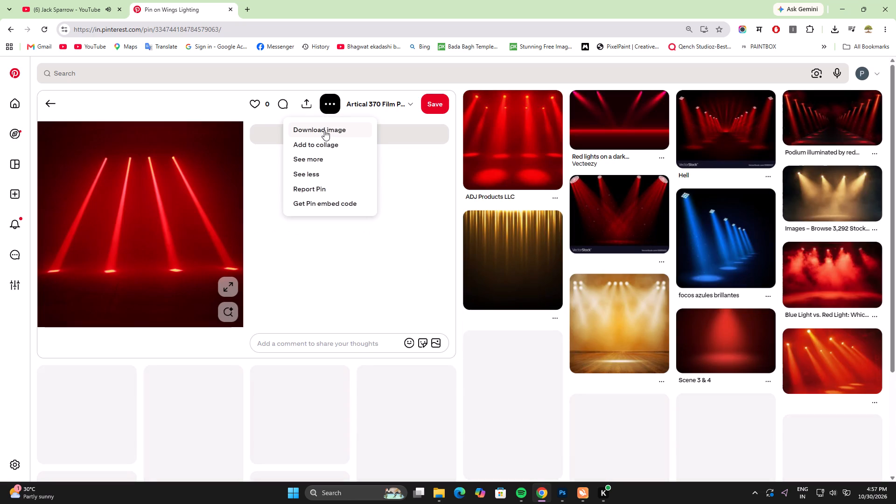
{"action": "left_click", "coordinate": [324, 130]}
{"action": "left_click", "coordinate": [828, 468]}
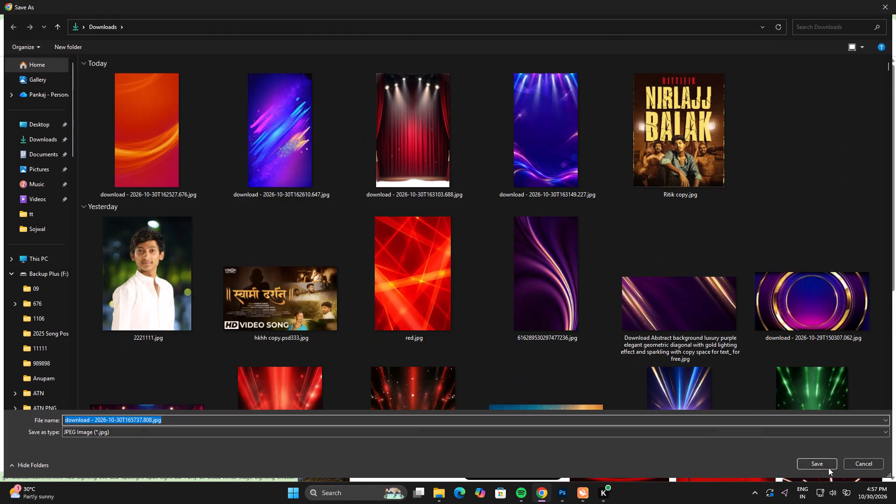
Open the related Hell pin with rows of red spotlights and download its image to Downloads as a JPEG.
{"action": "left_click", "coordinate": [713, 133]}
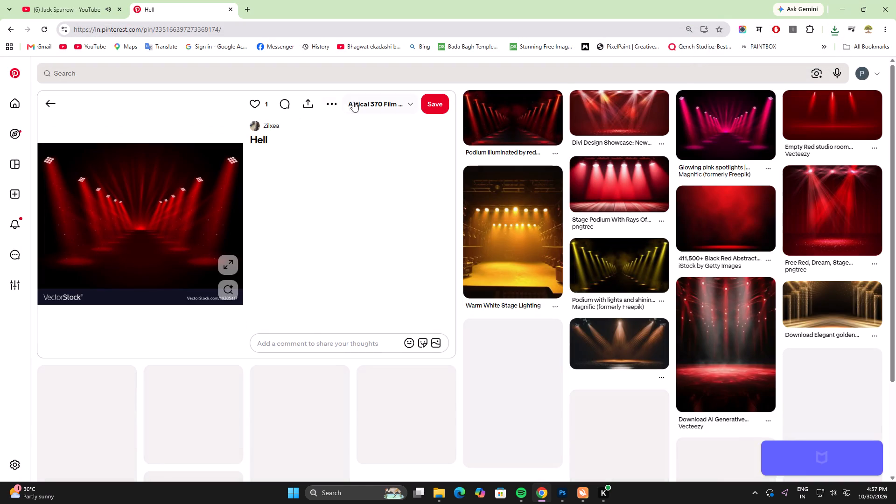
{"action": "left_click", "coordinate": [333, 104]}
{"action": "left_click", "coordinate": [323, 130]}
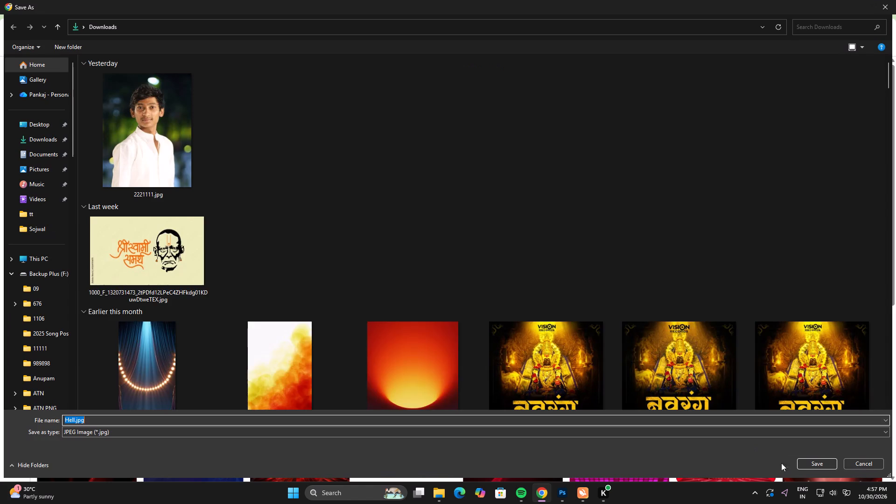
{"action": "left_click", "coordinate": [820, 464]}
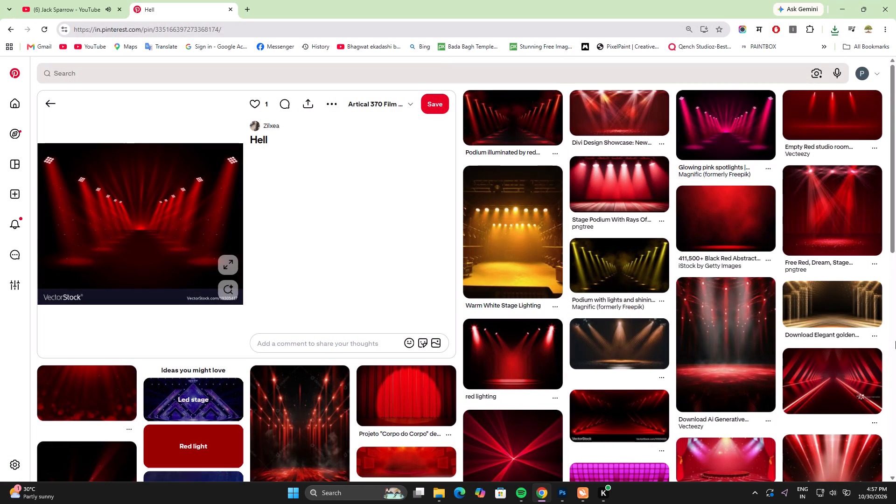
Open the related Glowing pink spotlights pin and download its image to Downloads as a JPEG.
{"action": "scroll", "coordinate": [884, 341], "scroll_direction": "up", "scroll_amount": 2}
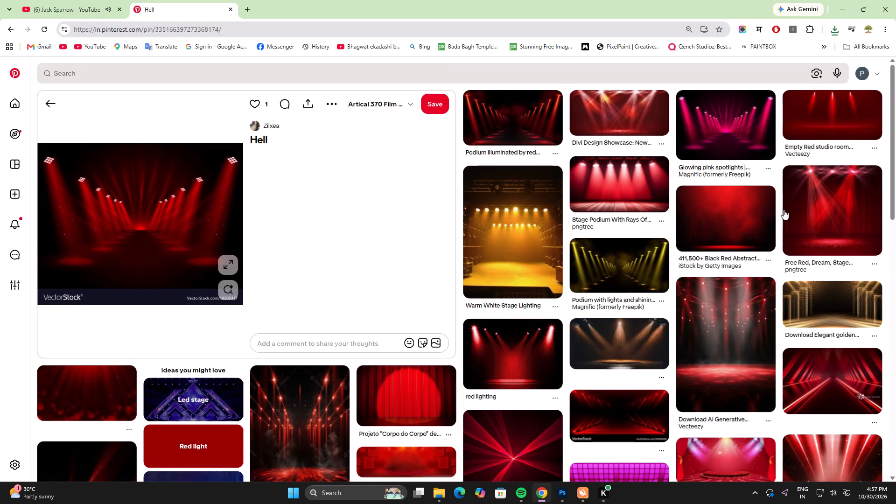
{"action": "left_click", "coordinate": [734, 129]}
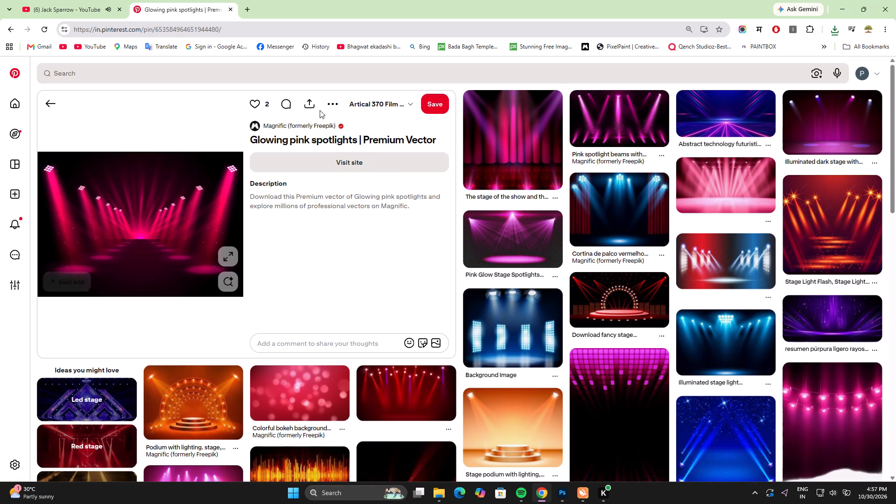
{"action": "left_click", "coordinate": [330, 102]}
{"action": "left_click", "coordinate": [319, 133]}
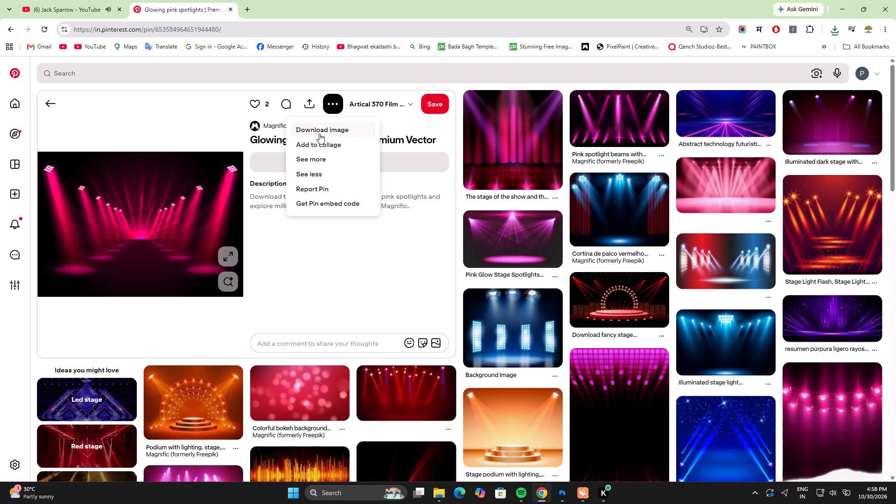
{"action": "left_click", "coordinate": [805, 466]}
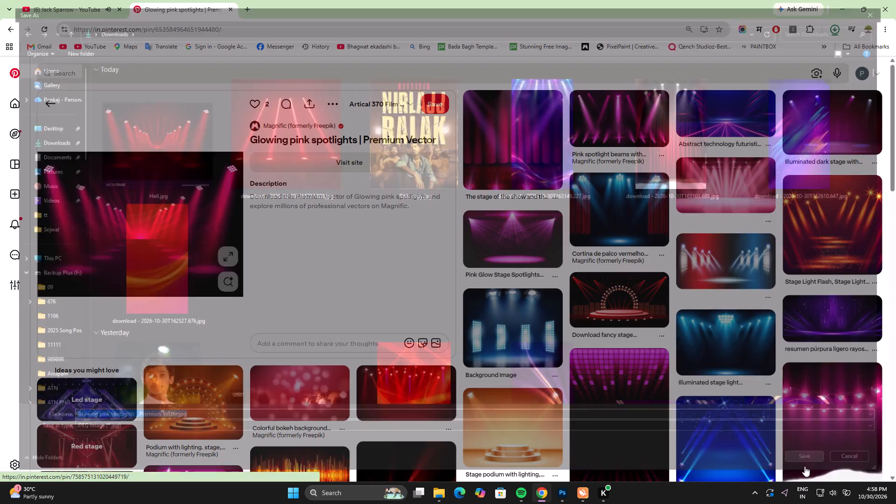
Open the related pin with thin red laser beams crossing on black and download its image to Downloads as a JPEG.
{"action": "scroll", "coordinate": [520, 152], "scroll_direction": "down", "scroll_amount": 3}
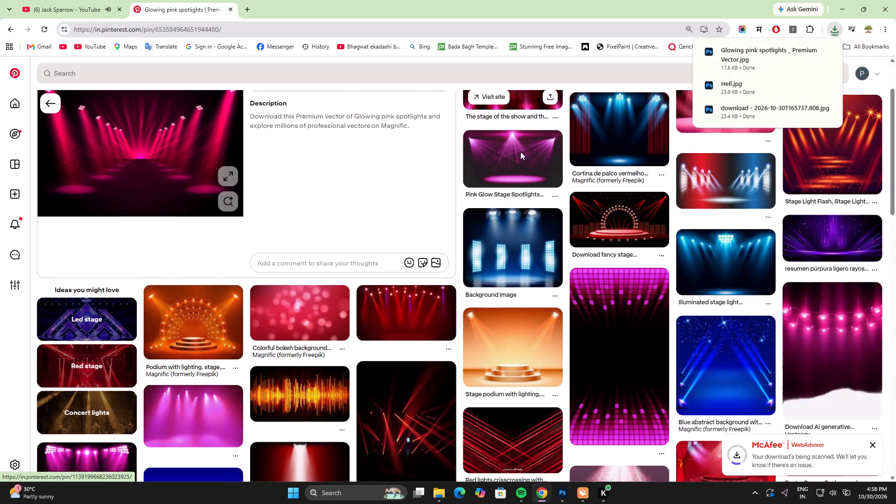
{"action": "scroll", "coordinate": [433, 254], "scroll_direction": "down", "scroll_amount": 1}
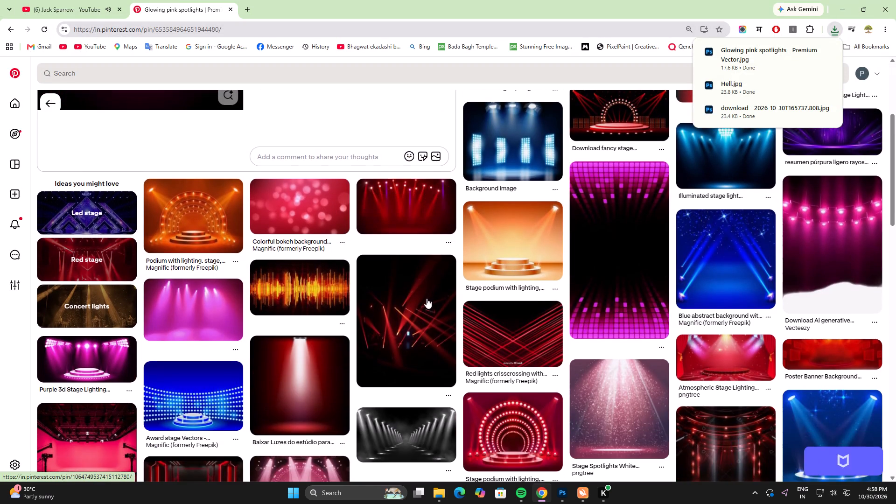
{"action": "left_click", "coordinate": [419, 309]}
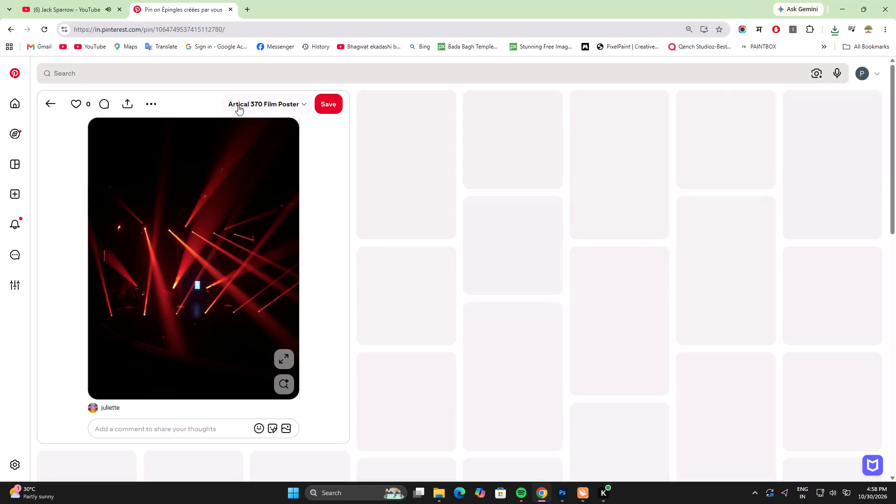
{"action": "left_click", "coordinate": [151, 102]}
{"action": "left_click", "coordinate": [148, 131]}
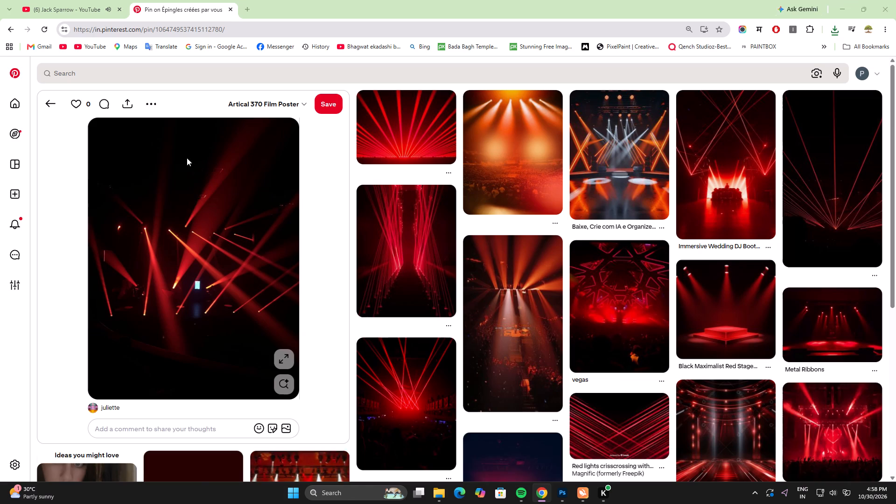
{"action": "left_click", "coordinate": [819, 462]}
Browse via the Metal Ribbons and red heart stage pins to the stage with glowing red vertical lights, and download its image to Downloads.
{"action": "scroll", "coordinate": [895, 286], "scroll_direction": "down", "scroll_amount": 1}
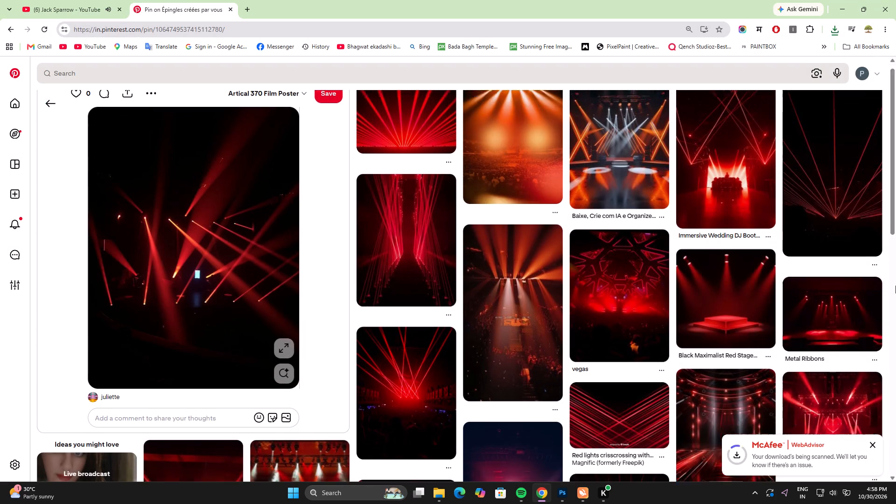
{"action": "scroll", "coordinate": [895, 286], "scroll_direction": "down", "scroll_amount": 2}
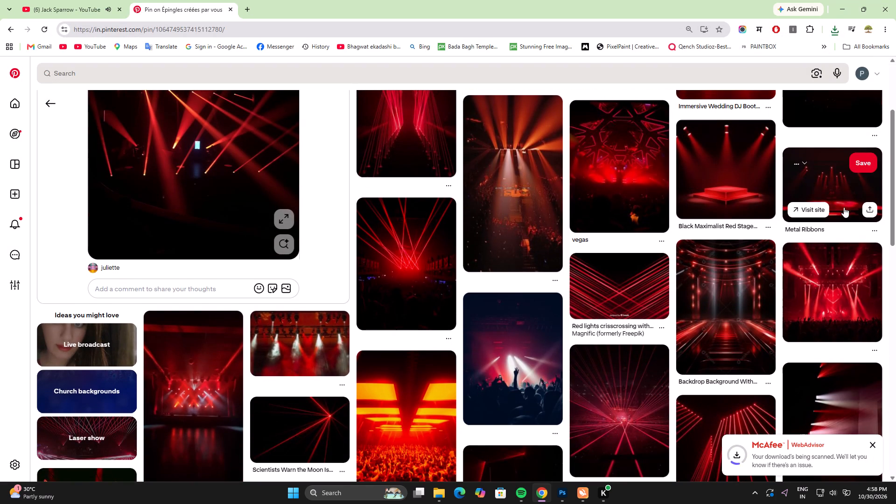
{"action": "left_click", "coordinate": [839, 202]}
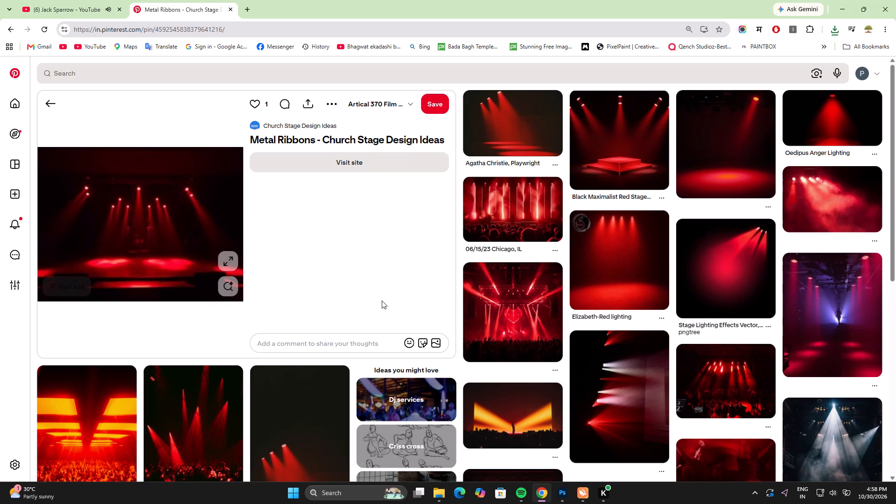
{"action": "left_click", "coordinate": [489, 306]}
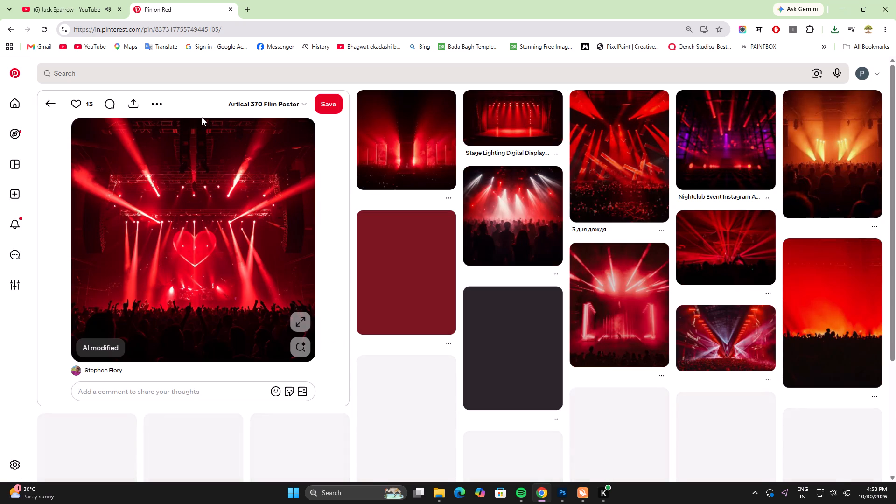
{"action": "left_click", "coordinate": [406, 147]}
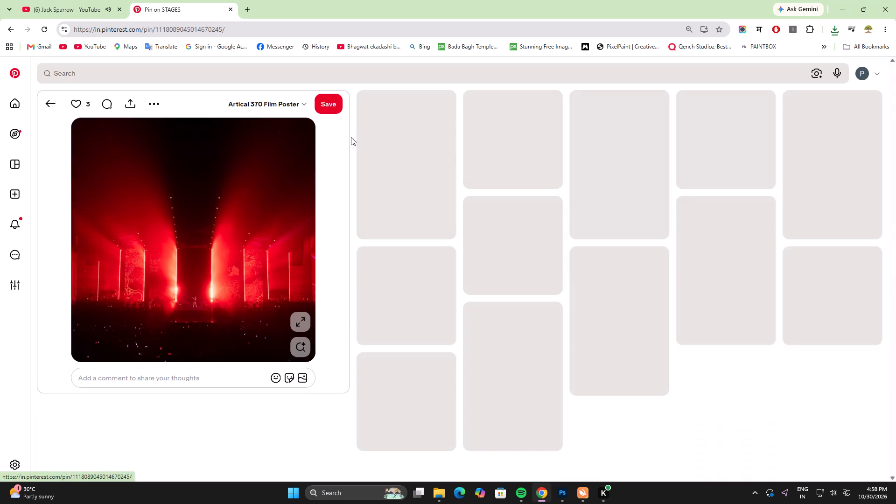
{"action": "left_click", "coordinate": [150, 103]}
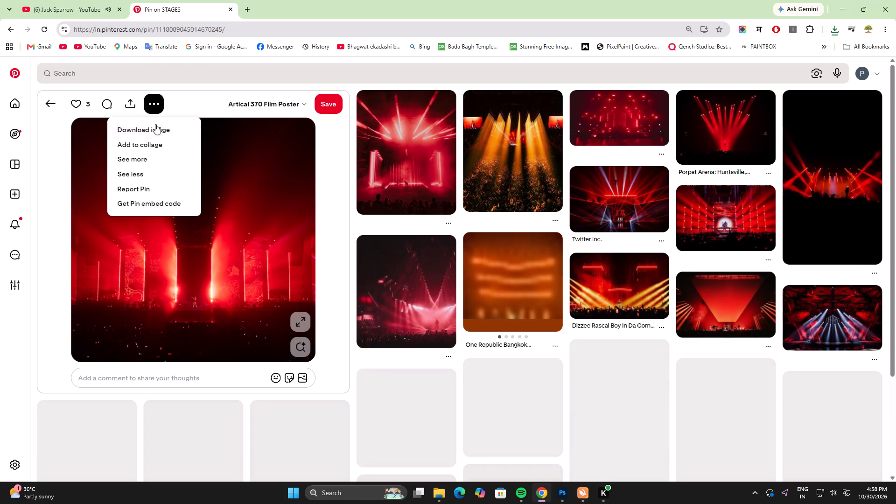
{"action": "left_click", "coordinate": [155, 130]}
{"action": "left_click", "coordinate": [800, 462]}
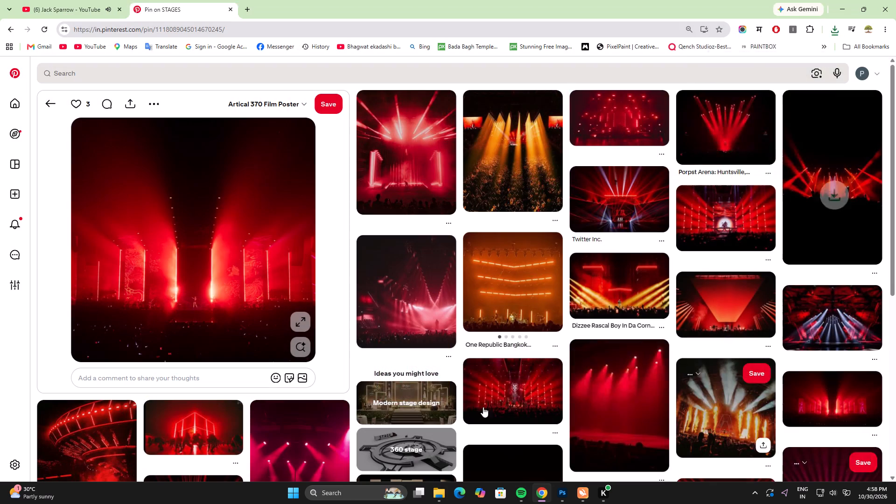
{"action": "left_click", "coordinate": [834, 30]}
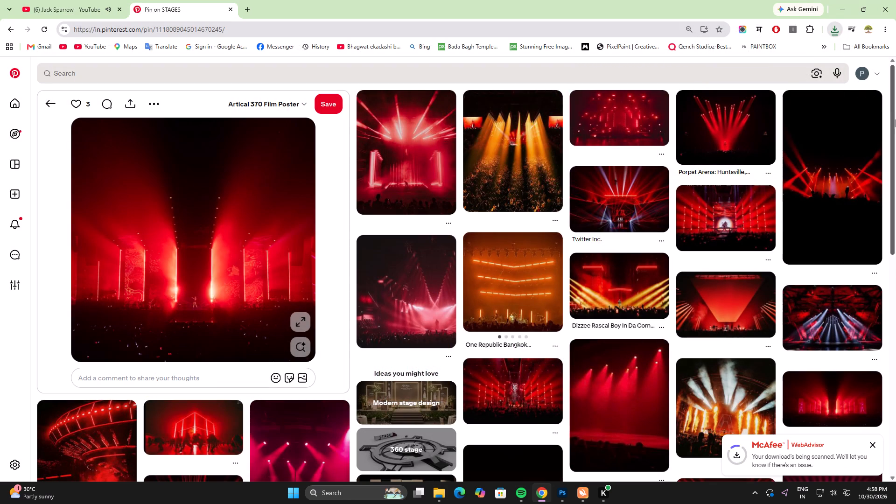
Open the related pin with blurred diagonal red streaks and download its image to Downloads as a JPEG.
{"action": "scroll", "coordinate": [869, 249], "scroll_direction": "down", "scroll_amount": 3}
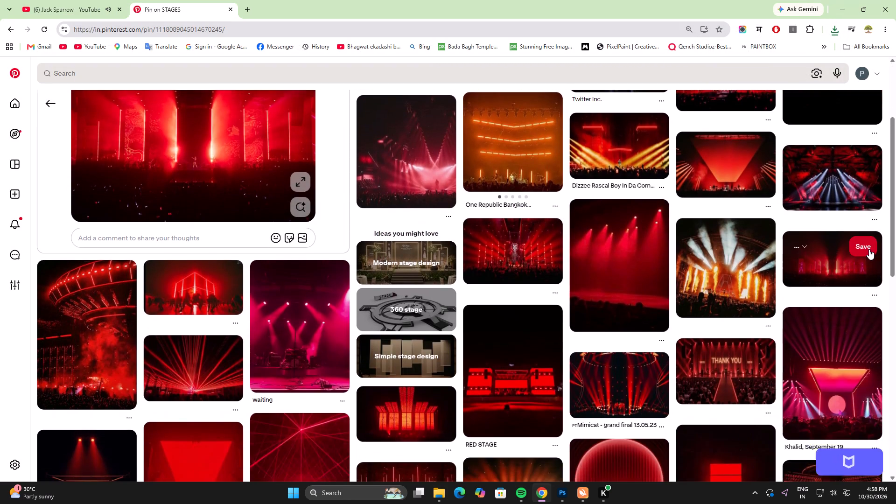
{"action": "scroll", "coordinate": [869, 249], "scroll_direction": "down", "scroll_amount": 5}
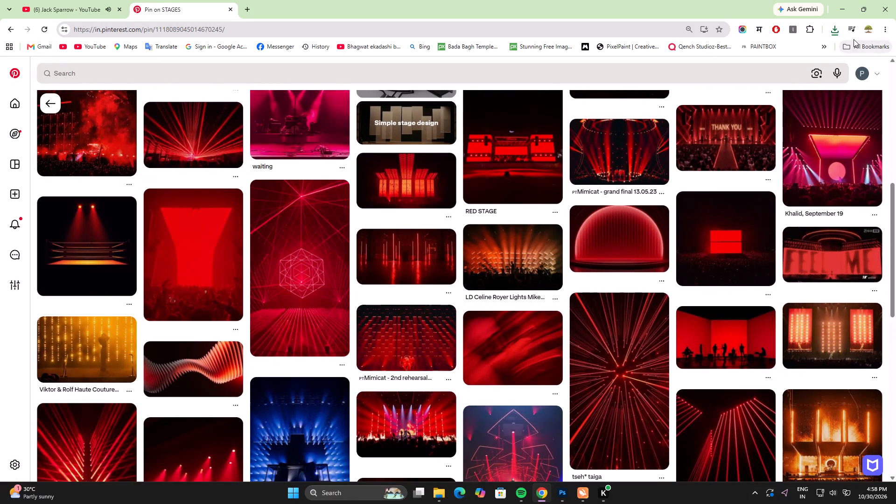
{"action": "scroll", "coordinate": [806, 247], "scroll_direction": "down", "scroll_amount": 2}
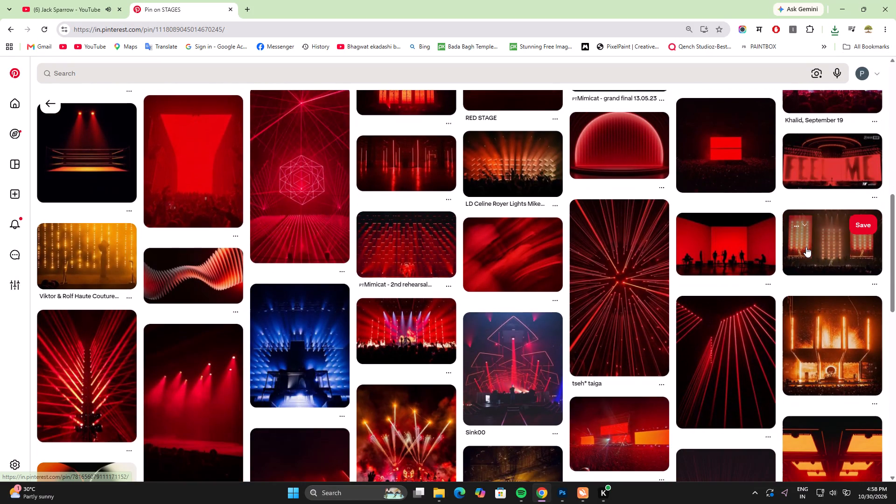
{"action": "left_click", "coordinate": [524, 269]}
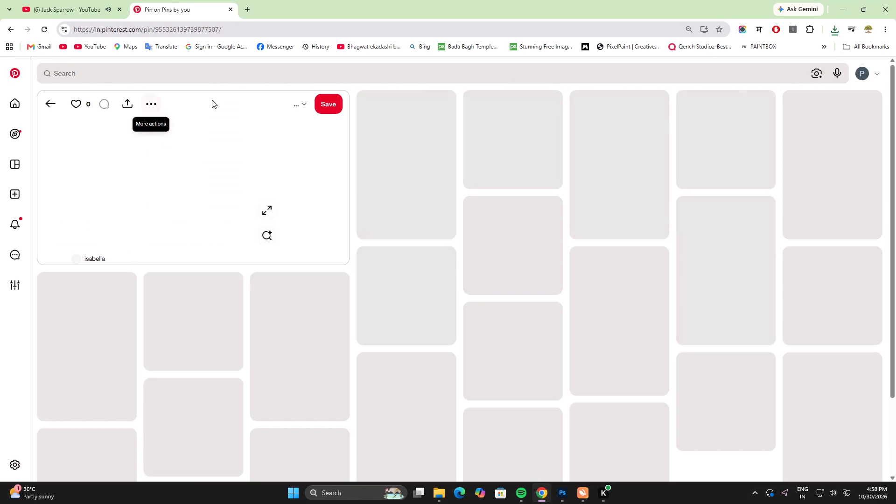
{"action": "left_click", "coordinate": [150, 106]}
{"action": "left_click", "coordinate": [153, 128]}
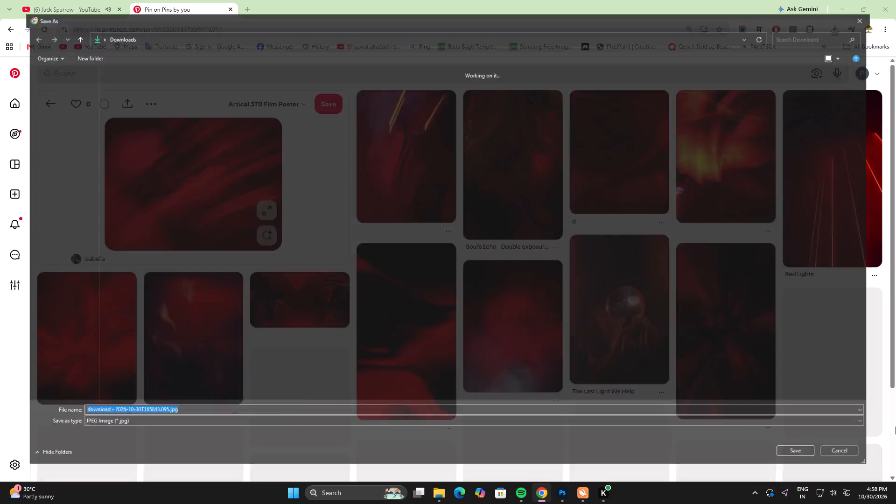
{"action": "left_click", "coordinate": [819, 462]}
Preview the new images in the Downloads folder and place the crossing red laser beams image into the 0009999999.psd poster in Photoshop.
{"action": "left_click", "coordinate": [829, 32]}
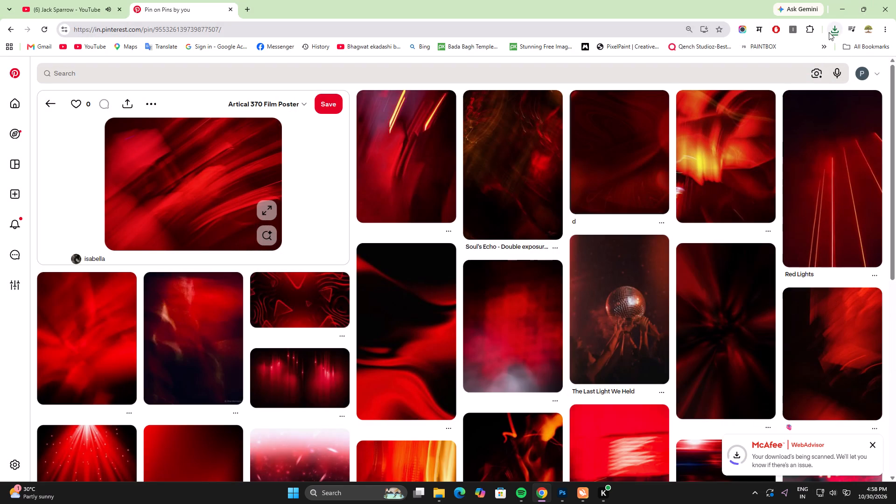
{"action": "left_click", "coordinate": [800, 68]}
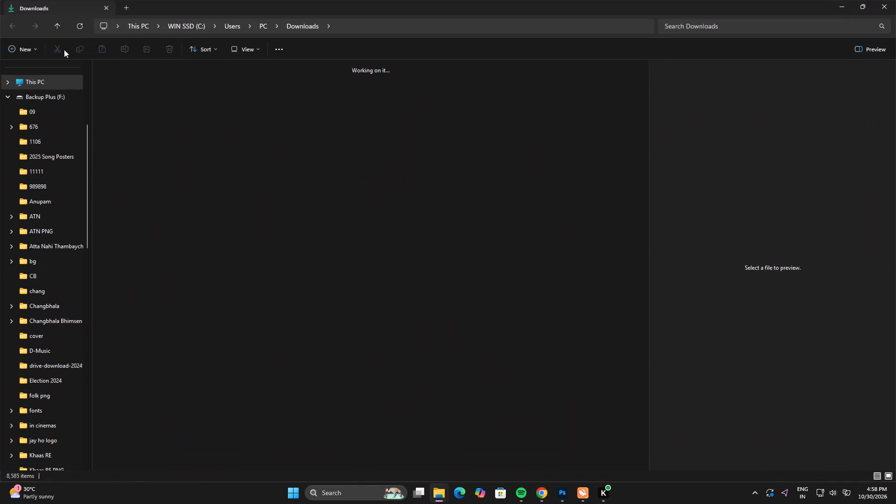
{"action": "left_click", "coordinate": [83, 28]}
{"action": "left_click", "coordinate": [239, 141]}
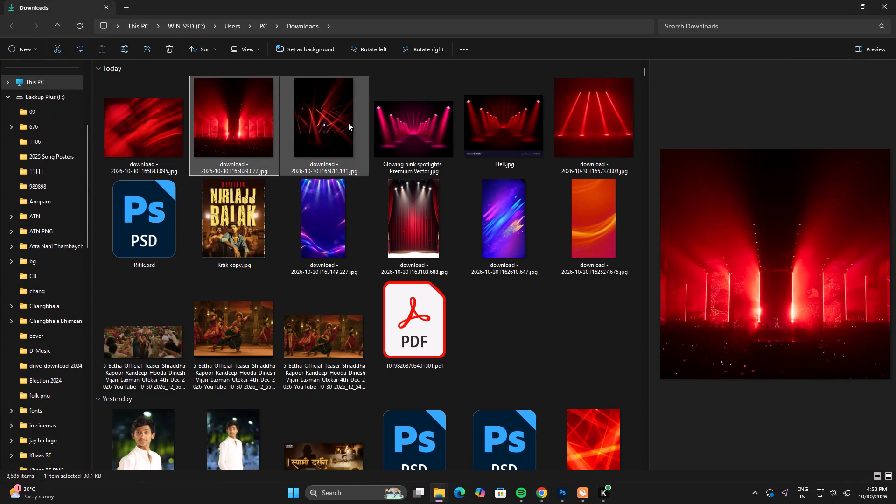
{"action": "left_click", "coordinate": [341, 118]}
{"action": "left_click", "coordinate": [437, 119]}
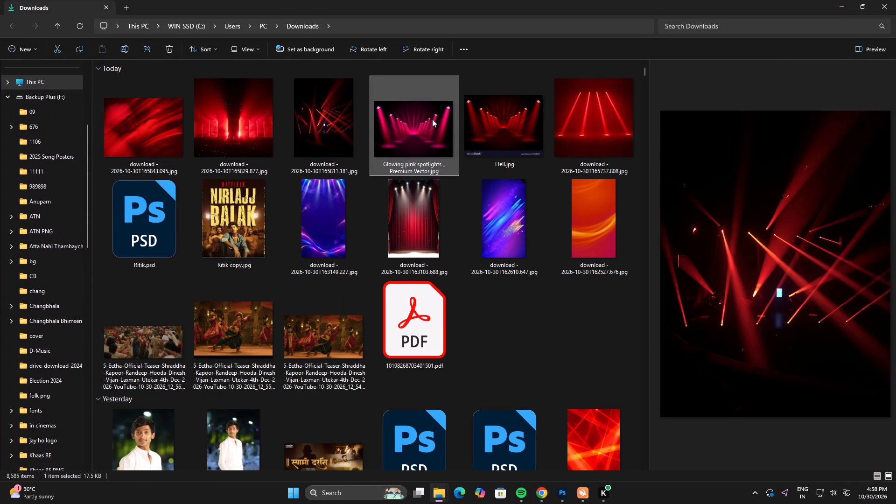
{"action": "left_click", "coordinate": [343, 120]}
{"action": "left_click_drag", "start_coordinate": [329, 110], "coordinate": [347, 217]}
{"action": "key", "text": "alt+Tab"}
{"action": "key", "text": "alt+Tab"}
{"action": "double_click", "coordinate": [429, 214]}
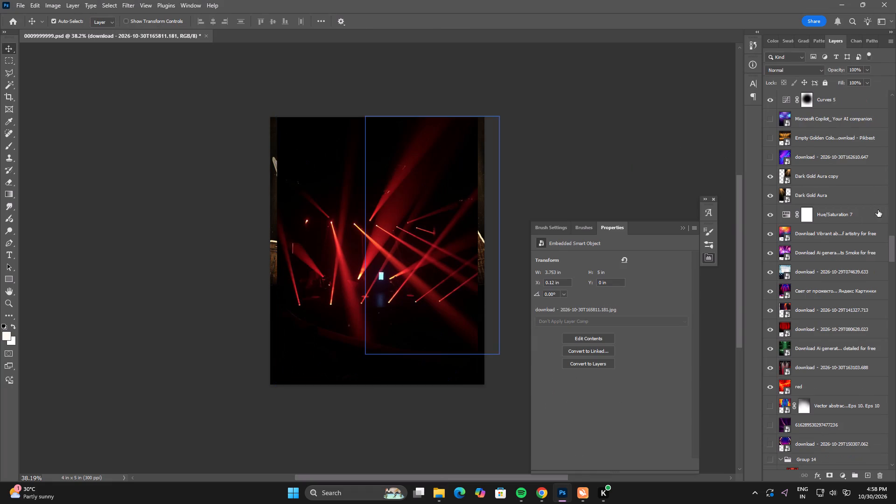
Move the placed red beams layer down the layer stack to directly below Curves 5, behind the performers and text.
{"action": "left_click_drag", "start_coordinate": [895, 250], "coordinate": [894, 105]}
{"action": "left_click_drag", "start_coordinate": [860, 98], "coordinate": [850, 485]}
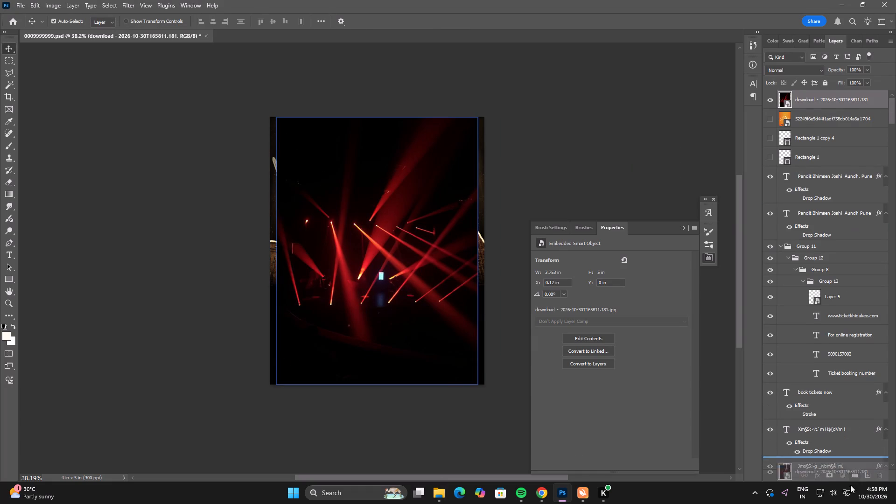
{"action": "left_click_drag", "start_coordinate": [850, 485], "coordinate": [844, 484]}
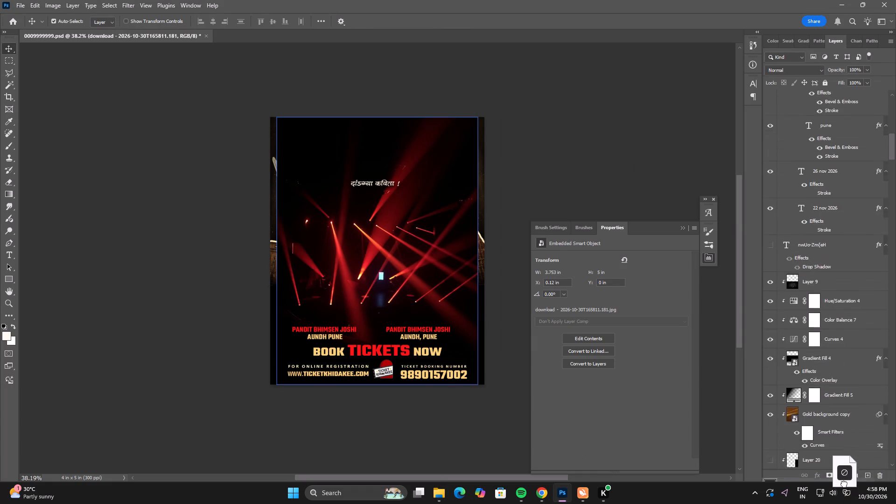
{"action": "left_click_drag", "start_coordinate": [844, 484], "coordinate": [830, 502]}
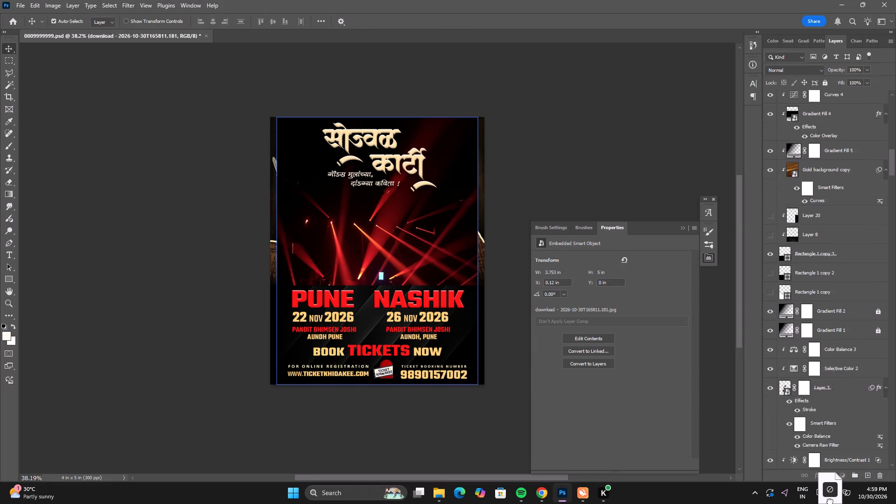
{"action": "left_click_drag", "start_coordinate": [830, 502], "coordinate": [826, 503]}
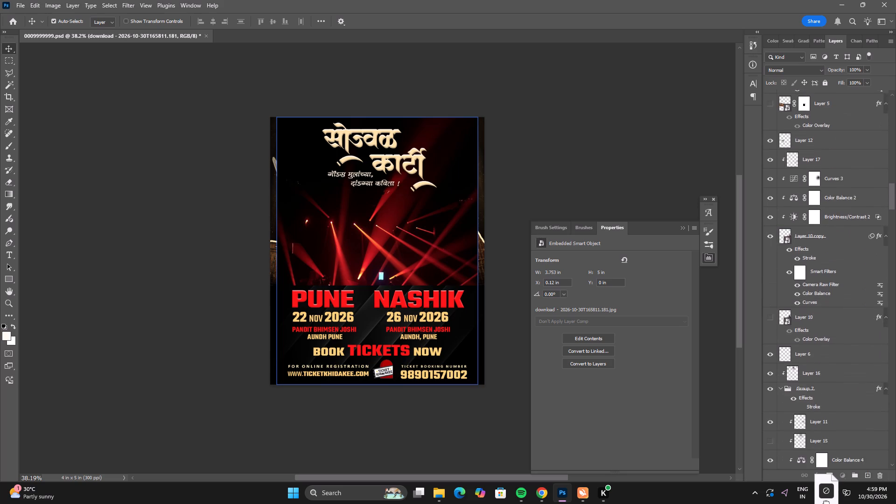
{"action": "left_click_drag", "start_coordinate": [826, 503], "coordinate": [818, 401]}
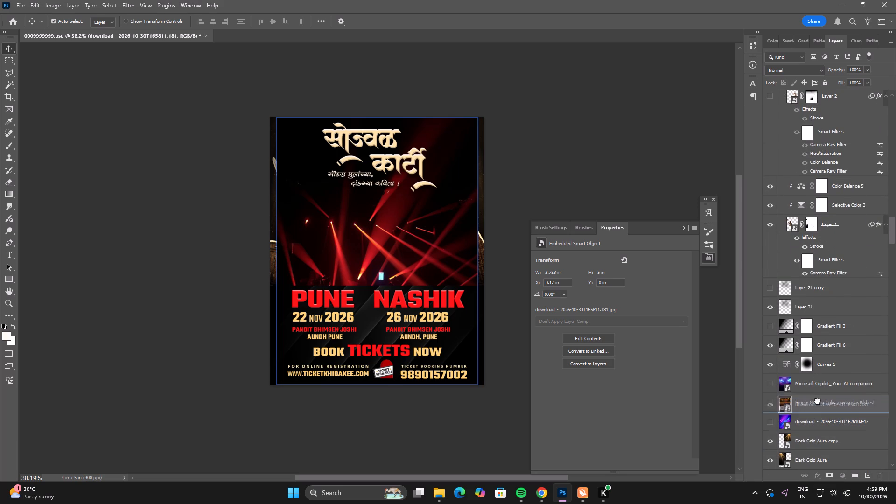
{"action": "left_click_drag", "start_coordinate": [818, 401], "coordinate": [816, 378]}
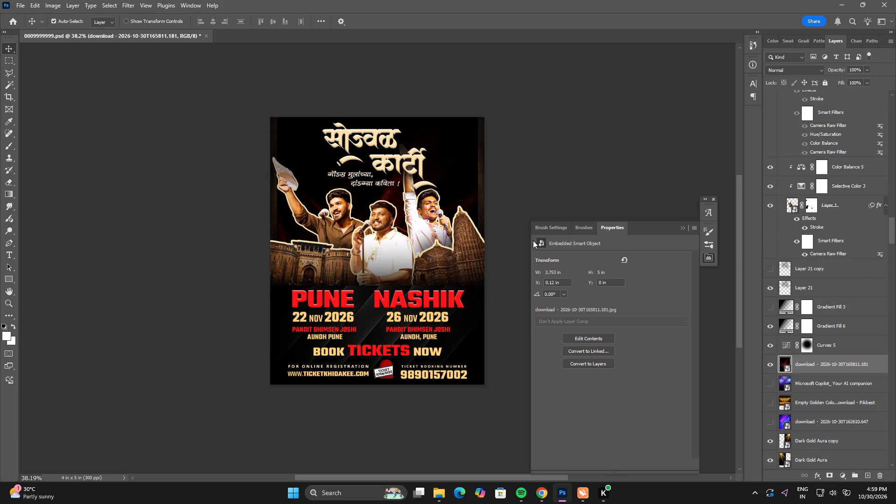
Show transform controls, scale the red beams image to about 65%, and reposition it at about X 493 px, Y 398.5 px.
{"action": "left_click", "coordinate": [133, 20]}
{"action": "left_click_drag", "start_coordinate": [475, 249], "coordinate": [505, 250], "text": "alt"}
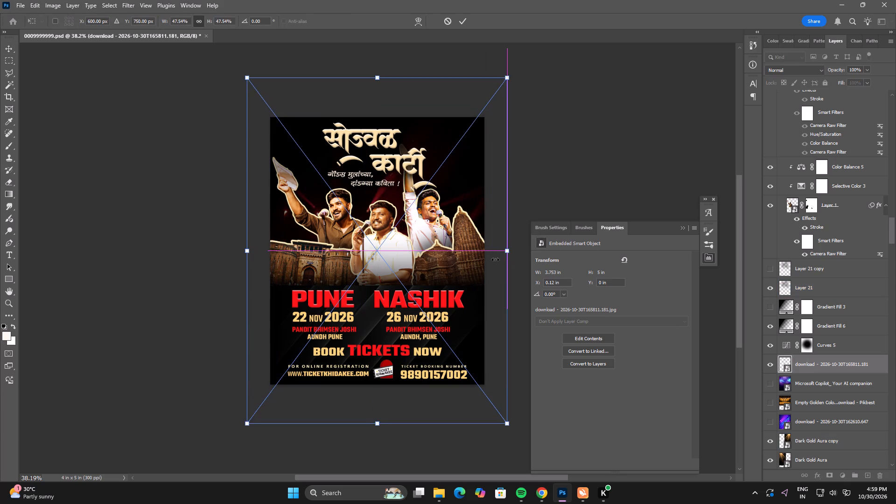
{"action": "left_click_drag", "start_coordinate": [417, 306], "coordinate": [416, 237], "text": "shift"}
{"action": "left_click_drag", "start_coordinate": [437, 258], "coordinate": [418, 258], "text": "shift"}
{"action": "left_click_drag", "start_coordinate": [490, 182], "coordinate": [540, 185], "text": "alt"}
{"action": "left_click_drag", "start_coordinate": [429, 252], "coordinate": [428, 259], "text": "shift"}
{"action": "double_click", "coordinate": [428, 259]}
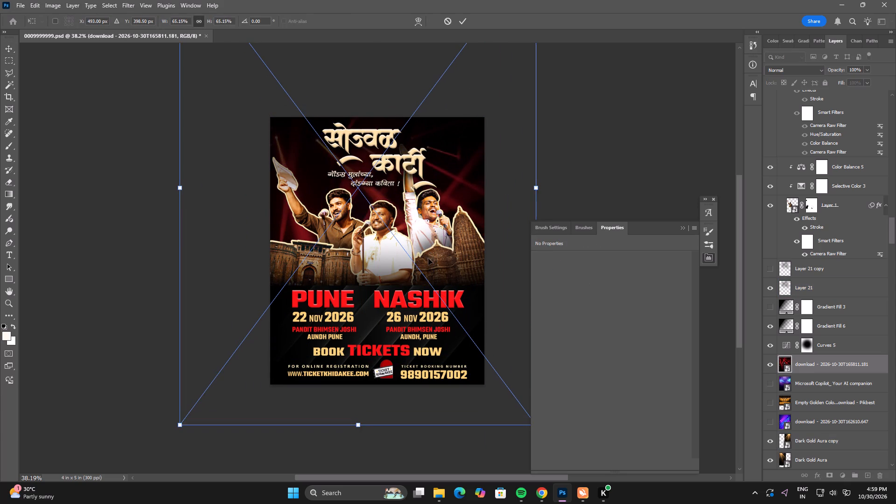
Hide the Curves 5, Layer 21 and Gradient Fill 6 layers above the red beams background.
{"action": "left_click", "coordinate": [774, 346]}
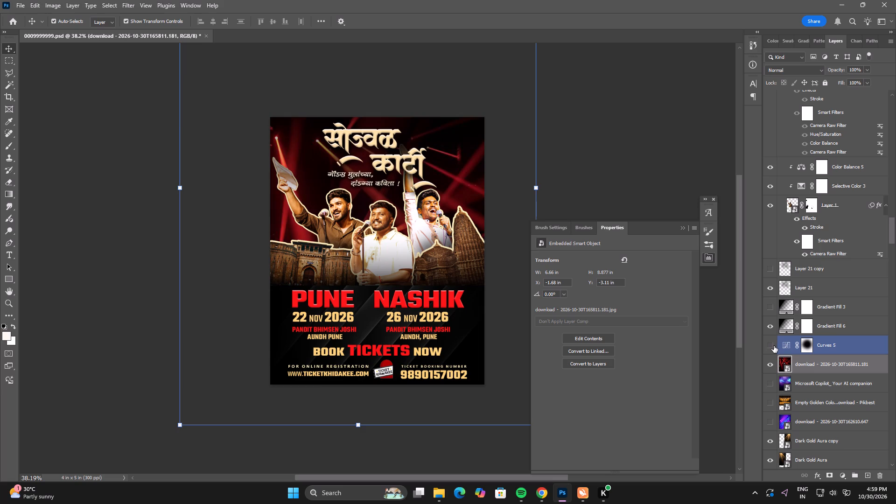
{"action": "left_click", "coordinate": [770, 287]}
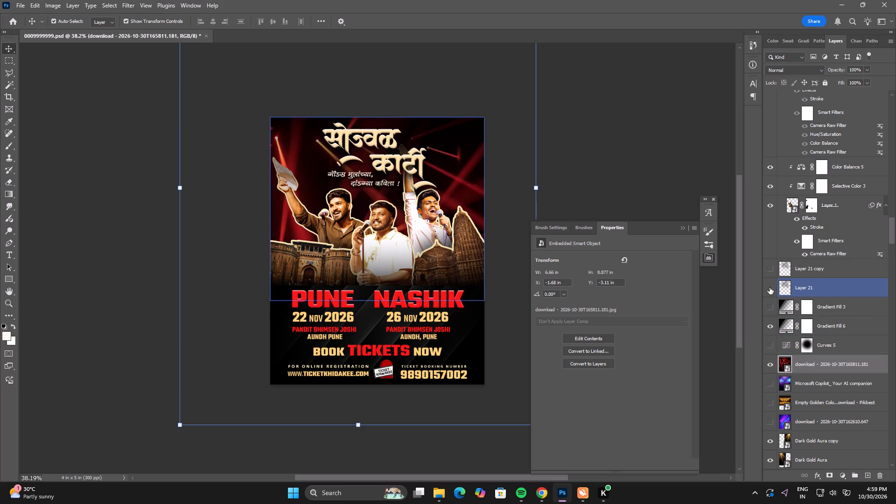
{"action": "left_click", "coordinate": [769, 274]}
{"action": "left_click", "coordinate": [769, 274]}
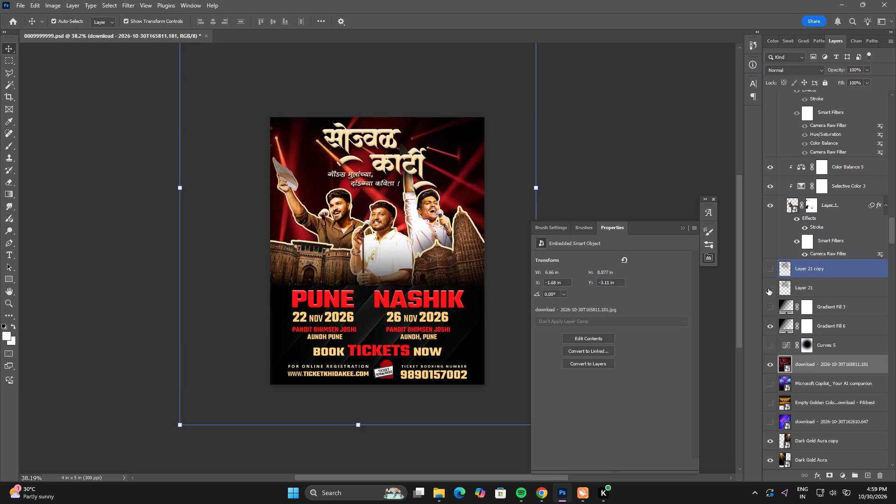
{"action": "left_click", "coordinate": [467, 175]}
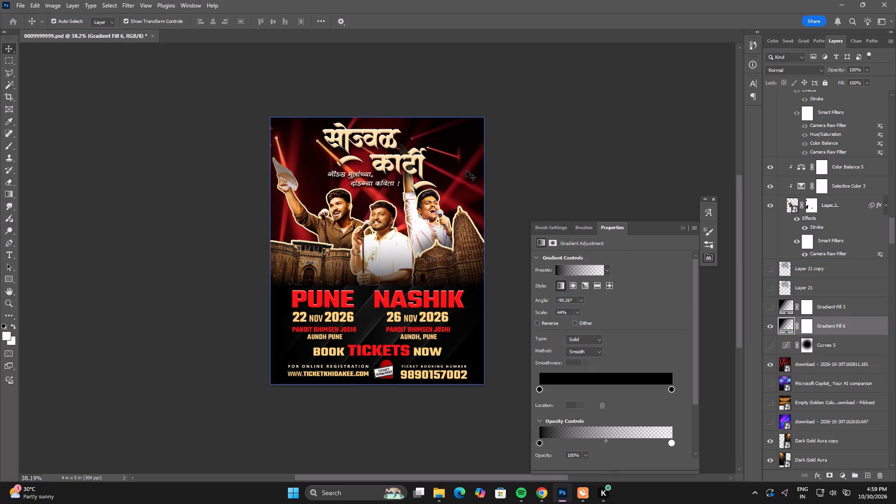
{"action": "left_click", "coordinate": [463, 168]}
{"action": "left_click", "coordinate": [770, 330]}
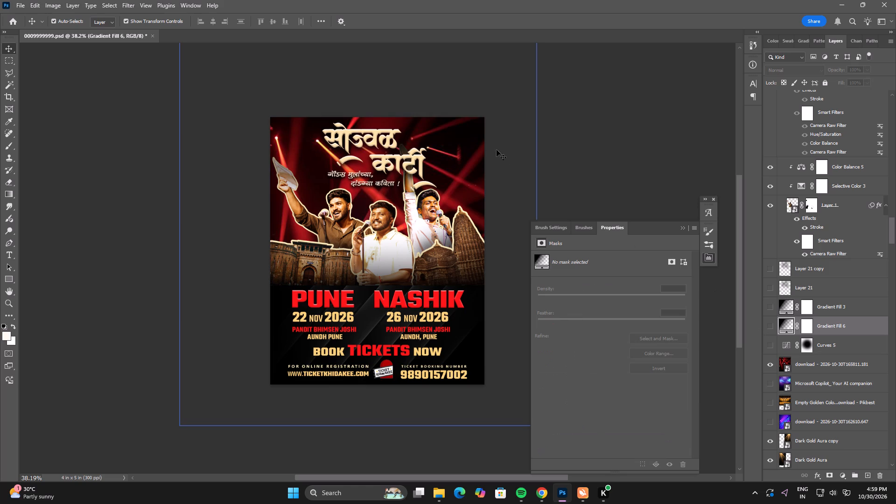
Hide the red beams layer, then delete it with every layer and group beneath it down to the locked Background layer.
{"action": "left_click", "coordinate": [483, 147]}
{"action": "left_click", "coordinate": [768, 362]}
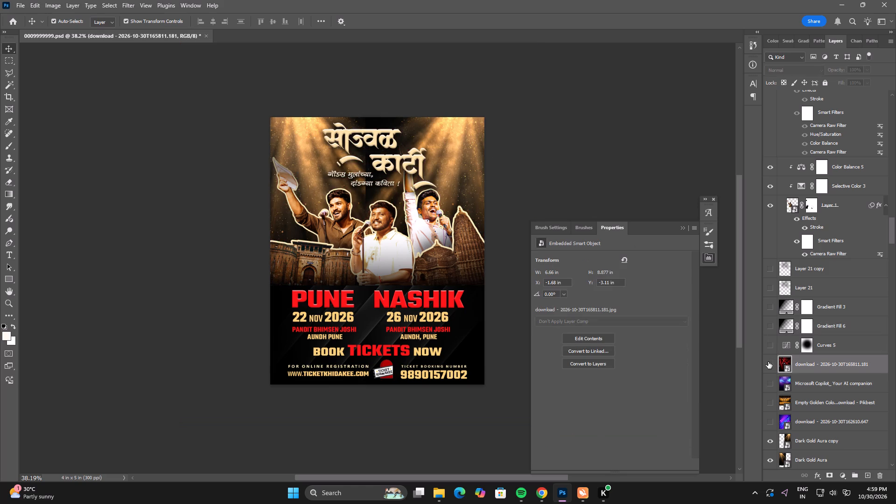
{"action": "left_click", "coordinate": [821, 365]}
{"action": "scroll", "coordinate": [825, 384], "scroll_direction": "down", "scroll_amount": 5}
{"action": "scroll", "coordinate": [825, 386], "scroll_direction": "down", "scroll_amount": 20}
{"action": "scroll", "coordinate": [825, 386], "scroll_direction": "down", "scroll_amount": 8}
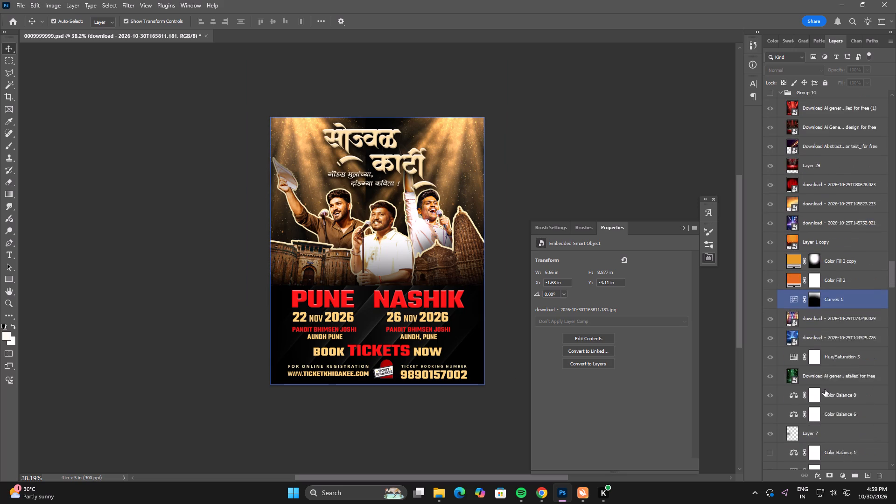
{"action": "scroll", "coordinate": [825, 390], "scroll_direction": "down", "scroll_amount": 20}
{"action": "scroll", "coordinate": [825, 390], "scroll_direction": "down", "scroll_amount": 15}
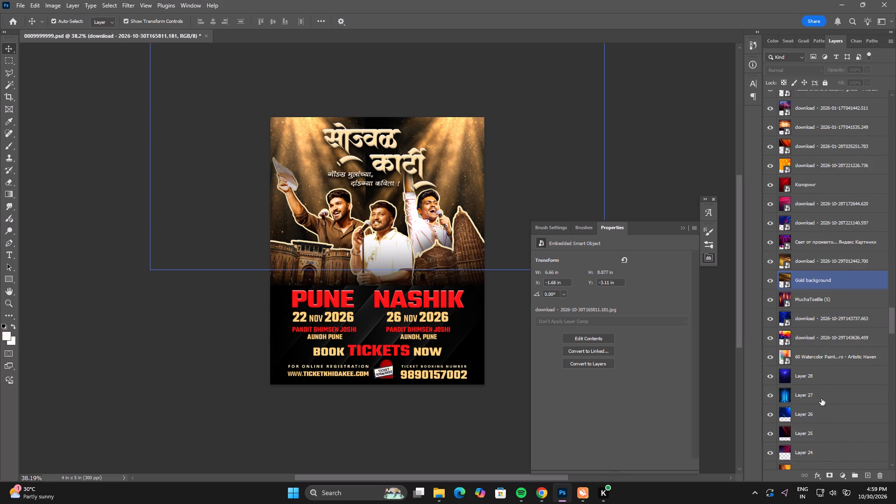
{"action": "scroll", "coordinate": [821, 399], "scroll_direction": "down", "scroll_amount": 12}
{"action": "scroll", "coordinate": [816, 418], "scroll_direction": "down", "scroll_amount": 18}
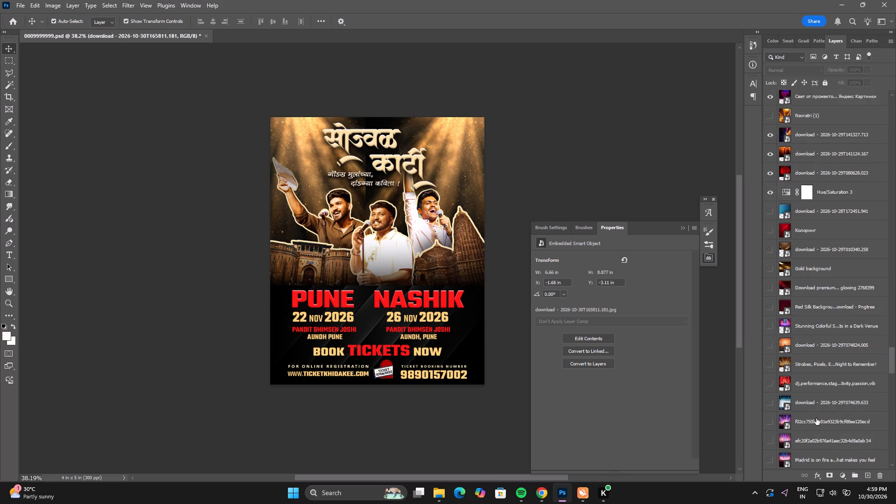
{"action": "scroll", "coordinate": [816, 418], "scroll_direction": "down", "scroll_amount": 6}
{"action": "scroll", "coordinate": [816, 418], "scroll_direction": "down", "scroll_amount": 20}
{"action": "scroll", "coordinate": [816, 418], "scroll_direction": "down", "scroll_amount": 10}
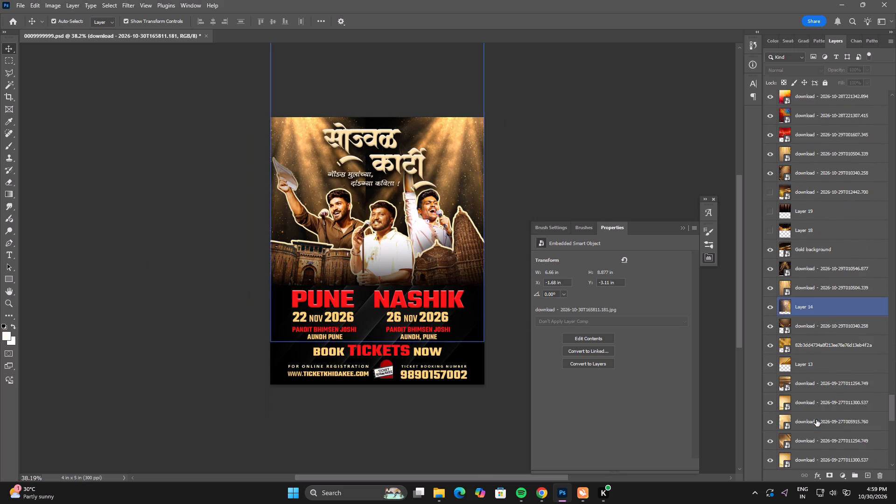
{"action": "scroll", "coordinate": [816, 420], "scroll_direction": "down", "scroll_amount": 18}
{"action": "scroll", "coordinate": [816, 420], "scroll_direction": "down", "scroll_amount": 12}
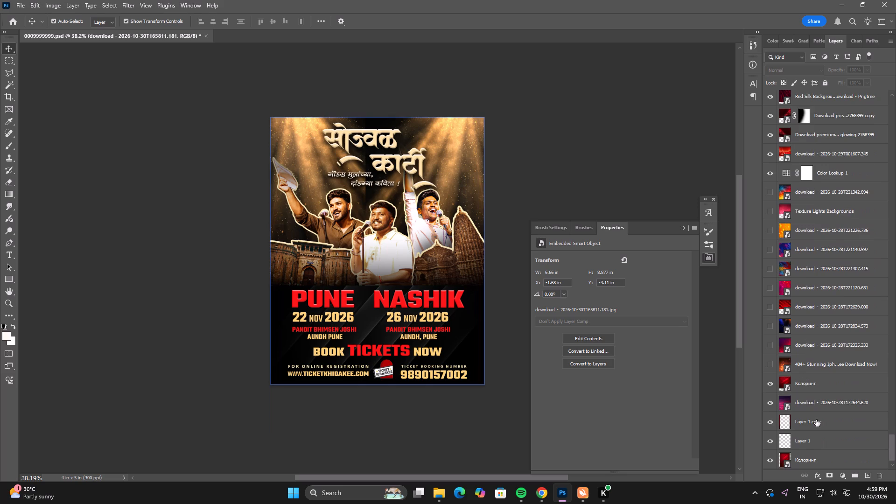
{"action": "scroll", "coordinate": [816, 420], "scroll_direction": "down", "scroll_amount": 11}
{"action": "left_click", "coordinate": [811, 438], "text": "shift"}
{"action": "key", "text": "BackSpace"}
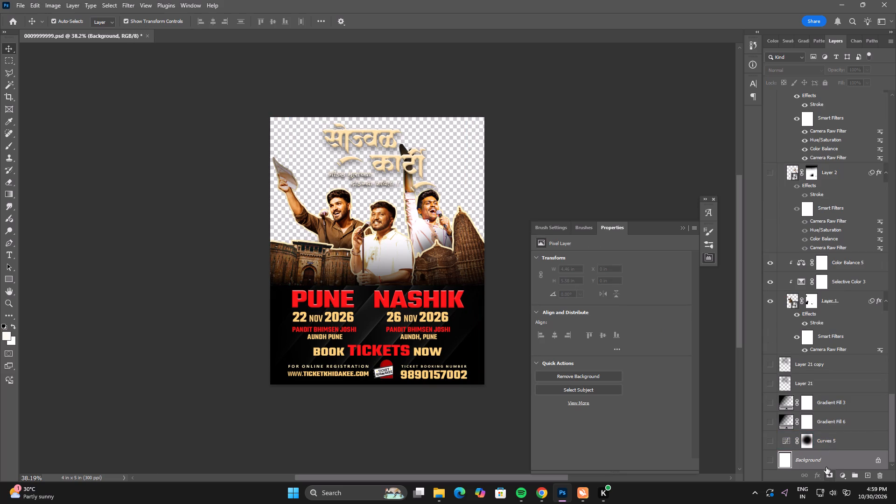
Place the red concert-stage image download - 2026-10-30T165829.877.jpg directly above the Background layer and move it up to about Y -0.17 in.
{"action": "left_click", "coordinate": [825, 463]}
{"action": "key", "text": "alt+Tab"}
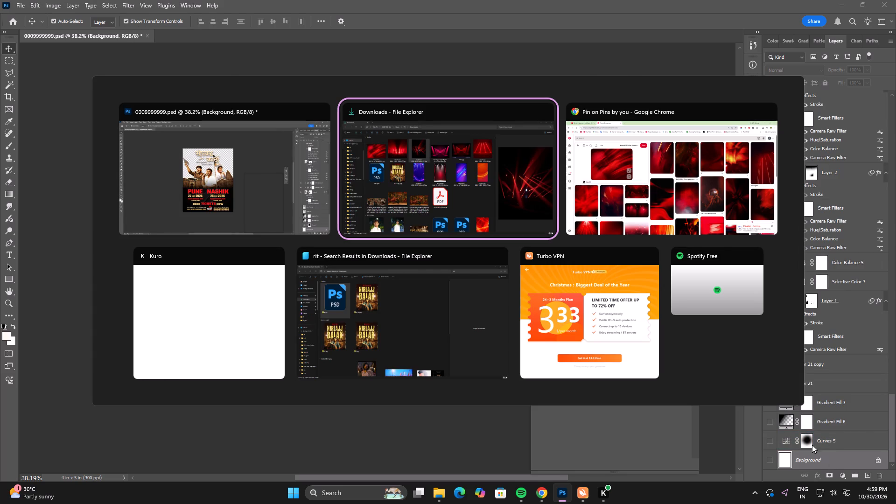
{"action": "left_click", "coordinate": [217, 140]}
{"action": "left_click_drag", "start_coordinate": [242, 119], "coordinate": [254, 226]}
{"action": "key", "text": "alt+Tab"}
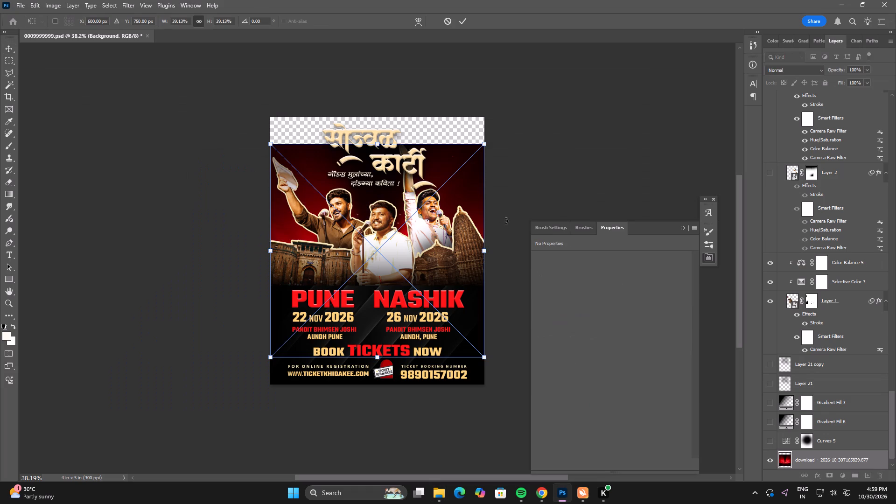
{"action": "double_click", "coordinate": [485, 203]}
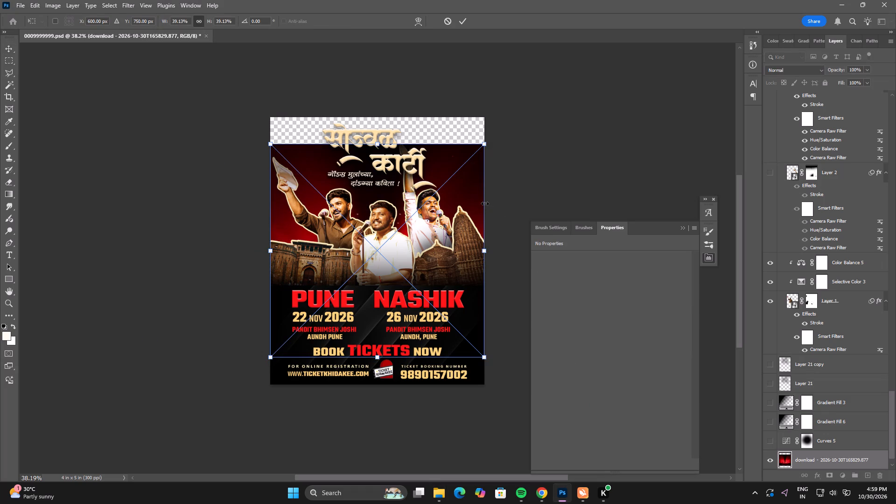
{"action": "left_click_drag", "start_coordinate": [402, 253], "coordinate": [399, 180], "text": "shift"}
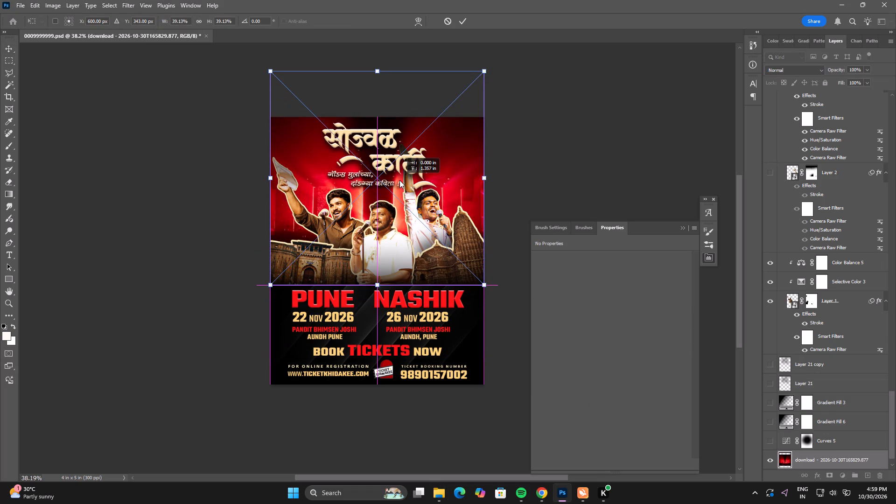
{"action": "left_click_drag", "start_coordinate": [399, 180], "coordinate": [401, 216], "text": "shift"}
{"action": "double_click", "coordinate": [401, 216], "text": "shift"}
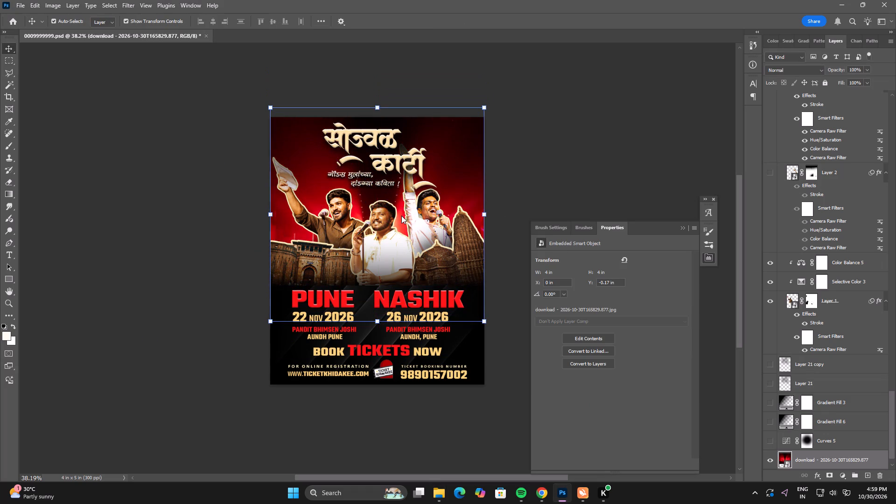
Place the red spotlights image Hell.jpg above the concert-stage layer, enlarge it to about 51%, and move it up to about Y -0.28 in.
{"action": "key", "text": "alt+Tab"}
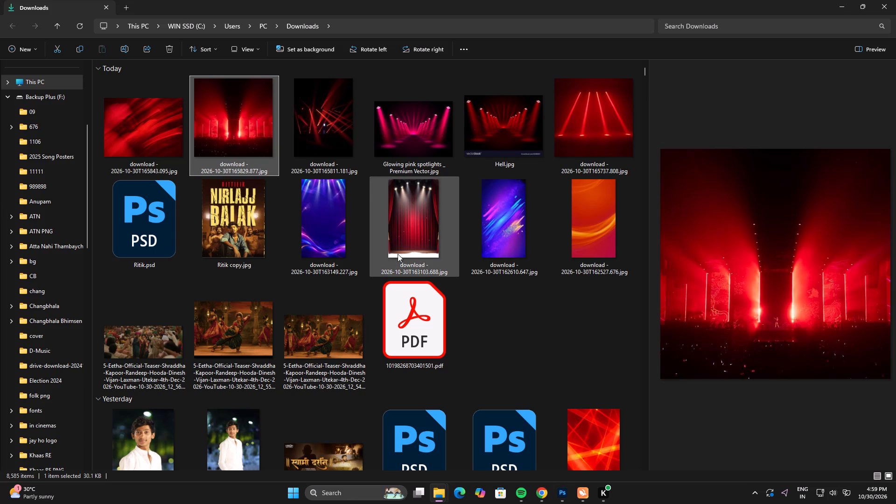
{"action": "left_click", "coordinate": [420, 137]}
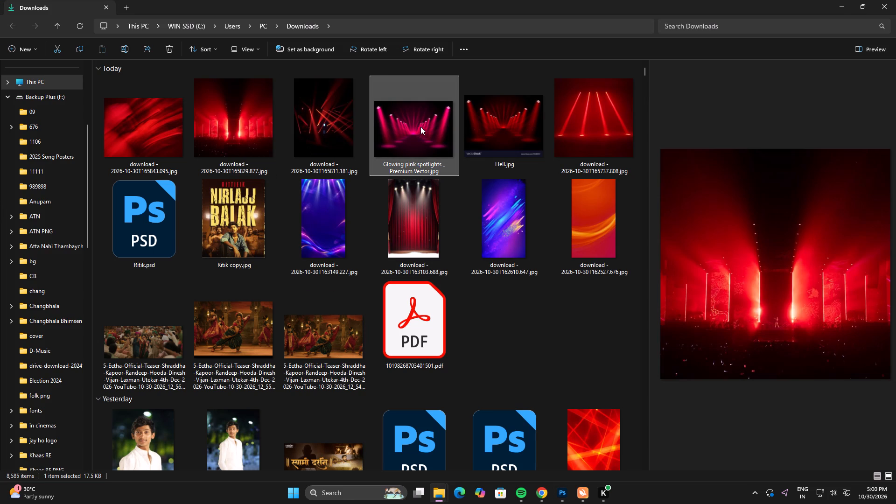
{"action": "left_click", "coordinate": [547, 133]}
{"action": "left_click_drag", "start_coordinate": [531, 122], "coordinate": [434, 290]}
{"action": "key", "text": "alt+Tab"}
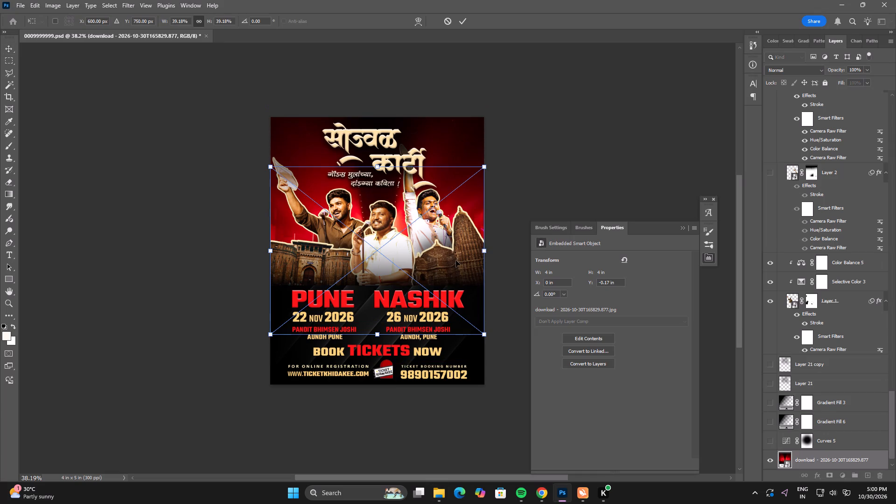
{"action": "left_click_drag", "start_coordinate": [487, 250], "coordinate": [519, 251], "text": "alt"}
{"action": "left_click_drag", "start_coordinate": [454, 281], "coordinate": [454, 278], "text": "shift"}
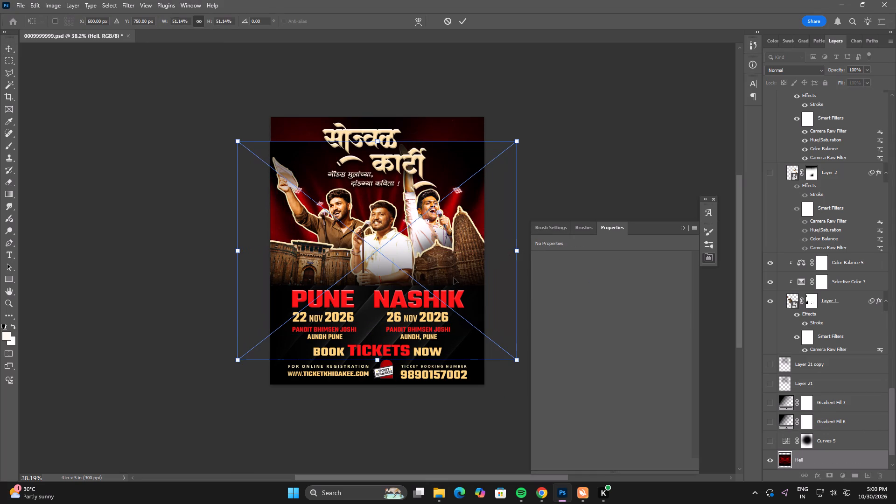
{"action": "left_click_drag", "start_coordinate": [454, 278], "coordinate": [454, 243], "text": "shift"}
{"action": "double_click", "coordinate": [454, 243]}
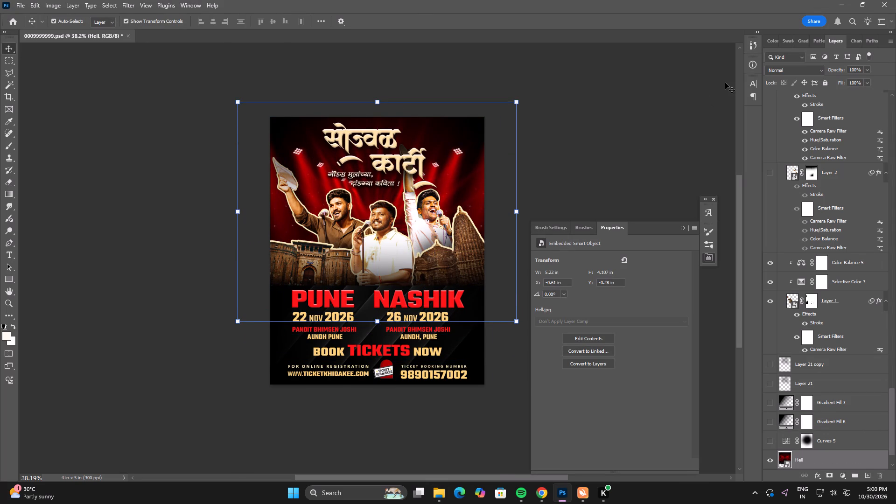
Place the abstract red streaks image download - 2026-10-30T165843.095.jpg above the Hell layer and rotate it 90° counter-clockwise.
{"action": "key", "text": "alt+Tab"}
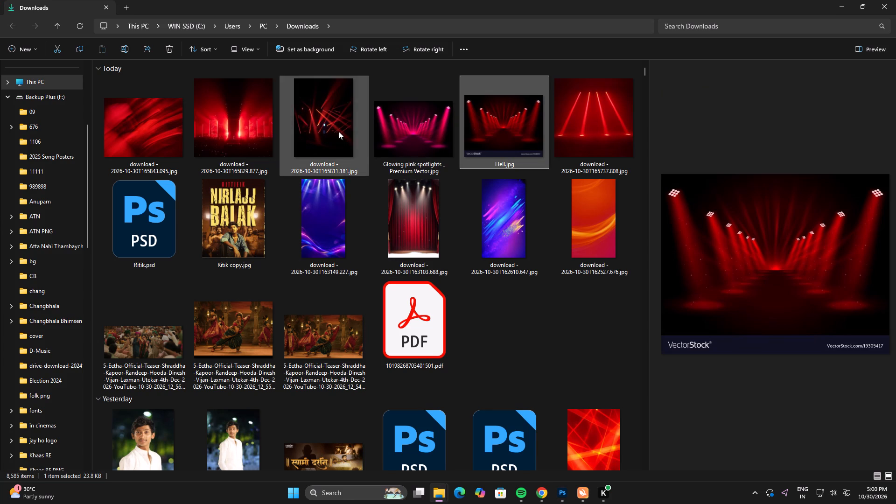
{"action": "left_click", "coordinate": [147, 133]}
{"action": "left_click_drag", "start_coordinate": [147, 110], "coordinate": [303, 248]}
{"action": "key", "text": "alt+Tab"}
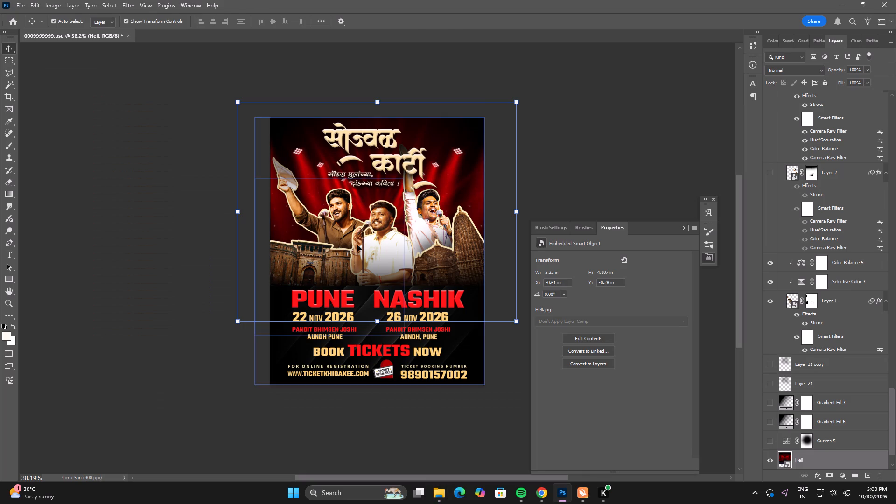
{"action": "right_click", "coordinate": [401, 224]}
{"action": "left_click", "coordinate": [374, 176]}
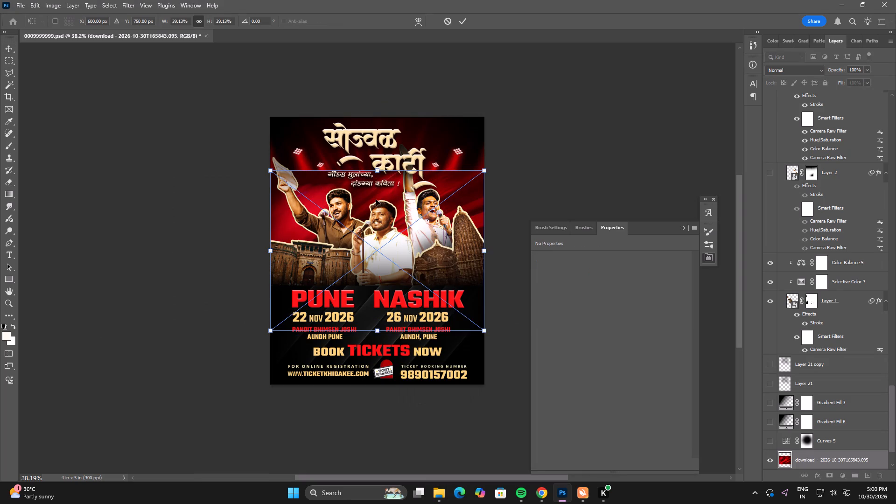
{"action": "right_click", "coordinate": [376, 200]}
{"action": "left_click", "coordinate": [404, 287]}
Scale the rotated red streaks image to about 56% and position it at about X 0.26 in, Y 0 in.
{"action": "left_click_drag", "start_coordinate": [419, 257], "coordinate": [418, 195]}
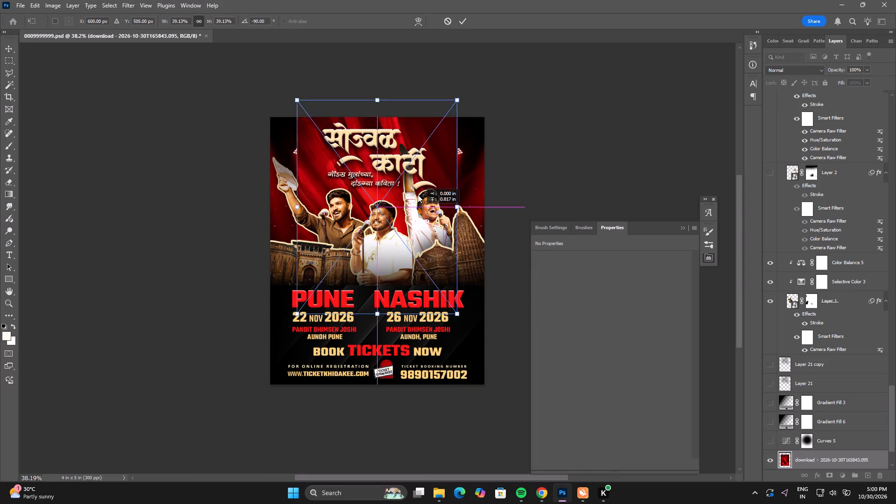
{"action": "left_click_drag", "start_coordinate": [418, 195], "coordinate": [423, 278]}
{"action": "left_click_drag", "start_coordinate": [467, 277], "coordinate": [504, 273], "text": "alt"}
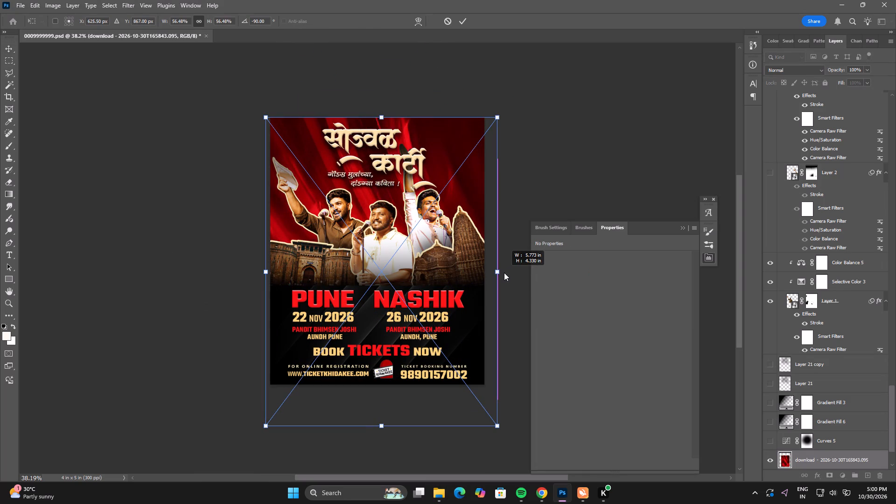
{"action": "left_click_drag", "start_coordinate": [504, 273], "coordinate": [503, 273], "text": "alt"}
{"action": "left_click_drag", "start_coordinate": [433, 287], "coordinate": [430, 287], "text": "shift"}
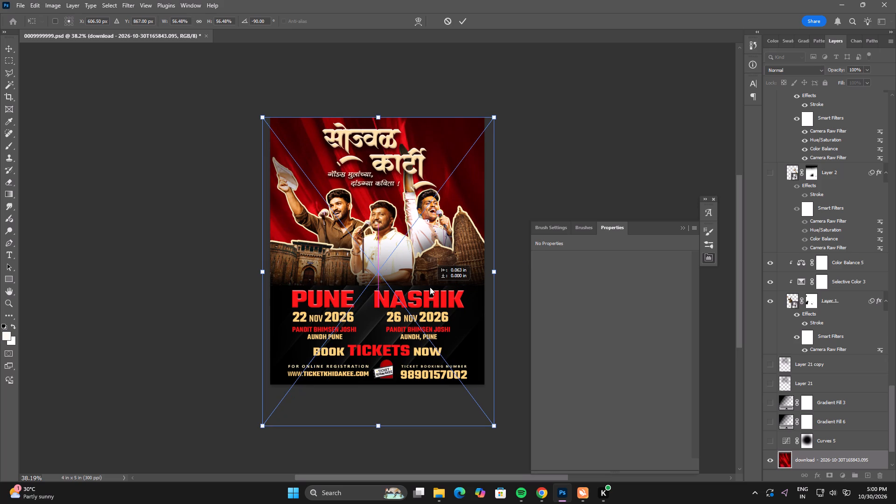
{"action": "left_click_drag", "start_coordinate": [430, 287], "coordinate": [452, 288], "text": "shift"}
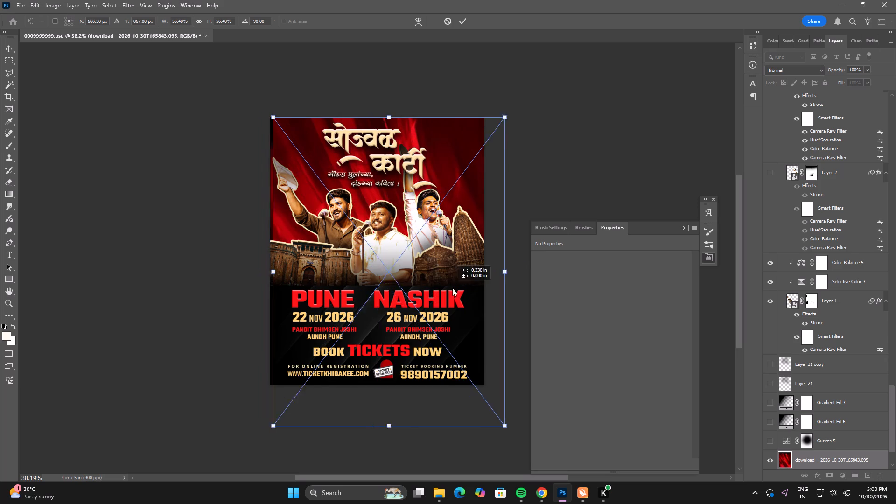
{"action": "left_click_drag", "start_coordinate": [452, 288], "coordinate": [451, 285], "text": "shift"}
{"action": "double_click", "coordinate": [450, 285]}
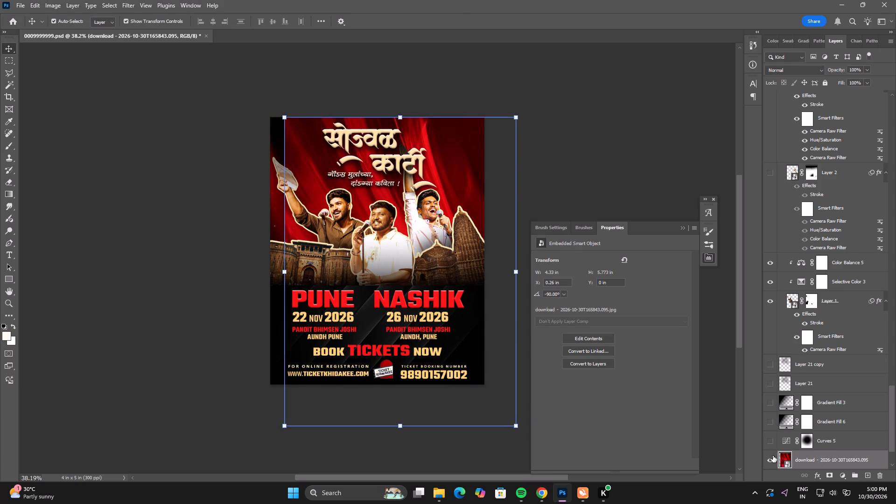
Hide the red streaks layer and preview the poster with the Hell spotlights background in full-screen mode.
{"action": "left_click", "coordinate": [772, 457]}
{"action": "key", "text": "alt+Tab"}
{"action": "key", "text": "alt+Tab"}
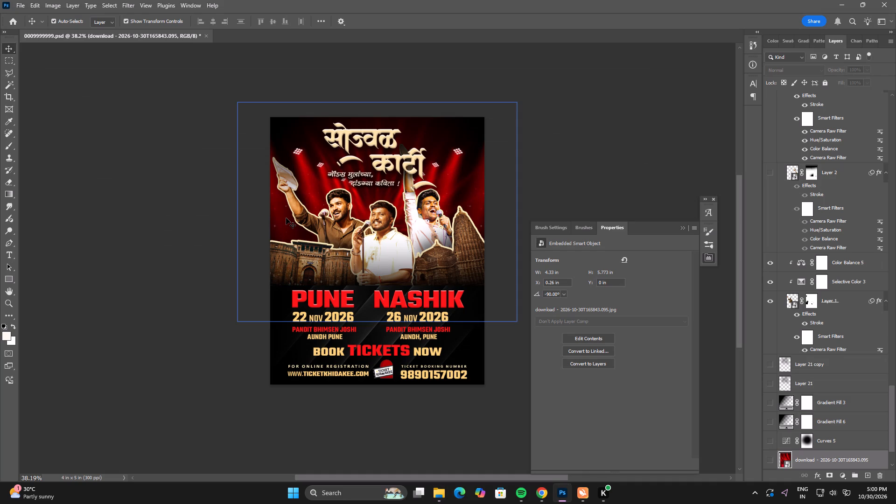
{"action": "type", "text": "ff"}
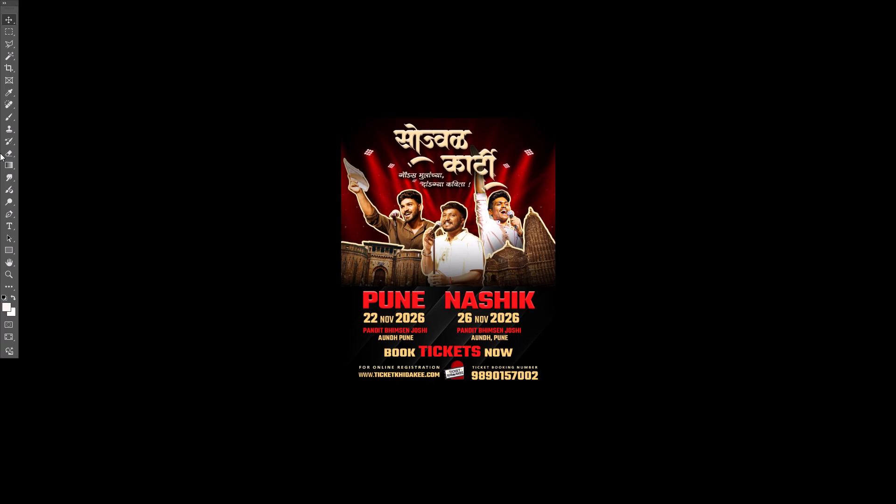
{"action": "key", "text": "f"}
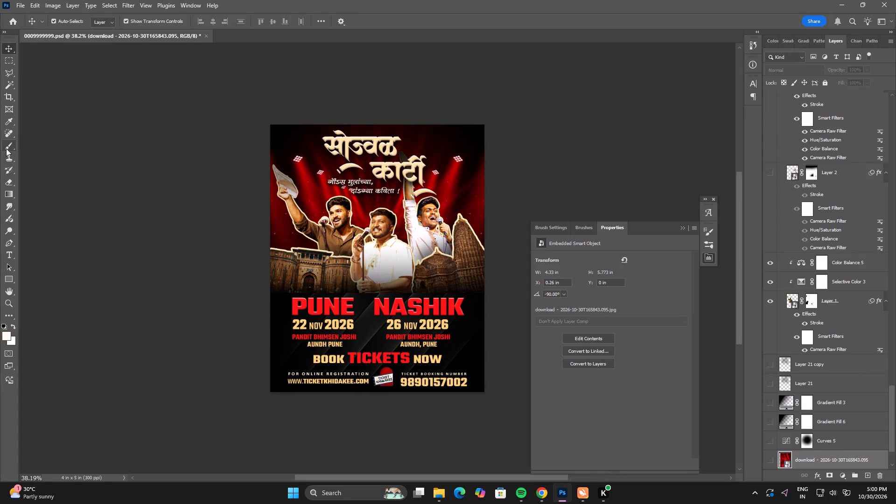
Enlarge the Hell spotlights image to about 82% and reposition it at about X -2.18 in, Y -0.15 in.
{"action": "left_click", "coordinate": [471, 171]}
{"action": "left_click", "coordinate": [377, 107]}
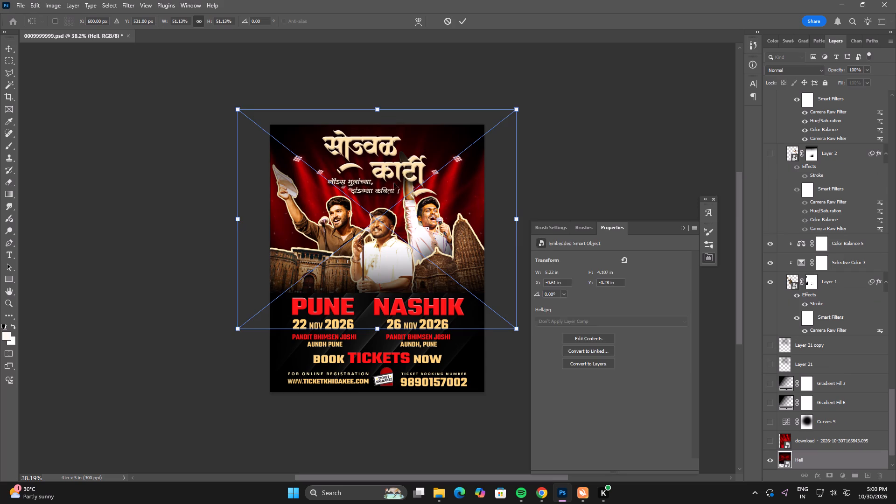
{"action": "left_click_drag", "start_coordinate": [394, 186], "coordinate": [392, 218], "text": "shift"}
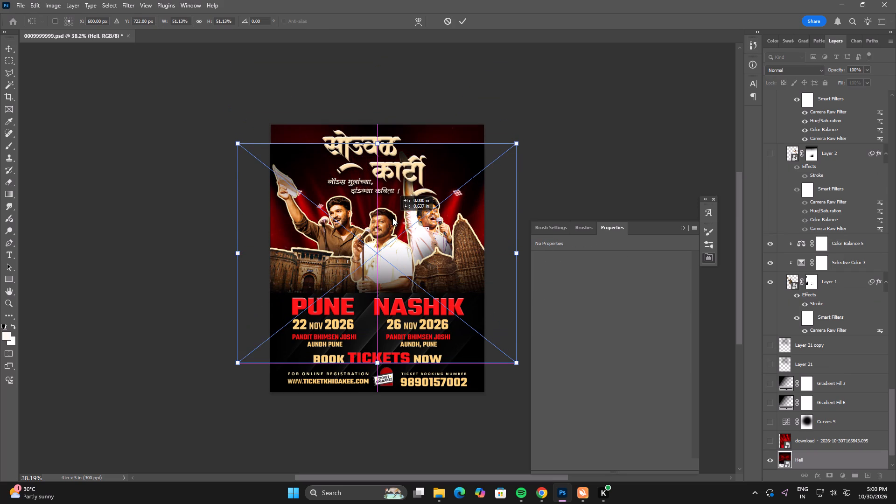
{"action": "left_click_drag", "start_coordinate": [392, 218], "coordinate": [392, 235], "text": "shift"}
{"action": "double_click", "coordinate": [392, 235]}
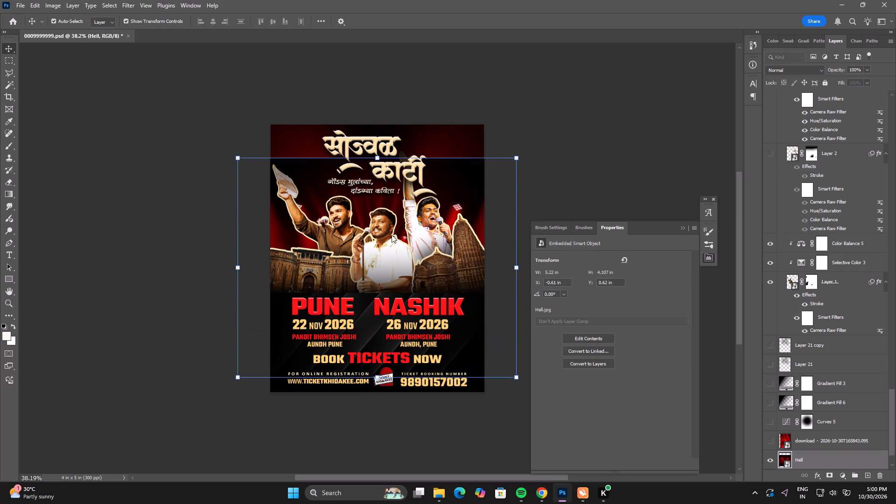
{"action": "left_click_drag", "start_coordinate": [377, 160], "coordinate": [364, 94], "text": "alt"}
{"action": "left_click_drag", "start_coordinate": [400, 238], "coordinate": [400, 254], "text": "shift"}
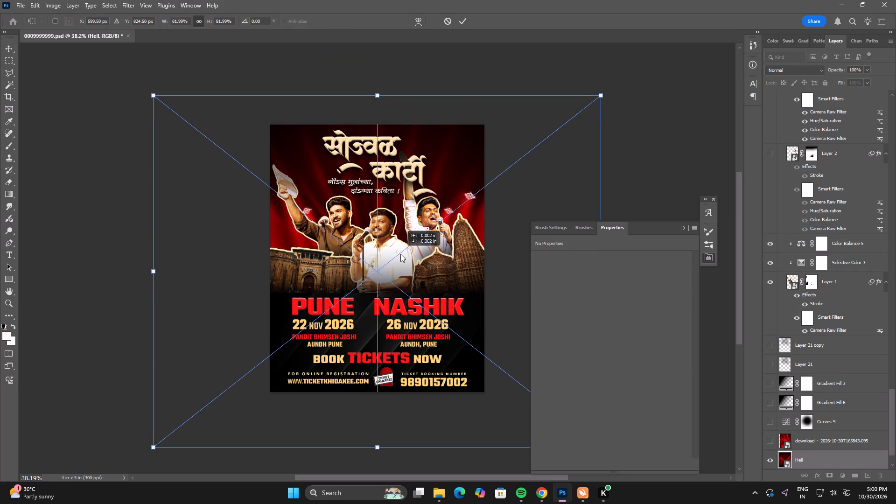
{"action": "left_click_drag", "start_coordinate": [400, 254], "coordinate": [401, 263], "text": "shift"}
{"action": "double_click", "coordinate": [401, 263]}
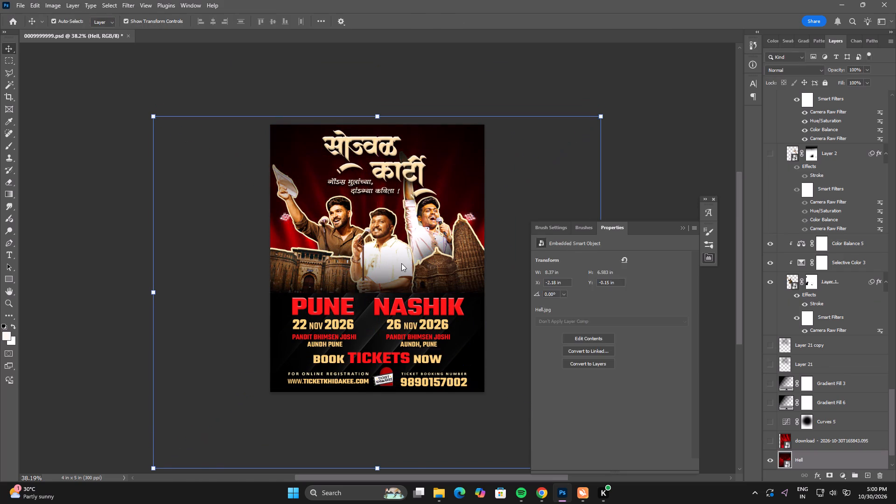
Place the red spotlight beams image download - 2026-10-30T165737.808.jpg, scaled to about 5.36 in square at X -0.68 in, Y 0.19 in.
{"action": "key", "text": "alt+Tab"}
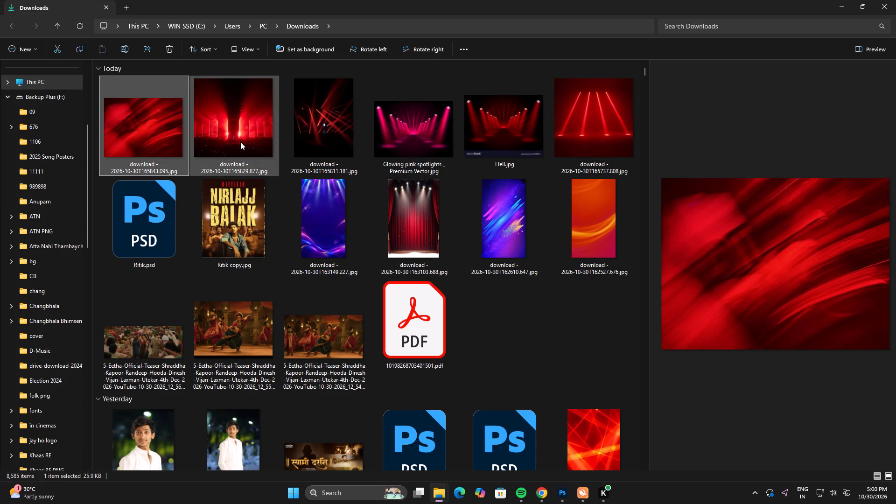
{"action": "left_click", "coordinate": [413, 128]}
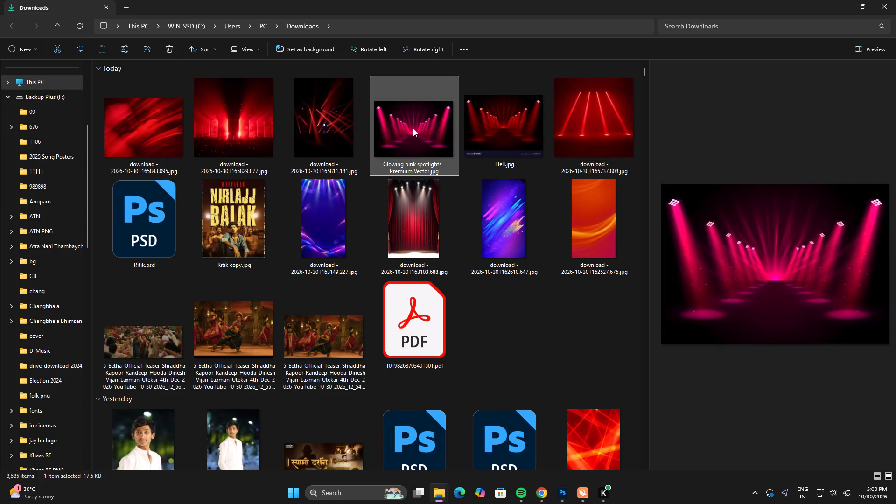
{"action": "left_click", "coordinate": [601, 119]}
{"action": "left_click_drag", "start_coordinate": [608, 108], "coordinate": [498, 273]}
{"action": "key", "text": "alt+Tab"}
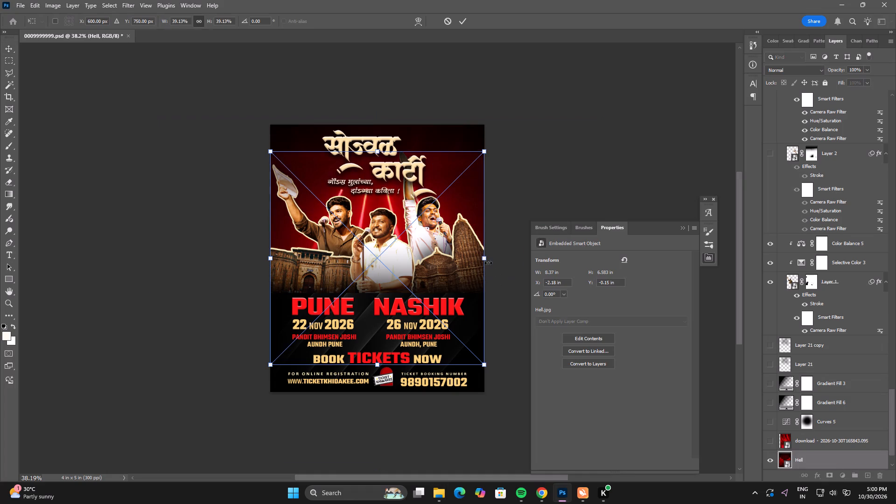
{"action": "left_click_drag", "start_coordinate": [486, 259], "coordinate": [523, 263], "text": "alt"}
{"action": "left_click_drag", "start_coordinate": [456, 297], "coordinate": [463, 317], "text": "shift"}
{"action": "double_click", "coordinate": [463, 317]}
Place the purple-blue image download - 2026-10-30T162610.647.jpg, scale it to about 4.08 in wide, rotate it 180° and align its top with the poster's top edge.
{"action": "key", "text": "alt+Tab"}
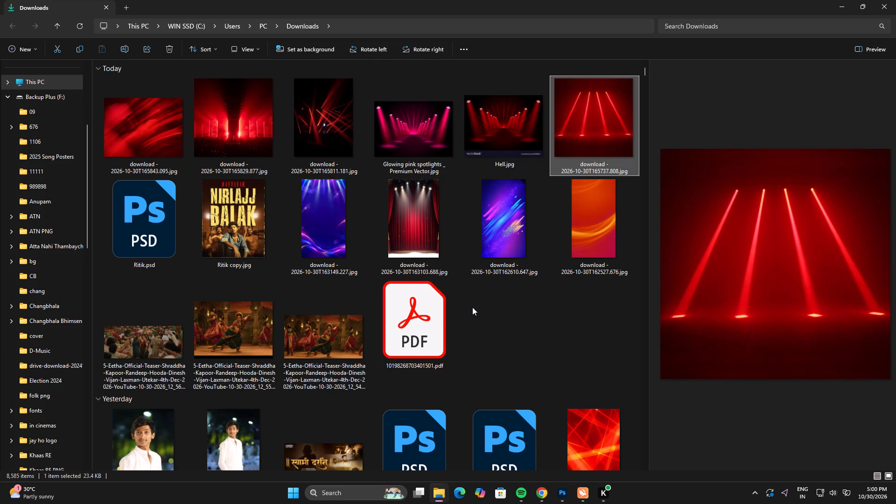
{"action": "left_click", "coordinate": [514, 245]}
{"action": "left_click_drag", "start_coordinate": [510, 218], "coordinate": [441, 329]}
{"action": "key", "text": "alt+Tab"}
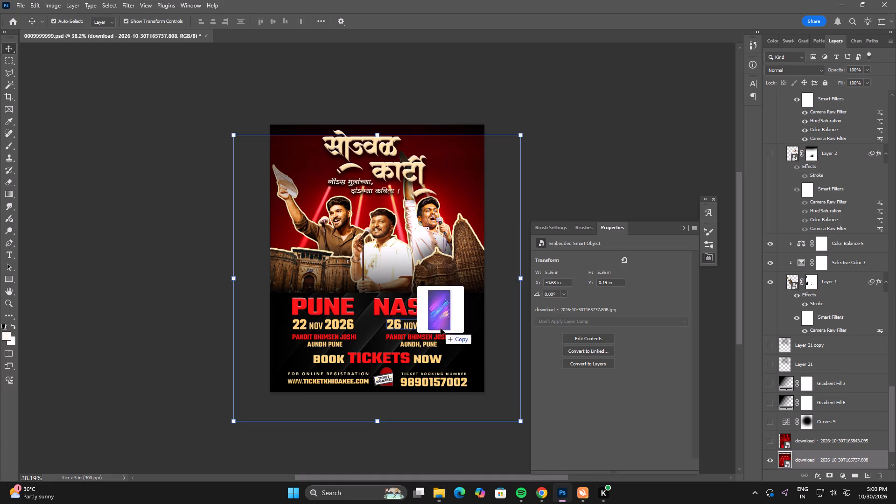
{"action": "left_click_drag", "start_coordinate": [454, 264], "coordinate": [484, 264], "text": "alt"}
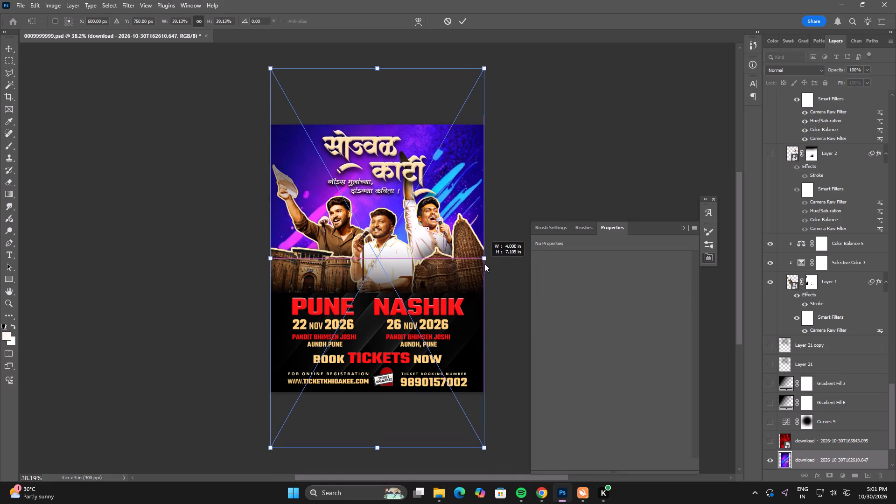
{"action": "left_click_drag", "start_coordinate": [484, 264], "coordinate": [487, 264], "text": "alt"}
{"action": "right_click", "coordinate": [428, 267]}
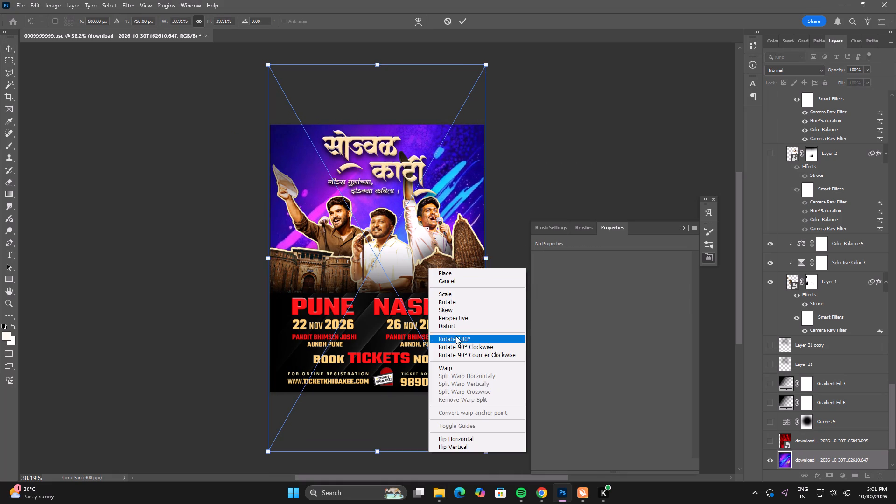
{"action": "left_click", "coordinate": [456, 336]}
{"action": "left_click_drag", "start_coordinate": [426, 280], "coordinate": [427, 339], "text": "shift"}
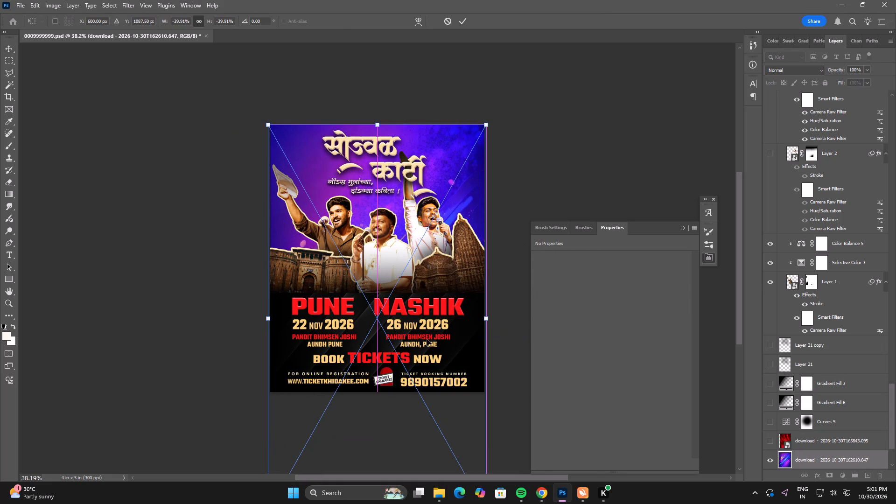
{"action": "double_click", "coordinate": [427, 339]}
Place the red concert stage image download - 2026-10-30T165829.877.jpg and enlarge it to extend past the poster's top and side edges.
{"action": "key", "text": "alt+Tab"}
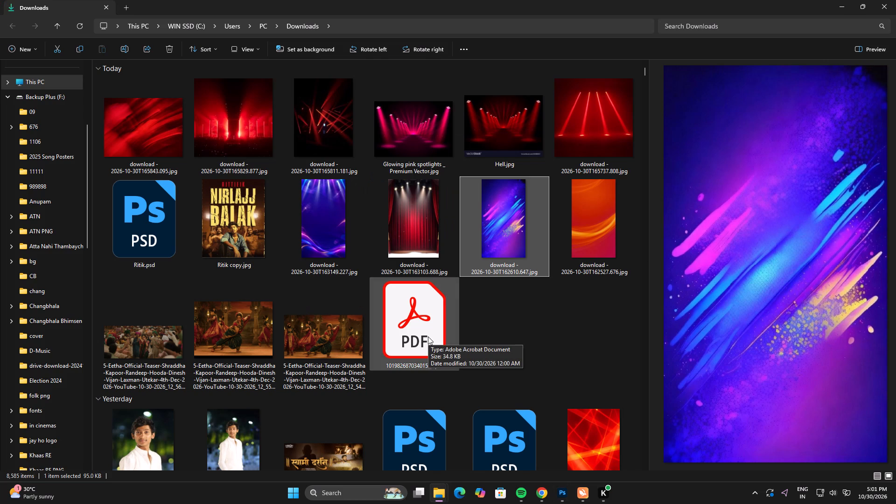
{"action": "scroll", "coordinate": [430, 336], "scroll_direction": "up", "scroll_amount": 2}
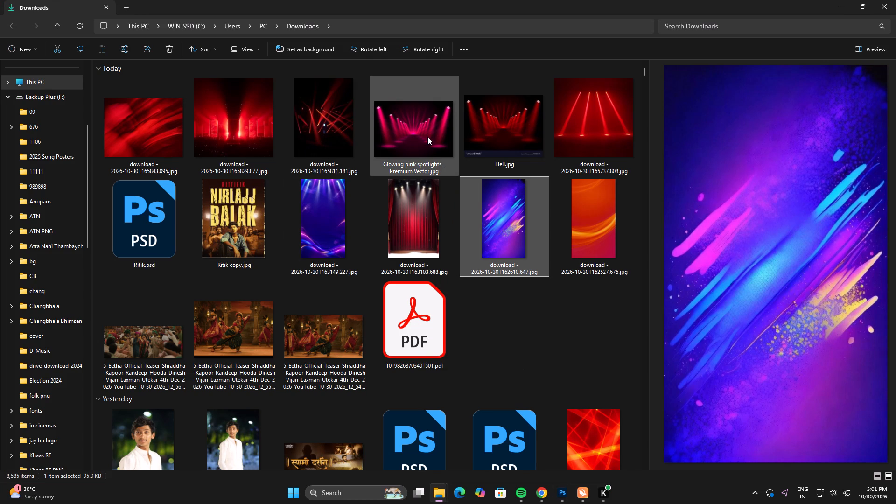
{"action": "left_click", "coordinate": [228, 141]}
{"action": "left_click_drag", "start_coordinate": [236, 116], "coordinate": [277, 225]}
{"action": "key", "text": "alt+Tab"}
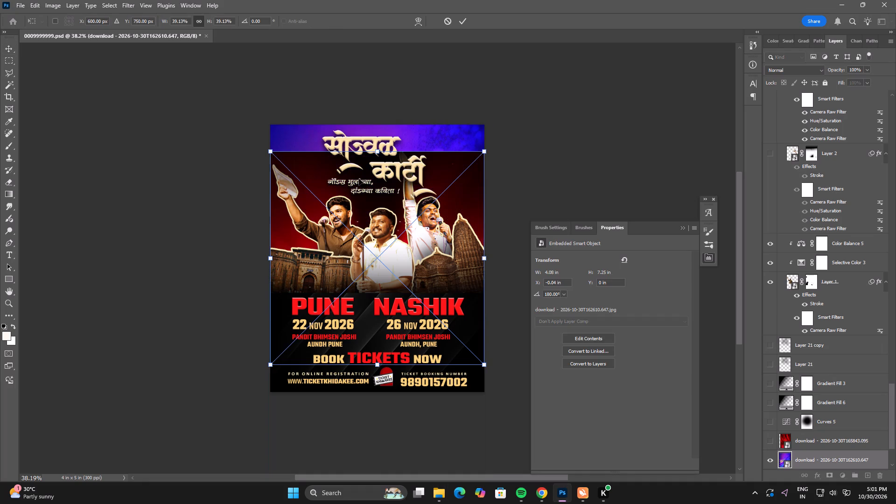
{"action": "left_click_drag", "start_coordinate": [378, 156], "coordinate": [373, 127]}
{"action": "double_click", "coordinate": [411, 219]}
Preview the poster with the red concert stage background in full-screen mode.
{"action": "key", "text": "f"}
{"action": "key", "text": "f"}
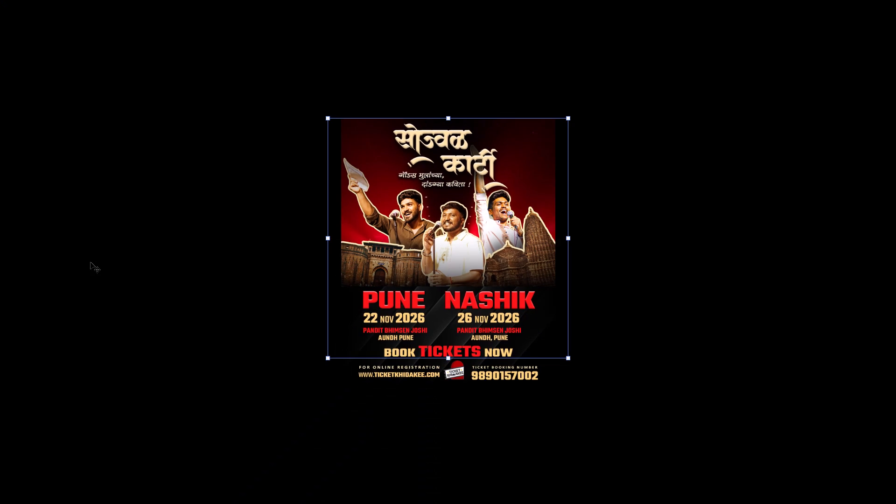
{"action": "key", "text": "f"}
Place the orange light streaks image download - 2026-10-29T141124.167.jpg, scaled to about 4.29 × 9.53 in at X -0.14 in, Y -0.94 in.
{"action": "key", "text": "alt+Tab"}
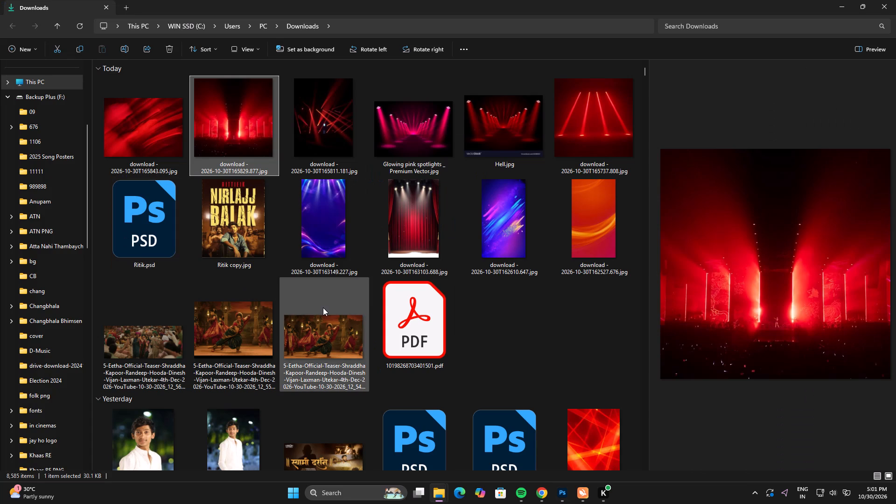
{"action": "scroll", "coordinate": [324, 308], "scroll_direction": "down", "scroll_amount": 3}
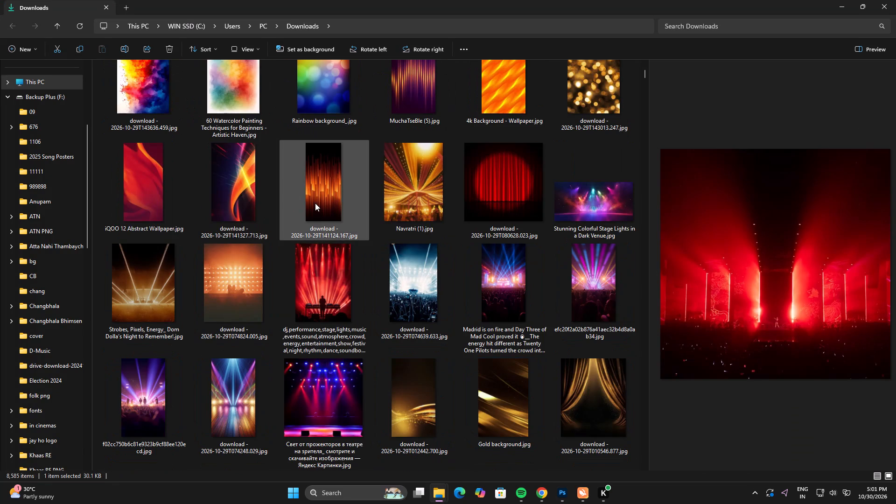
{"action": "left_click", "coordinate": [315, 203]}
{"action": "left_click_drag", "start_coordinate": [320, 182], "coordinate": [332, 278]}
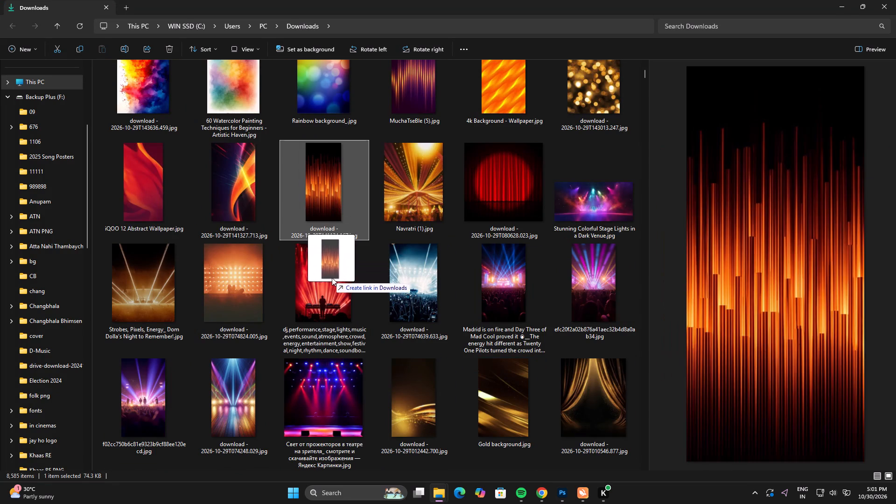
{"action": "left_click_drag", "start_coordinate": [332, 278], "coordinate": [348, 297]}
{"action": "key", "text": "alt+Tab"}
{"action": "left_click_drag", "start_coordinate": [440, 260], "coordinate": [482, 260], "text": "alt"}
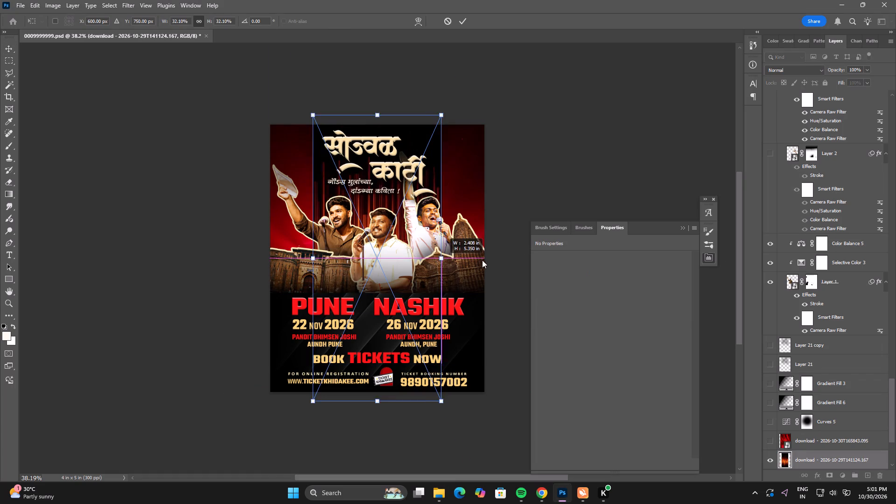
{"action": "left_click_drag", "start_coordinate": [482, 260], "coordinate": [494, 259], "text": "alt"}
{"action": "left_click_drag", "start_coordinate": [439, 266], "coordinate": [439, 335], "text": "shift"}
{"action": "double_click", "coordinate": [439, 335]}
Place the maroon Red flowing neon wave image at 30.01% scale and move its centre to about X 422 px, Y 59 px.
{"action": "key", "text": "alt+Tab"}
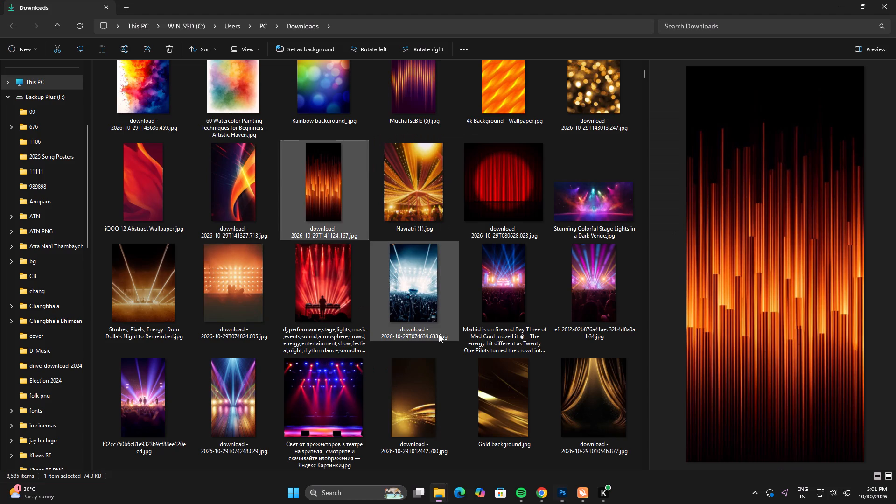
{"action": "scroll", "coordinate": [439, 334], "scroll_direction": "down", "scroll_amount": 2}
{"action": "scroll", "coordinate": [439, 334], "scroll_direction": "up", "scroll_amount": 1}
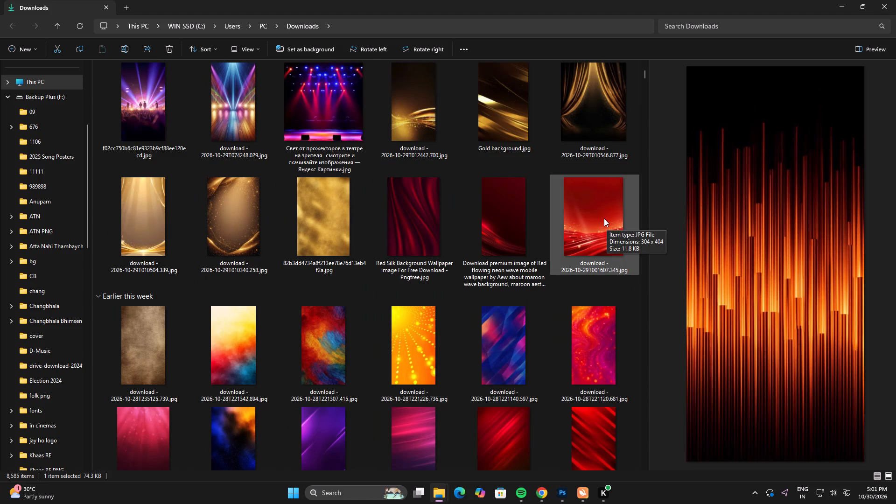
{"action": "left_click", "coordinate": [520, 243]}
{"action": "left_click_drag", "start_coordinate": [507, 224], "coordinate": [430, 328]}
{"action": "key", "text": "alt+Tab"}
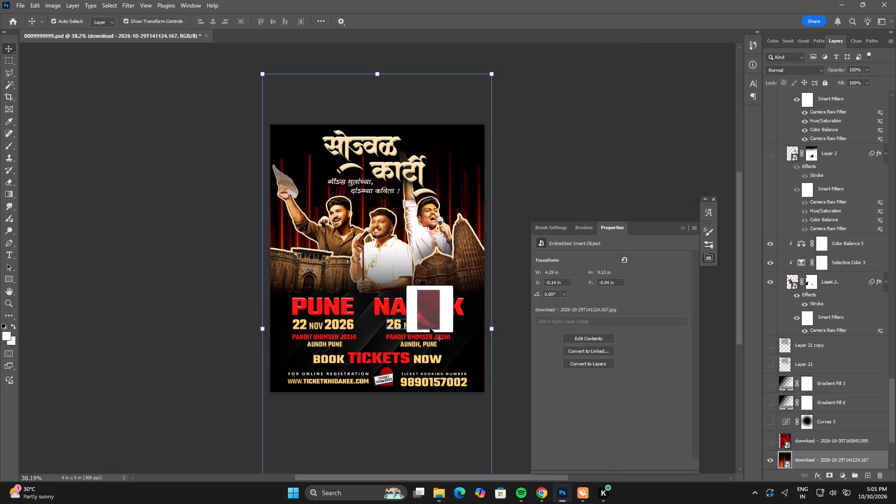
{"action": "left_click_drag", "start_coordinate": [396, 328], "coordinate": [398, 254], "text": "shift"}
{"action": "left_click_drag", "start_coordinate": [405, 261], "coordinate": [382, 262], "text": "shift"}
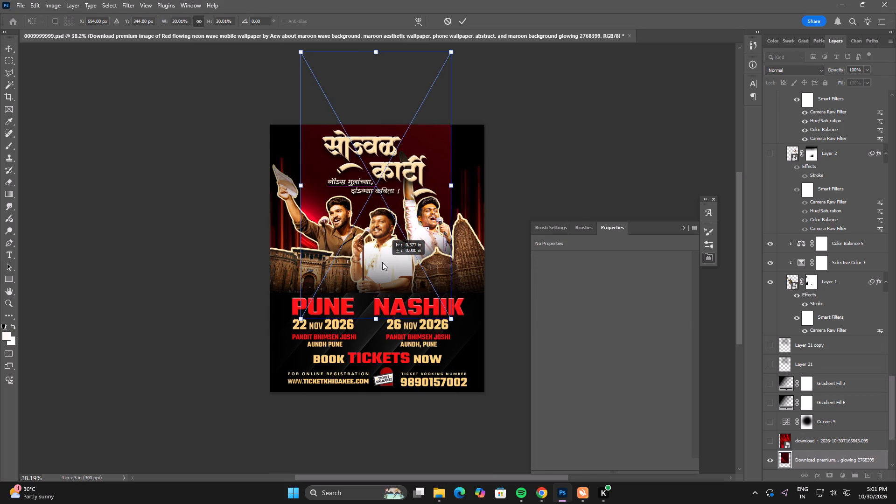
{"action": "left_click_drag", "start_coordinate": [382, 262], "coordinate": [373, 261], "text": "shift"}
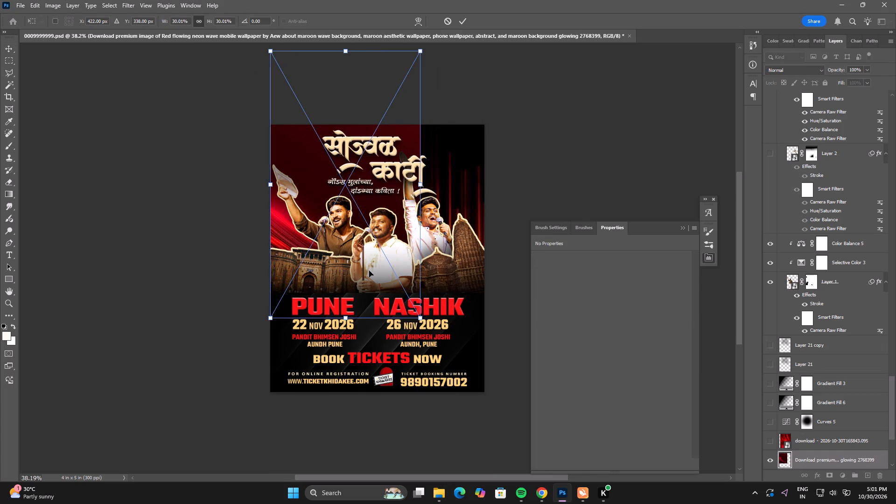
{"action": "left_click_drag", "start_coordinate": [369, 271], "coordinate": [371, 243], "text": "shift"}
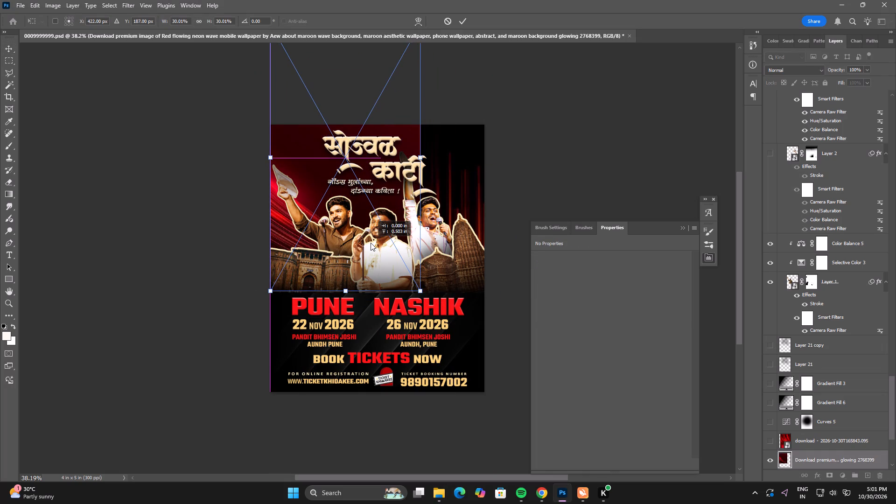
{"action": "left_click_drag", "start_coordinate": [371, 243], "coordinate": [367, 221], "text": "shift"}
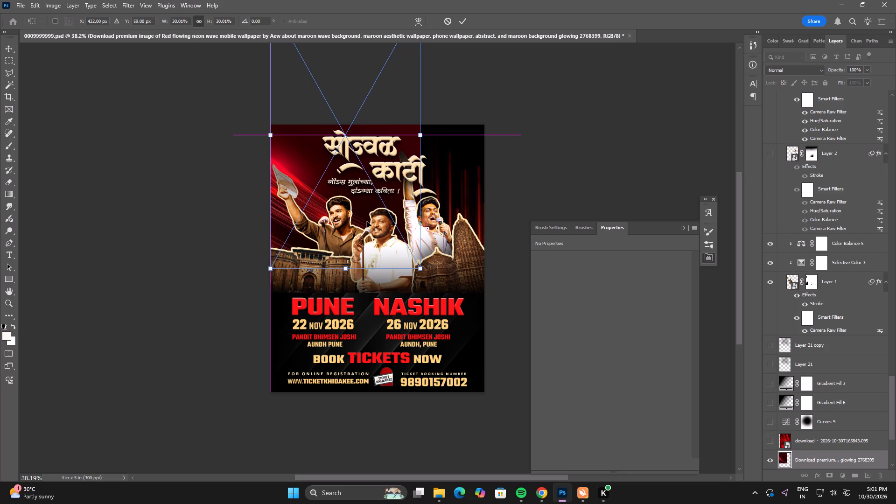
{"action": "double_click", "coordinate": [367, 221]}
Place the red diagonal streaks image Колоринг.jpg and scale it to 4 × 6 in, spanning the poster's full width.
{"action": "key", "text": "alt+Tab"}
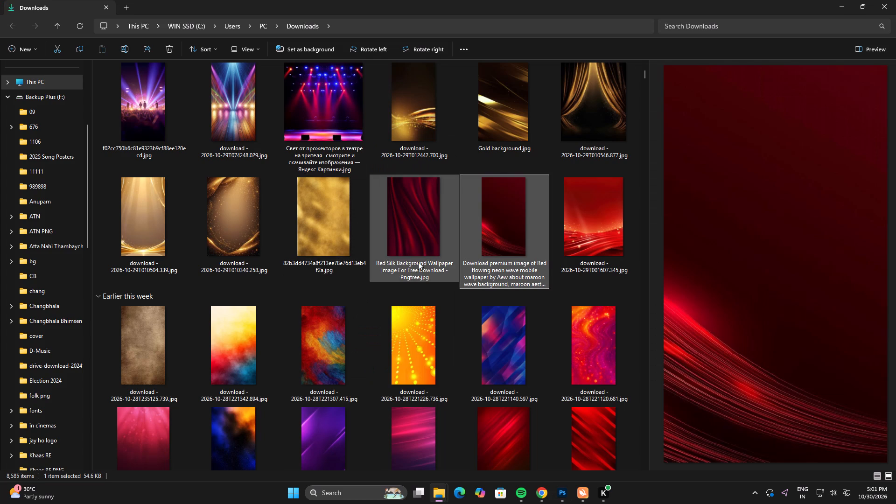
{"action": "scroll", "coordinate": [454, 317], "scroll_direction": "down", "scroll_amount": 1}
{"action": "left_click", "coordinate": [480, 213]}
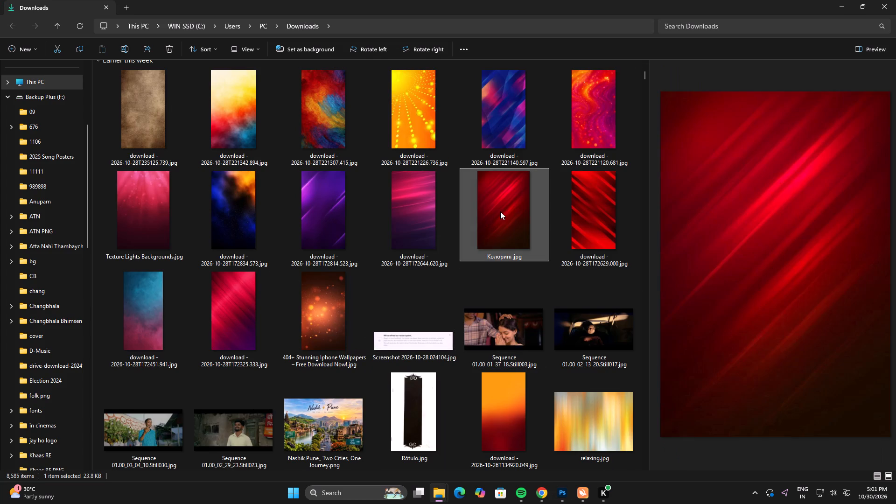
{"action": "left_click_drag", "start_coordinate": [501, 208], "coordinate": [426, 312]}
{"action": "key", "text": "alt+Tab"}
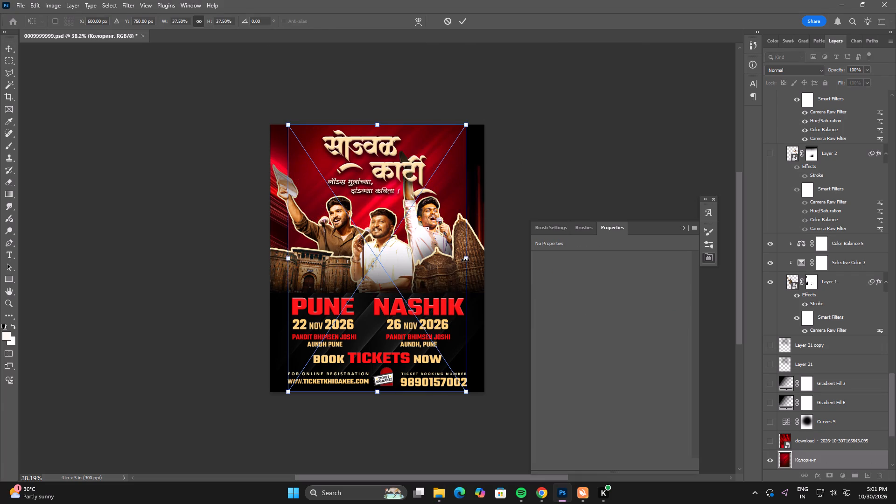
{"action": "left_click_drag", "start_coordinate": [465, 260], "coordinate": [481, 259], "text": "alt"}
{"action": "double_click", "coordinate": [455, 255]}
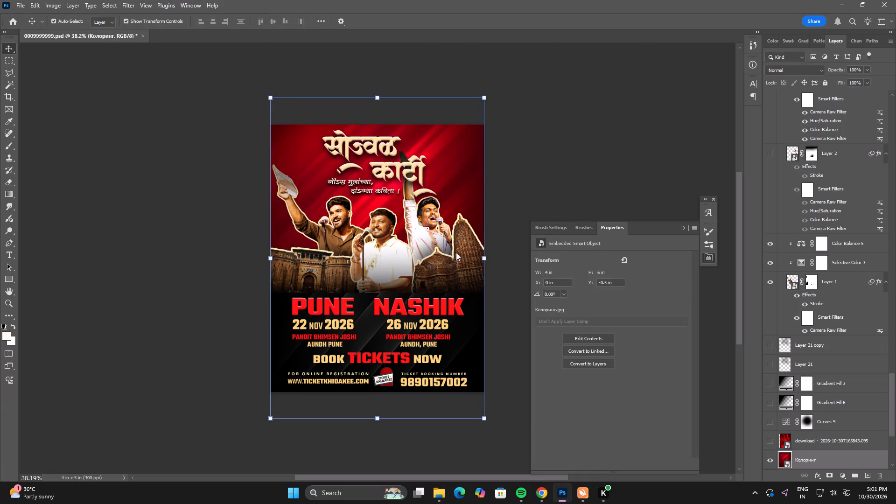
{"action": "left_click", "coordinate": [543, 147]}
{"action": "left_click", "coordinate": [461, 158]}
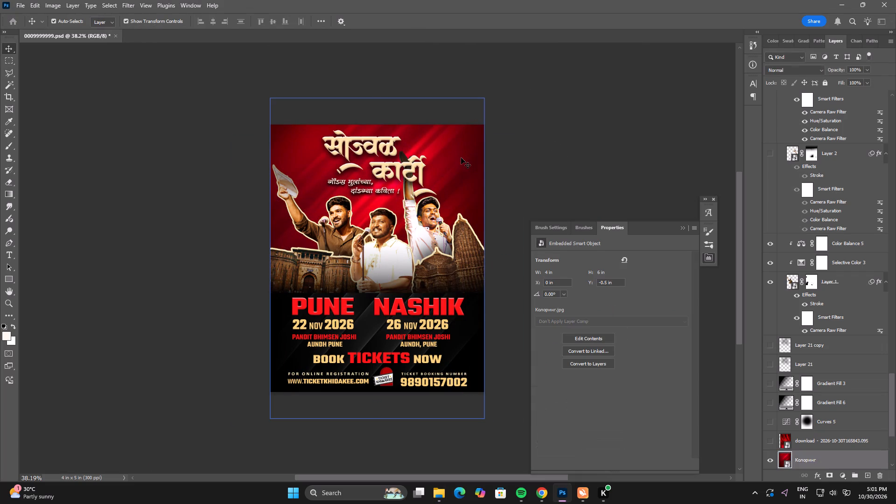
Add a new empty layer above the hidden download - 2026-10-30T165843.095 layer.
{"action": "left_click", "coordinate": [817, 444]}
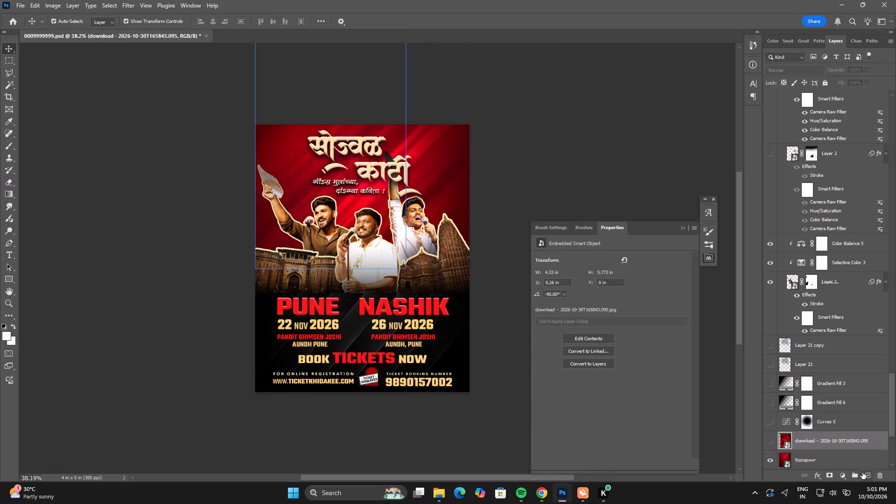
{"action": "left_click", "coordinate": [871, 472]}
Paint soft white smoke along the background's upper-left edge on the new layer using a textured brush at 1200 px.
{"action": "key", "text": "b"}
{"action": "right_click", "coordinate": [376, 199]}
{"action": "left_click", "coordinate": [428, 283]}
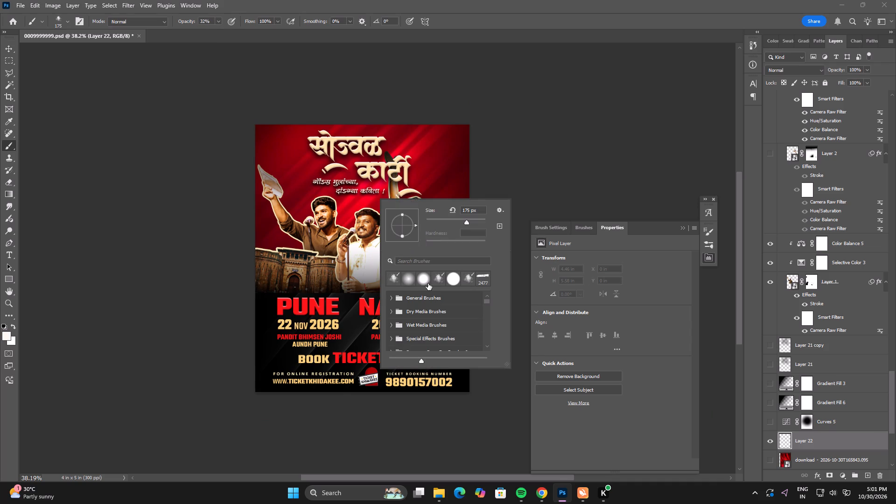
{"action": "left_click", "coordinate": [151, 108]}
{"action": "key", "text": "bracketright"}
{"action": "key", "text": "bracketright"}
{"action": "key", "text": "bracketright"}
{"action": "key", "text": "bracketright"}
{"action": "key", "text": "bracketright"}
{"action": "key", "text": "bracketright"}
{"action": "key", "text": "bracketright"}
{"action": "key", "text": "bracketright"}
{"action": "key", "text": "bracketright"}
{"action": "key", "text": "bracketright"}
{"action": "key", "text": "bracketright"}
{"action": "key", "text": "bracketright"}
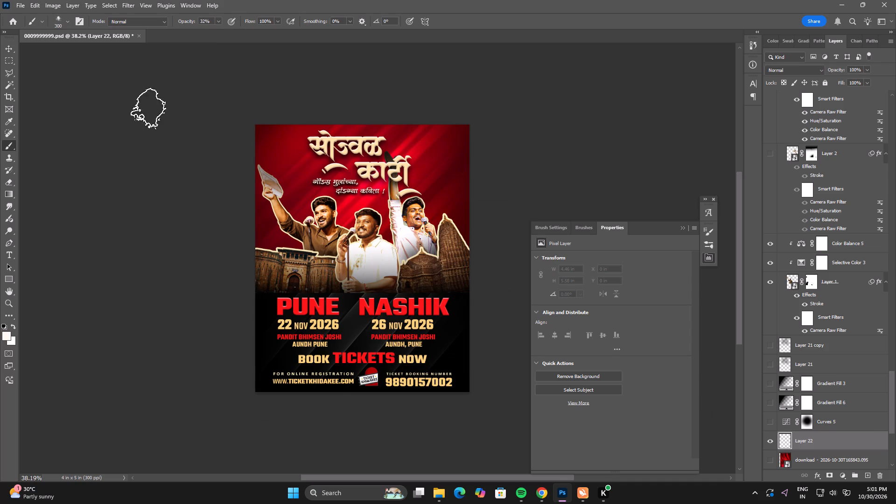
{"action": "left_click", "coordinate": [235, 132]}
{"action": "left_click", "coordinate": [234, 157]}
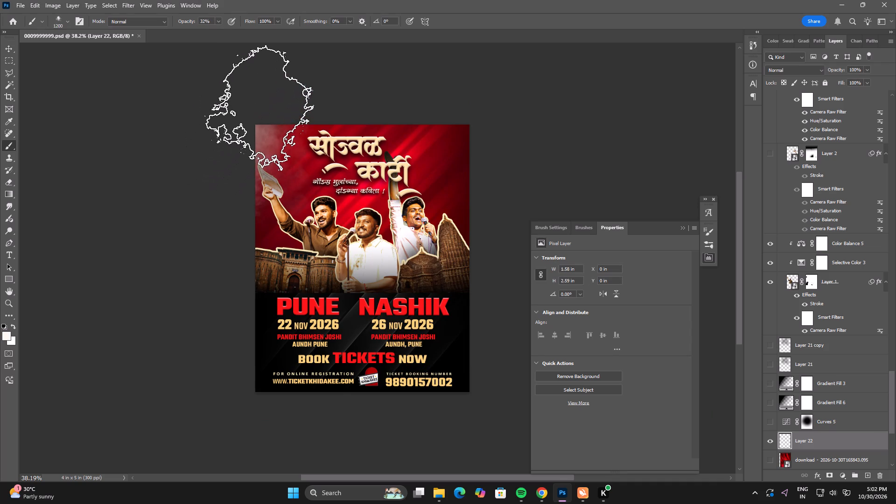
{"action": "left_click", "coordinate": [260, 113]}
{"action": "left_click", "coordinate": [243, 226]}
{"action": "left_click", "coordinate": [225, 230]}
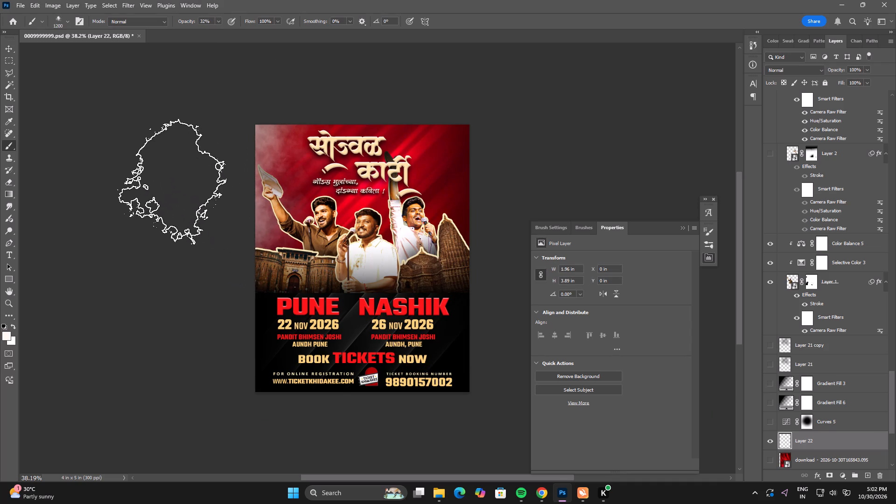
{"action": "left_click", "coordinate": [274, 114]}
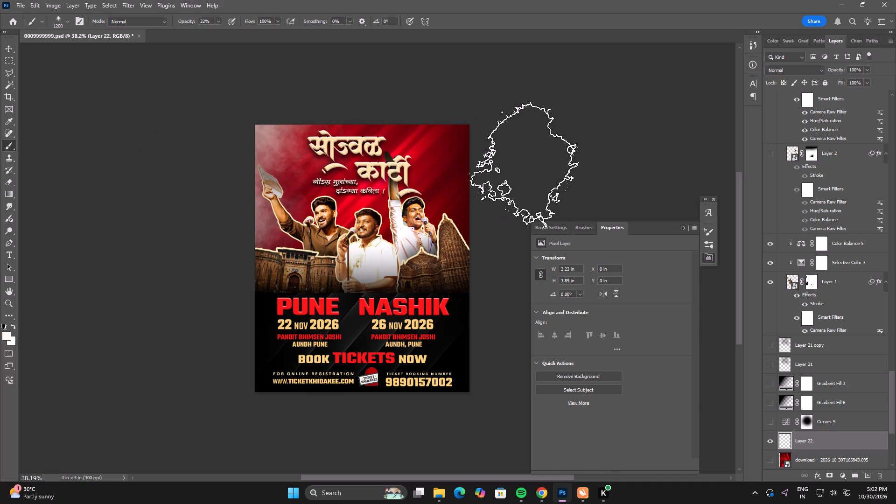
Hide the white smoke layer.
{"action": "left_click", "coordinate": [773, 441]}
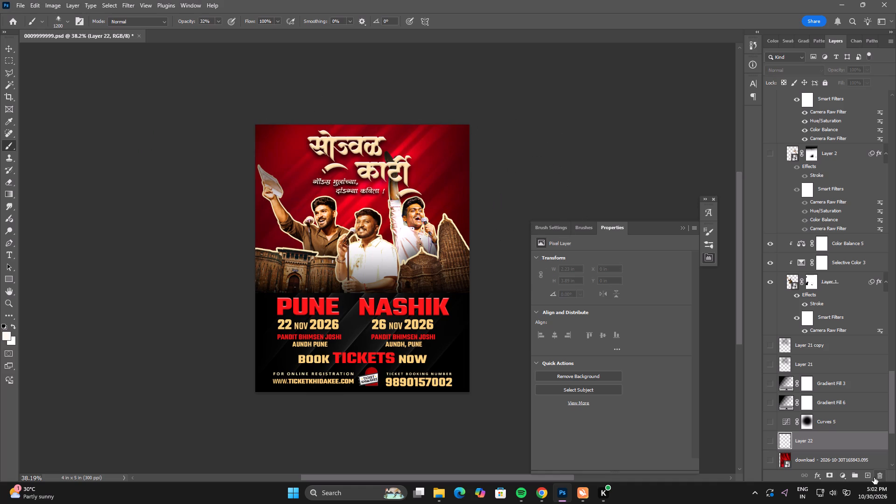
On a new layer above the hidden white smoke layer, brush soft black shading around the poster's upper corners and sides at 1200 px.
{"action": "left_click", "coordinate": [865, 476]}
{"action": "left_click", "coordinate": [6, 326]}
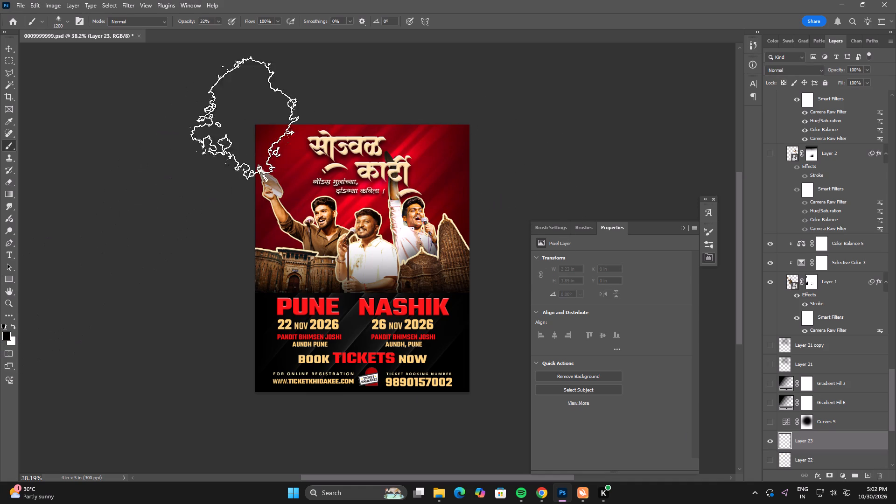
{"action": "left_click", "coordinate": [269, 114]}
{"action": "left_click", "coordinate": [240, 178]}
{"action": "left_click", "coordinate": [243, 210]}
{"action": "left_click", "coordinate": [269, 125]}
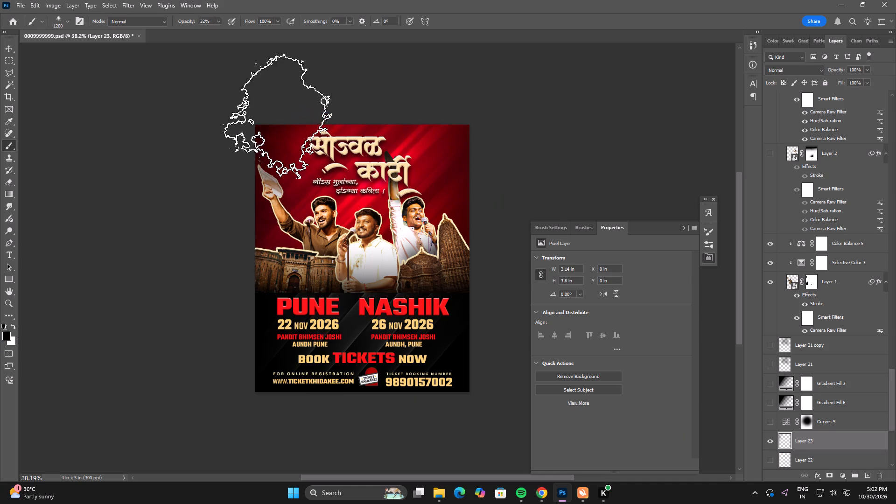
{"action": "left_click", "coordinate": [273, 116]}
{"action": "left_click", "coordinate": [464, 228]}
{"action": "left_click", "coordinate": [469, 200]}
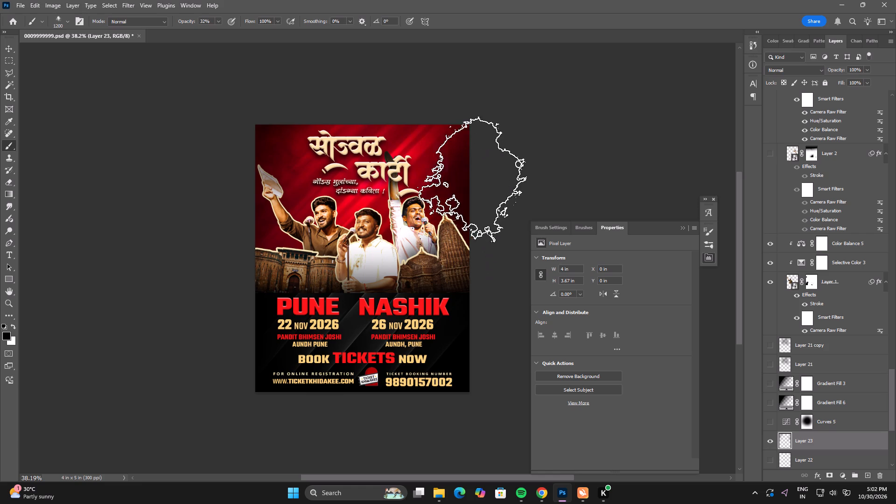
{"action": "left_click", "coordinate": [442, 128]}
{"action": "left_click", "coordinate": [408, 106]}
{"action": "left_click", "coordinate": [389, 101]}
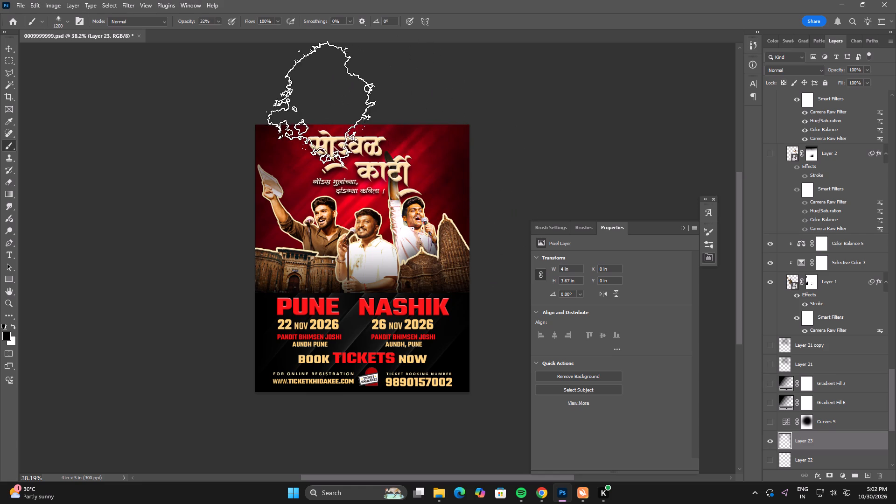
Deepen the black shading across the poster's top edge behind the title, from the upper-left to the upper-right corner.
{"action": "left_click", "coordinate": [318, 109]}
{"action": "left_click", "coordinate": [290, 145]}
{"action": "left_click", "coordinate": [362, 125]}
{"action": "left_click", "coordinate": [386, 126]}
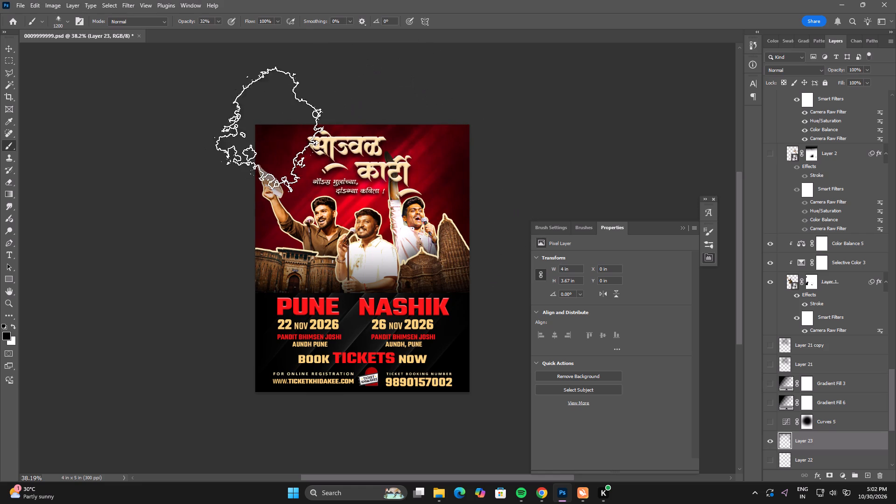
{"action": "left_click", "coordinate": [299, 136]}
{"action": "left_click", "coordinate": [217, 217]}
{"action": "left_click", "coordinate": [444, 114]}
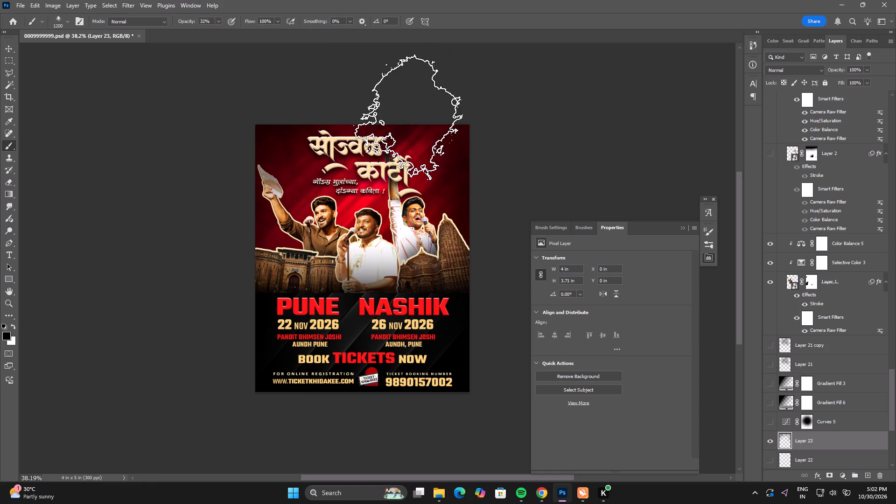
{"action": "left_click", "coordinate": [409, 122]}
{"action": "left_click", "coordinate": [447, 140]}
{"action": "left_click", "coordinate": [432, 132]}
{"action": "left_click", "coordinate": [342, 128]}
{"action": "left_click", "coordinate": [272, 133]}
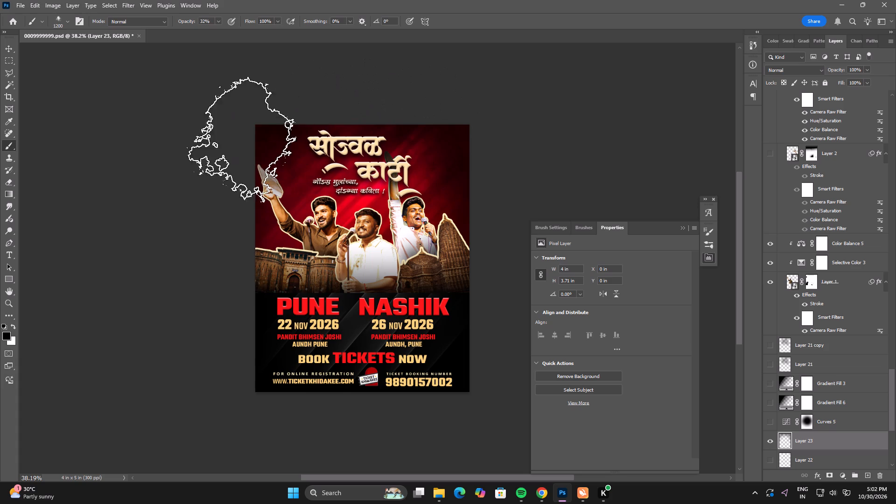
{"action": "left_click_drag", "start_coordinate": [225, 158], "coordinate": [225, 167]}
Extend the black shading from the top edge down both outer sides of the red background.
{"action": "scroll", "coordinate": [271, 280], "scroll_direction": "down", "scroll_amount": 4, "text": "alt"}
{"action": "left_click", "coordinate": [351, 180]}
{"action": "left_click_drag", "start_coordinate": [293, 177], "coordinate": [287, 179]}
{"action": "left_click_drag", "start_coordinate": [264, 191], "coordinate": [252, 201]}
{"action": "left_click", "coordinate": [241, 221]}
{"action": "left_click_drag", "start_coordinate": [285, 174], "coordinate": [277, 182]}
{"action": "left_click", "coordinate": [242, 213]}
{"action": "left_click_drag", "start_coordinate": [367, 173], "coordinate": [375, 179]}
{"action": "left_click_drag", "start_coordinate": [393, 194], "coordinate": [410, 209]}
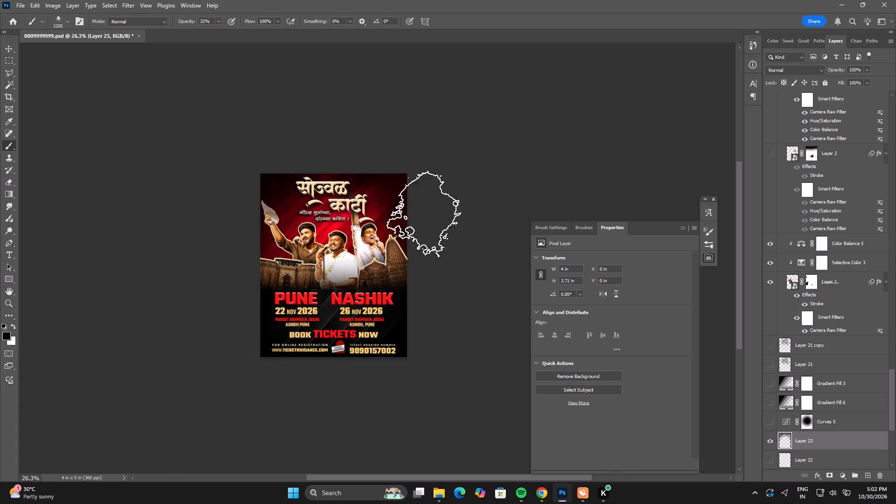
{"action": "left_click_drag", "start_coordinate": [432, 224], "coordinate": [437, 228]}
Add more black brush strokes over the upper-right corner, the top edge and down the left side of the background.
{"action": "scroll", "coordinate": [389, 233], "scroll_direction": "up", "scroll_amount": 5, "text": "alt"}
{"action": "key", "text": "space"}
{"action": "key", "text": "space"}
{"action": "key", "text": "space"}
{"action": "left_click_drag", "start_coordinate": [349, 276], "coordinate": [375, 281]}
{"action": "left_click", "coordinate": [427, 155]}
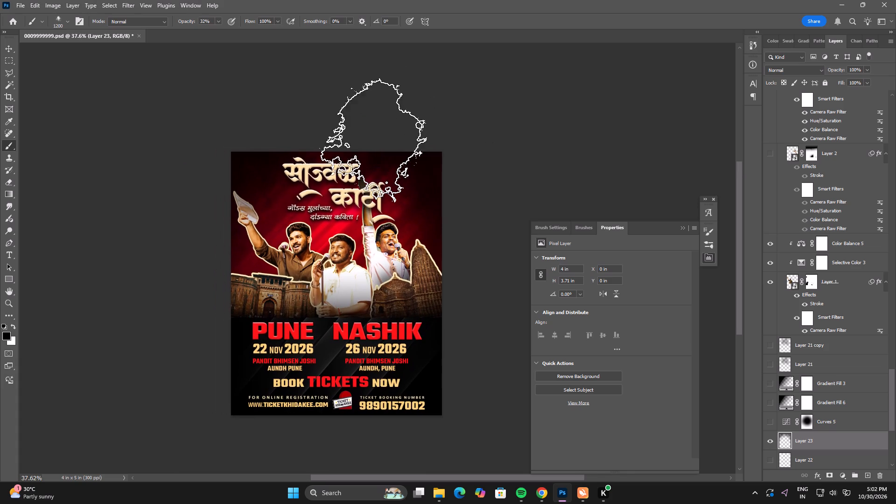
{"action": "left_click", "coordinate": [349, 140]}
{"action": "left_click_drag", "start_coordinate": [299, 156], "coordinate": [281, 165]}
{"action": "left_click_drag", "start_coordinate": [266, 175], "coordinate": [239, 181]}
{"action": "key", "text": "space"}
{"action": "key", "text": "space"}
{"action": "key", "text": "space"}
{"action": "key", "text": "space"}
{"action": "left_click_drag", "start_coordinate": [197, 265], "coordinate": [195, 270]}
Compare the poster with and without the black shading, view it full screen, and check the download - 2026-10-30T165843.095 image as background.
{"action": "scroll", "coordinate": [330, 292], "scroll_direction": "up", "scroll_amount": 3, "text": "alt"}
{"action": "key", "text": "space"}
{"action": "key", "text": "space"}
{"action": "key", "text": "space"}
{"action": "key", "text": "space"}
{"action": "left_click_drag", "start_coordinate": [361, 306], "coordinate": [334, 290]}
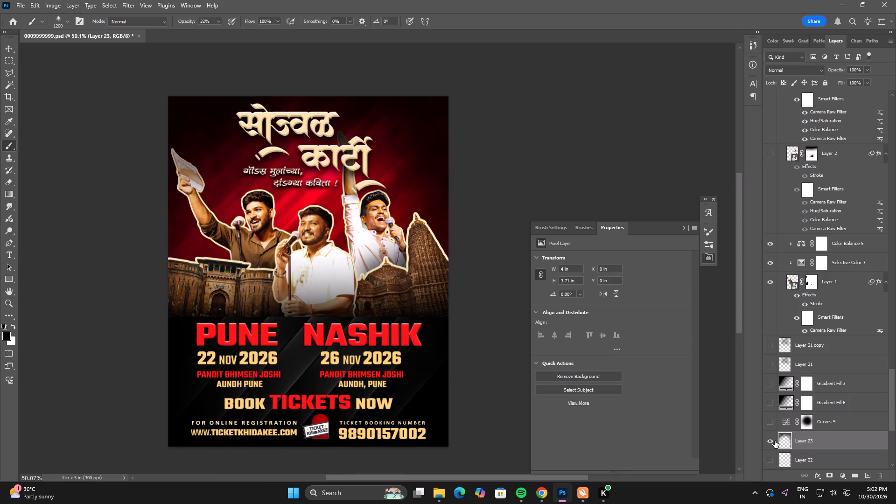
{"action": "left_click", "coordinate": [775, 441]}
{"action": "left_click", "coordinate": [774, 441]}
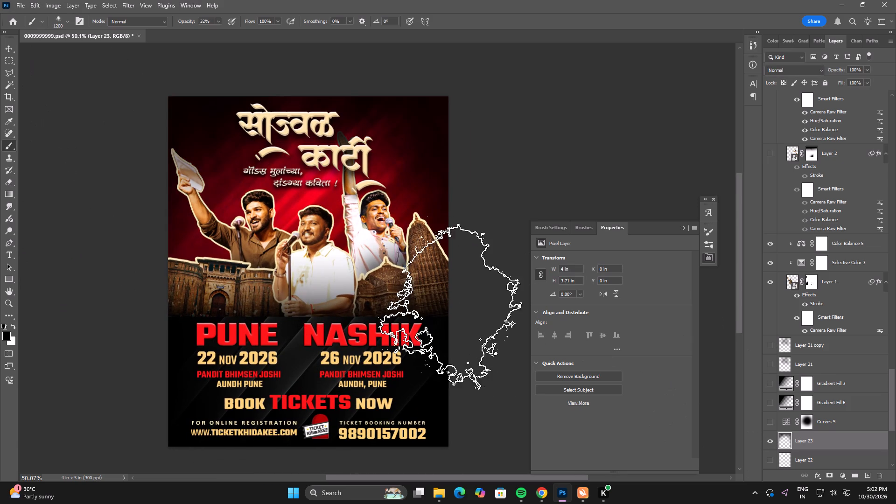
{"action": "scroll", "coordinate": [435, 305], "scroll_direction": "down", "scroll_amount": 1, "text": "alt"}
{"action": "key", "text": "f"}
{"action": "key", "text": "f"}
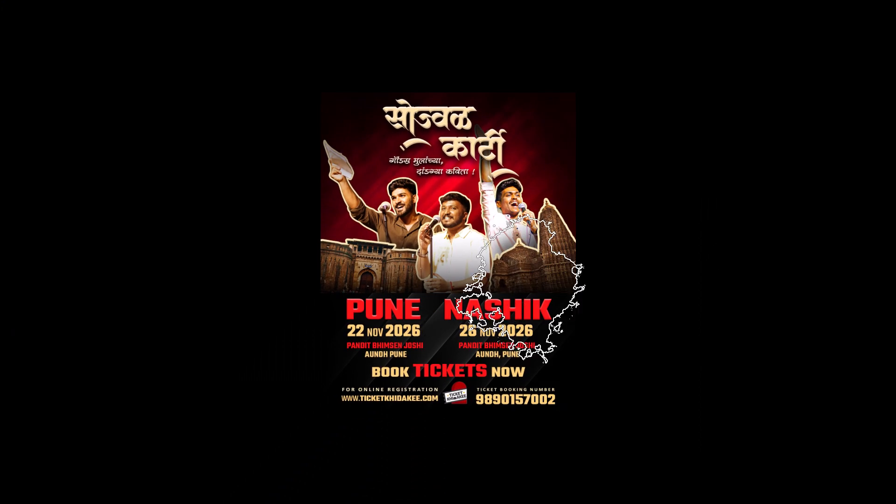
{"action": "key", "text": "f"}
{"action": "scroll", "coordinate": [824, 440], "scroll_direction": "down", "scroll_amount": 2}
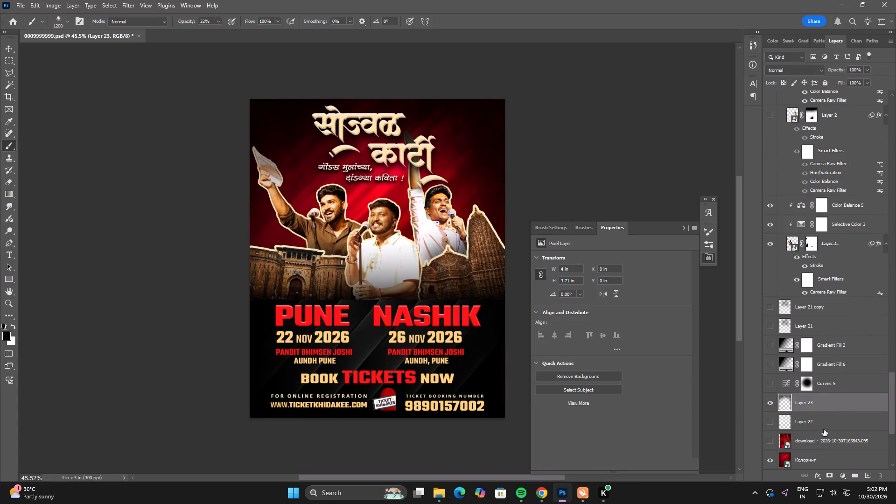
{"action": "left_click", "coordinate": [824, 429]}
{"action": "left_click", "coordinate": [774, 442]}
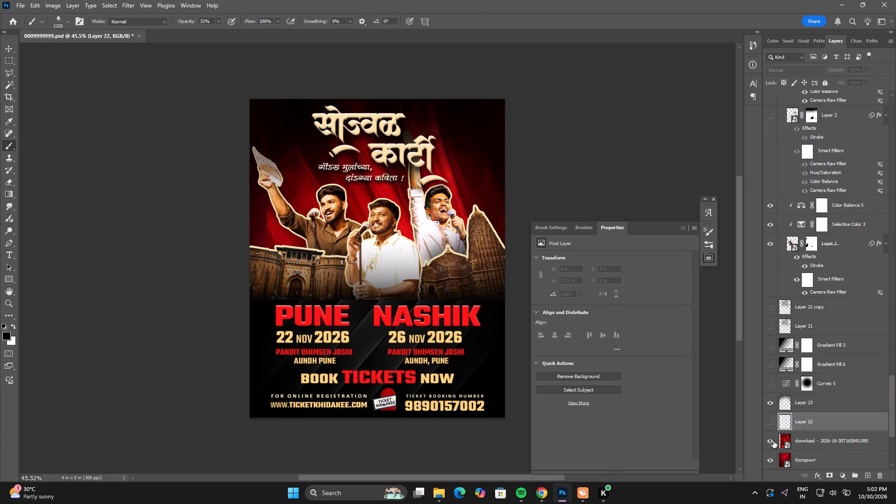
{"action": "left_click", "coordinate": [773, 441]}
Delete the nine placed background image layers, from download - 2026-10-30T165843.095 down to the lowest download - 2026-10-30T165829.877.
{"action": "scroll", "coordinate": [812, 439], "scroll_direction": "down", "scroll_amount": 4}
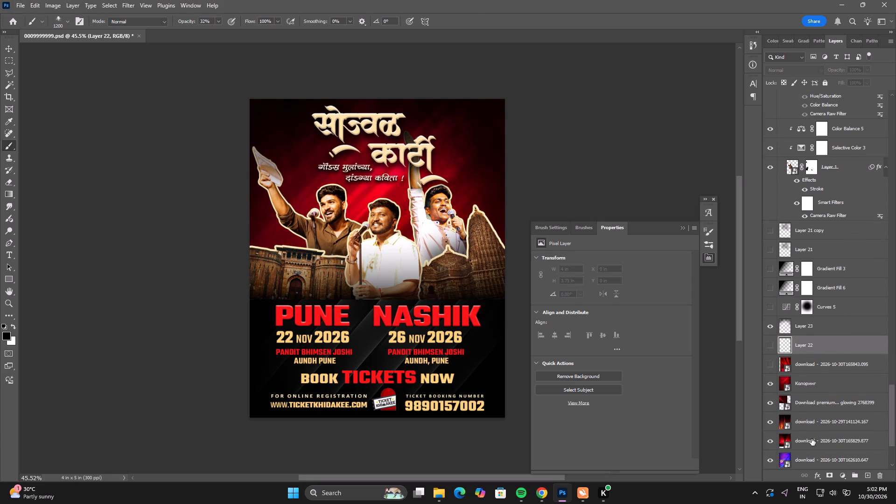
{"action": "scroll", "coordinate": [791, 411], "scroll_direction": "down", "scroll_amount": 3}
{"action": "left_click", "coordinate": [811, 445]}
{"action": "left_click", "coordinate": [813, 457]}
{"action": "scroll", "coordinate": [814, 451], "scroll_direction": "down", "scroll_amount": 5}
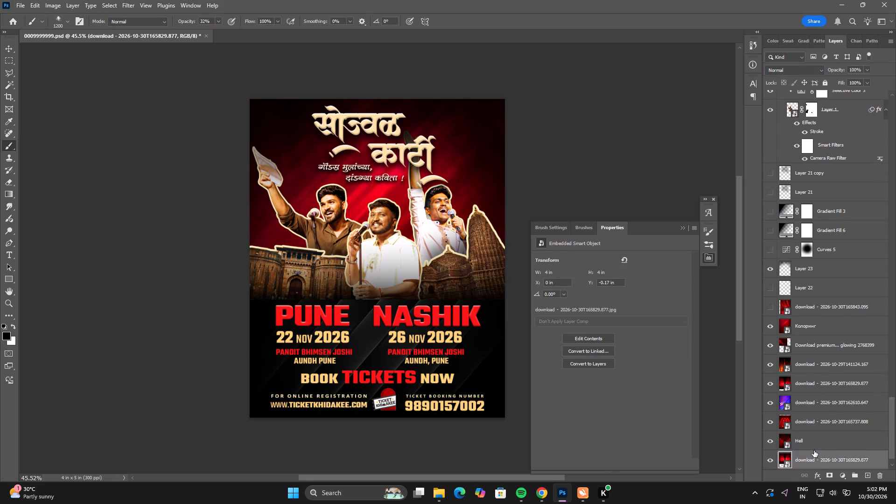
{"action": "left_click", "coordinate": [810, 293]}
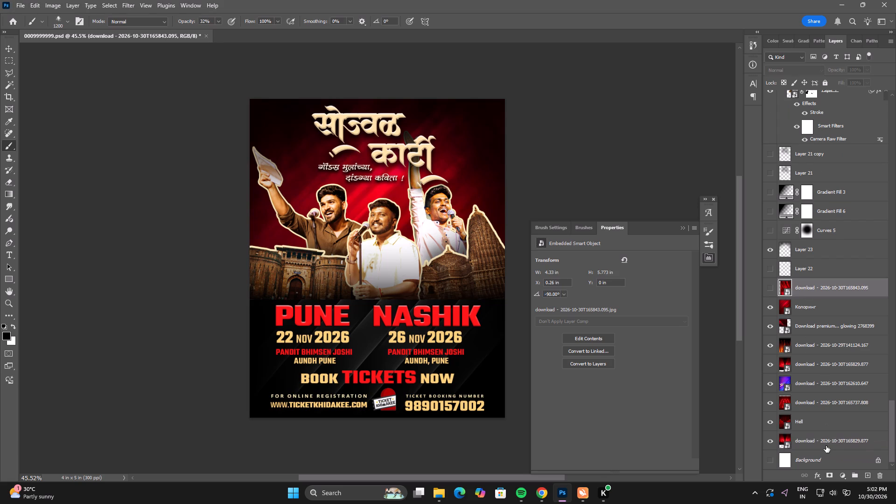
{"action": "left_click", "coordinate": [826, 445], "text": "shift"}
{"action": "key", "text": "BackSpace"}
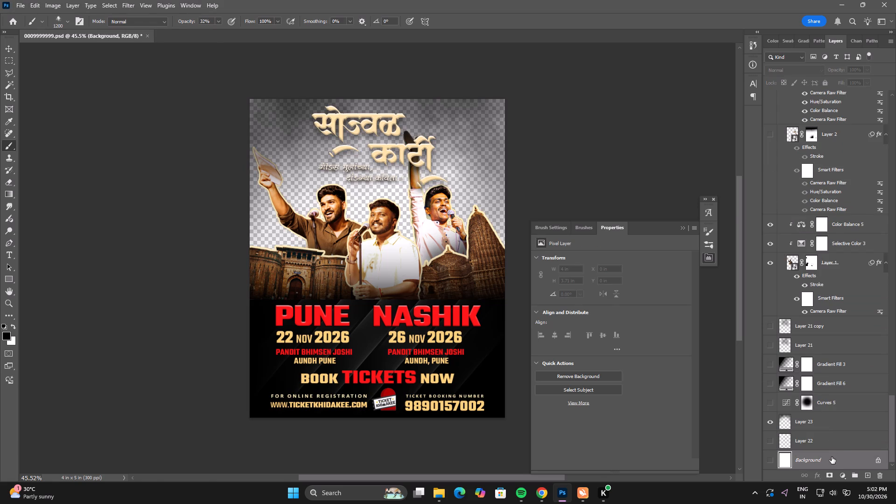
Place the stage-lights image download - 2026-10-29T074248.029.jpg from Downloads as the background, scaled to 4 × 7.107 in across the poster's width.
{"action": "key", "text": "alt+Tab"}
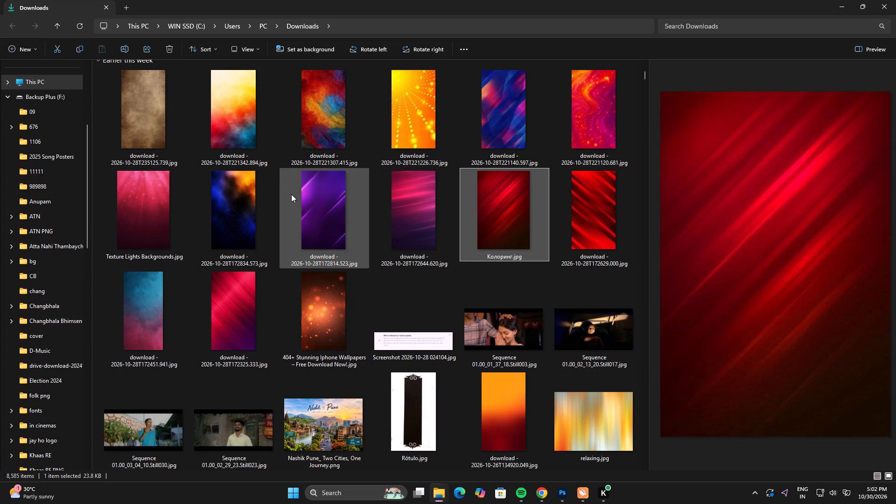
{"action": "scroll", "coordinate": [291, 194], "scroll_direction": "up", "scroll_amount": 1}
{"action": "left_click", "coordinate": [220, 109]}
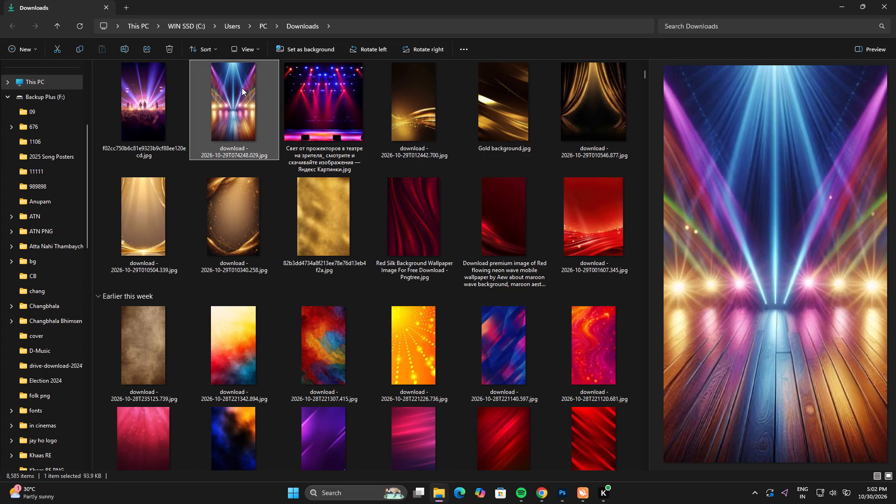
{"action": "left_click_drag", "start_coordinate": [240, 87], "coordinate": [295, 245]}
{"action": "key", "text": "alt+Tab"}
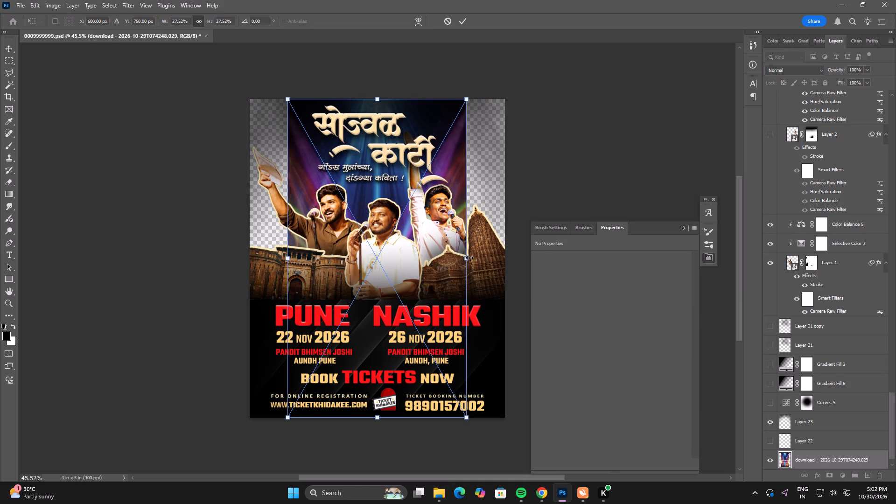
{"action": "left_click_drag", "start_coordinate": [469, 258], "coordinate": [507, 255], "text": "alt"}
{"action": "double_click", "coordinate": [464, 249]}
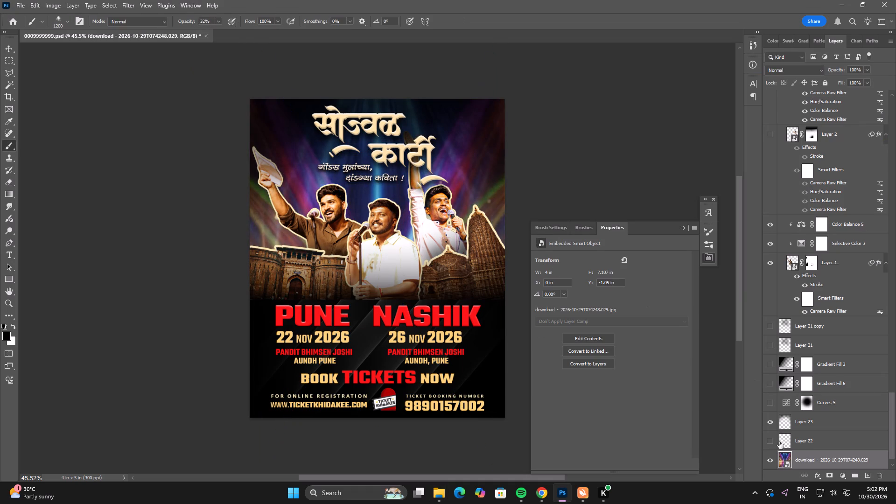
Hide the stage-lights background layer.
{"action": "left_click", "coordinate": [771, 460]}
Place Gold background.jpg from Downloads behind the artwork, scaled to 4 × 6.293 in and moved up to Y -3.31 in.
{"action": "key", "text": "alt+Tab"}
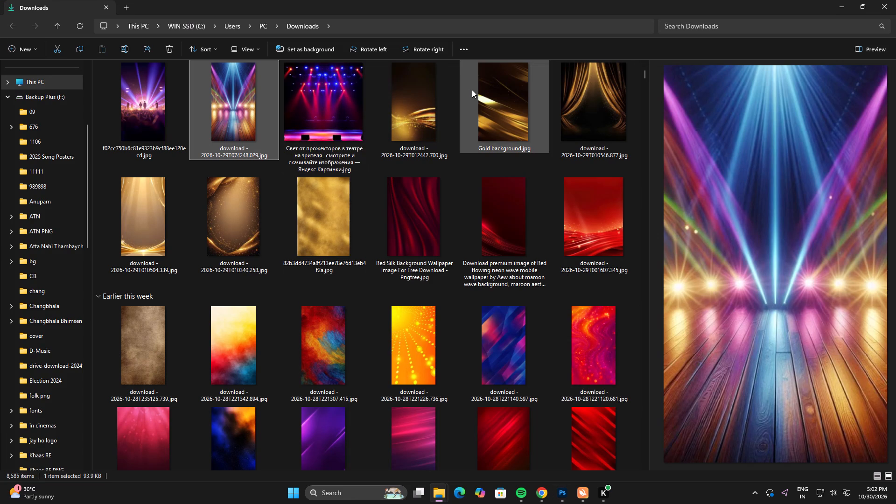
{"action": "left_click", "coordinate": [502, 117]}
{"action": "left_click_drag", "start_coordinate": [509, 97], "coordinate": [396, 274]}
{"action": "key", "text": "alt+Tab"}
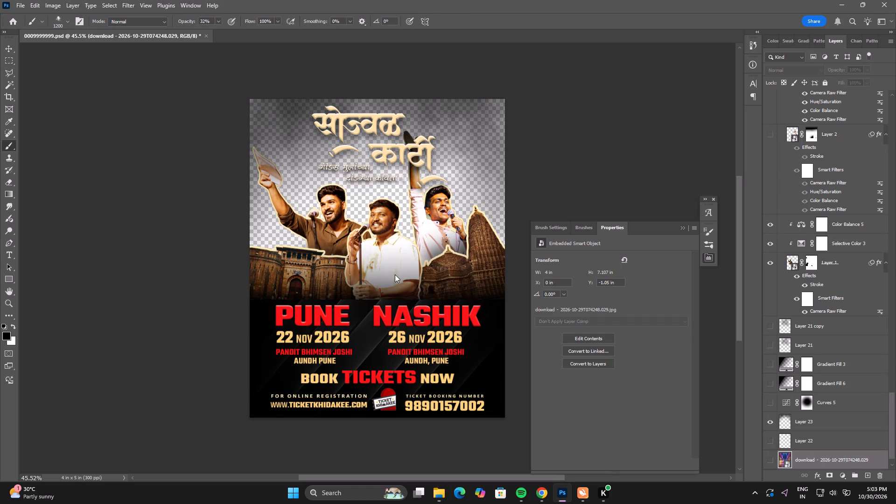
{"action": "left_click_drag", "start_coordinate": [483, 258], "coordinate": [507, 259], "text": "alt"}
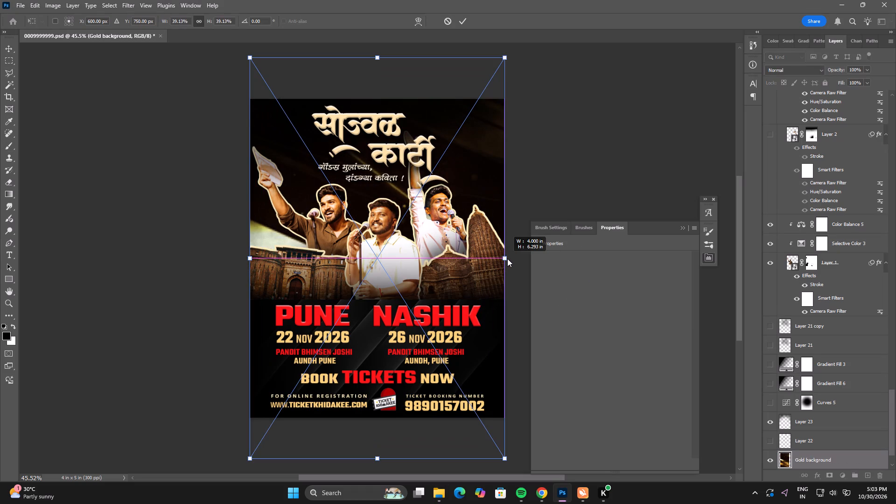
{"action": "left_click_drag", "start_coordinate": [507, 259], "coordinate": [506, 259], "text": "alt"}
{"action": "left_click_drag", "start_coordinate": [408, 250], "coordinate": [406, 276], "text": "shift"}
{"action": "left_click_drag", "start_coordinate": [407, 325], "coordinate": [402, 138], "text": "shift"}
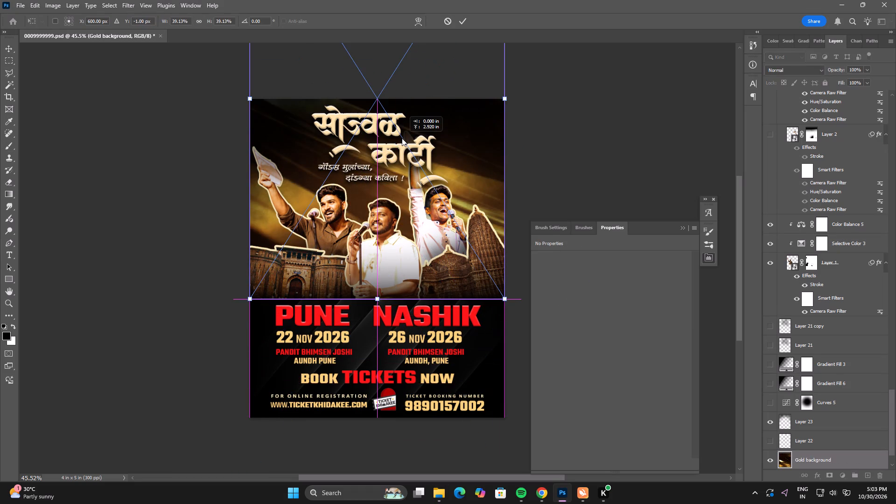
{"action": "left_click_drag", "start_coordinate": [402, 138], "coordinate": [402, 160], "text": "shift"}
{"action": "left_click_drag", "start_coordinate": [400, 224], "coordinate": [397, 195], "text": "shift"}
{"action": "double_click", "coordinate": [397, 195]}
Squash the gold background's height to 29.62% while keeping its width, and reposition it, centred across the poster's upper half.
{"action": "scroll", "coordinate": [396, 203], "scroll_direction": "down", "scroll_amount": 4, "text": "alt"}
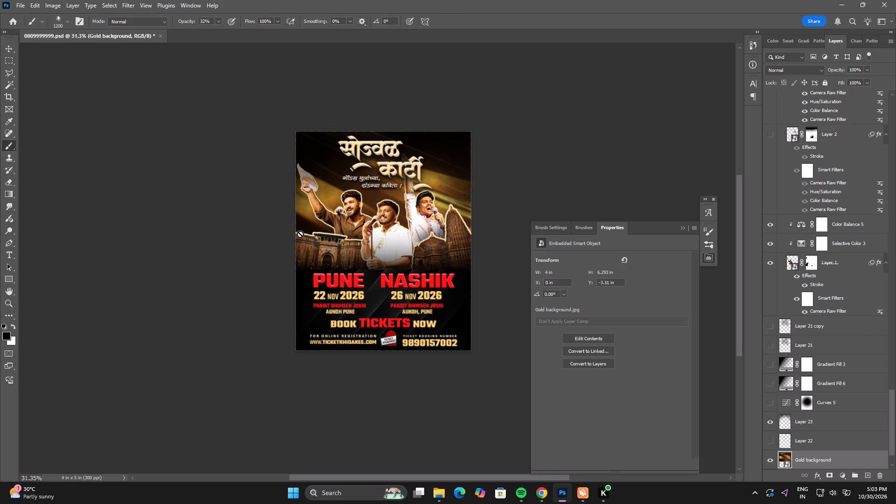
{"action": "scroll", "coordinate": [268, 217], "scroll_direction": "up", "scroll_amount": 3, "text": "alt"}
{"action": "left_click", "coordinate": [9, 49]}
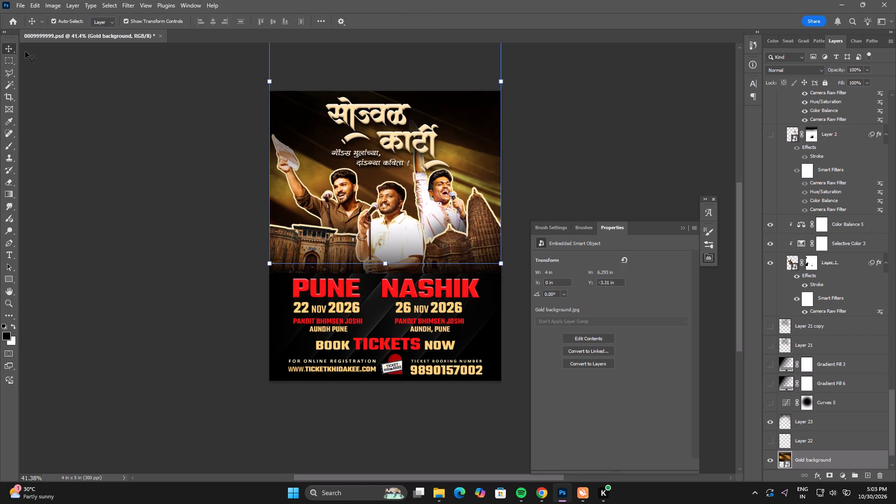
{"action": "scroll", "coordinate": [393, 175], "scroll_direction": "down", "scroll_amount": 5, "text": "alt"}
{"action": "key", "text": "space"}
{"action": "key", "text": "space"}
{"action": "key", "text": "space"}
{"action": "left_click_drag", "start_coordinate": [395, 132], "coordinate": [365, 243]}
{"action": "left_click_drag", "start_coordinate": [358, 112], "coordinate": [358, 131], "text": "shift"}
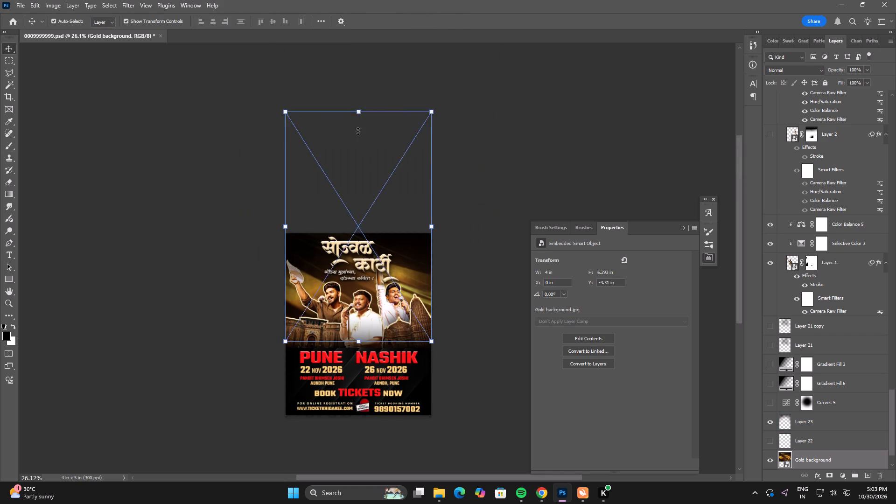
{"action": "left_click_drag", "start_coordinate": [358, 131], "coordinate": [359, 168], "text": "shift"}
{"action": "left_click_drag", "start_coordinate": [375, 206], "coordinate": [367, 251], "text": "shift"}
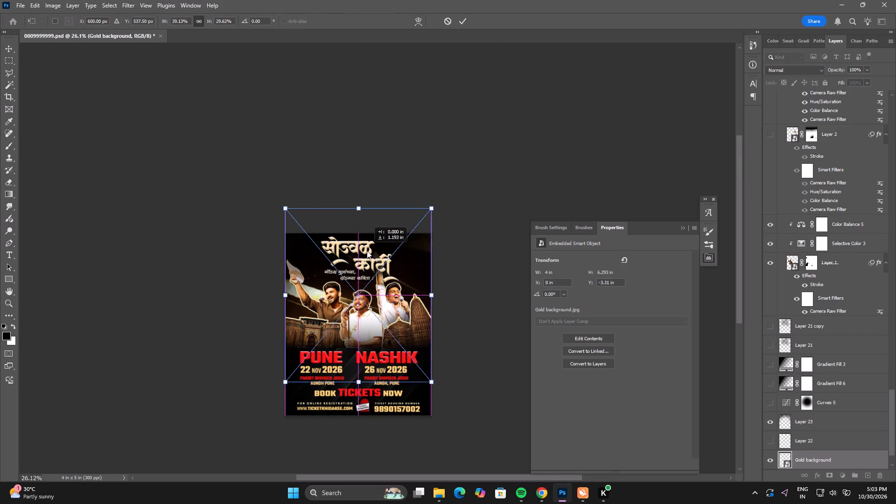
{"action": "left_click_drag", "start_coordinate": [367, 251], "coordinate": [381, 201], "text": "shift"}
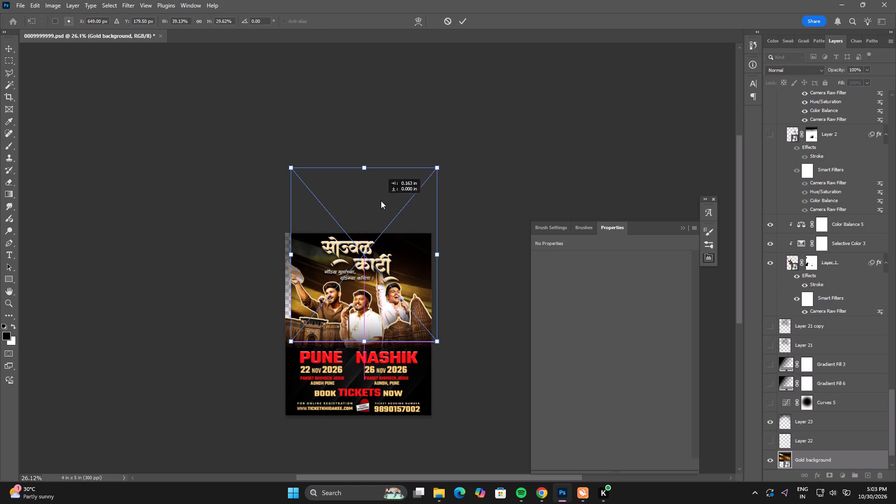
{"action": "left_click_drag", "start_coordinate": [381, 201], "coordinate": [374, 201], "text": "shift"}
Flip the gold background image horizontally.
{"action": "scroll", "coordinate": [376, 253], "scroll_direction": "up", "scroll_amount": 2, "text": "alt"}
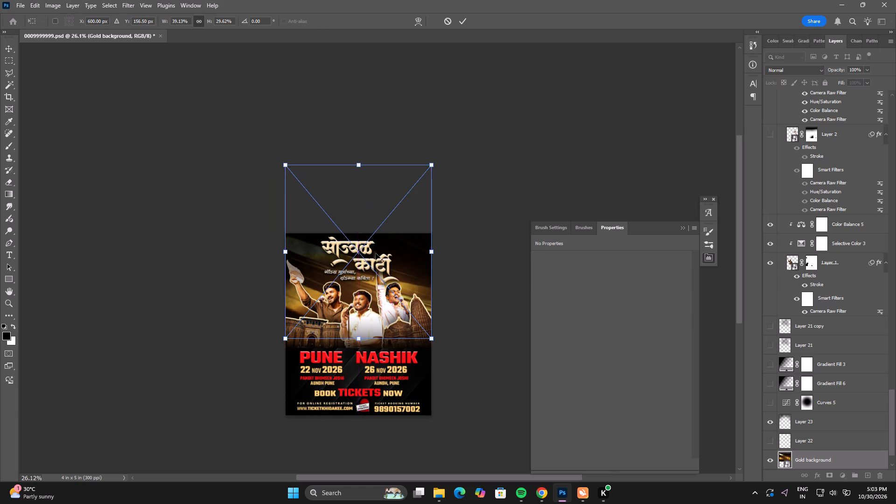
{"action": "scroll", "coordinate": [376, 253], "scroll_direction": "up", "scroll_amount": 1, "text": "alt"}
{"action": "left_click", "coordinate": [373, 232]}
{"action": "left_click_drag", "start_coordinate": [405, 245], "coordinate": [401, 283], "text": "shift"}
{"action": "right_click", "coordinate": [396, 261]}
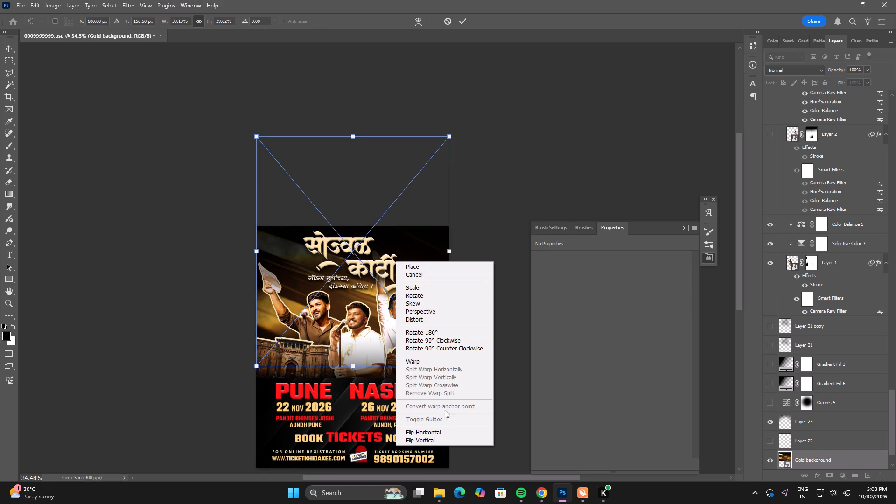
{"action": "left_click", "coordinate": [443, 430]}
Move the flipped gold background down to about Y 432.5 px, keeping it centred across the poster's width.
{"action": "left_click_drag", "start_coordinate": [368, 283], "coordinate": [366, 335], "text": "shift"}
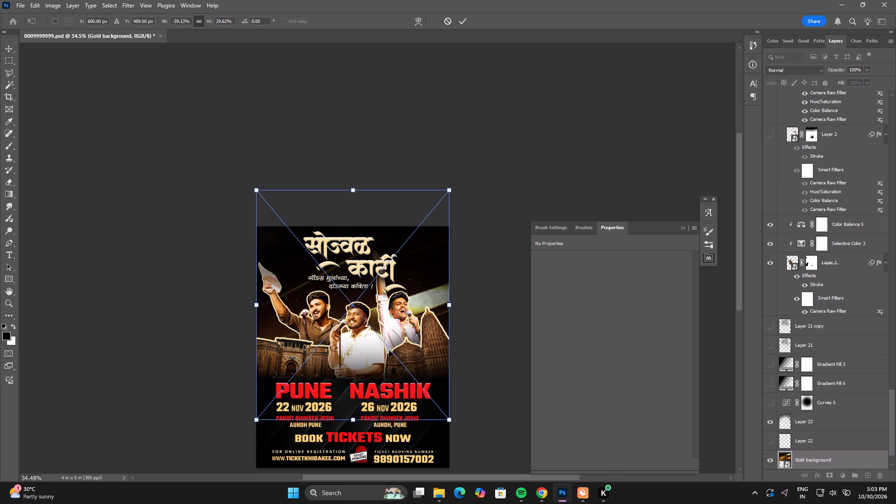
{"action": "left_click_drag", "start_coordinate": [392, 339], "coordinate": [399, 307], "text": "shift"}
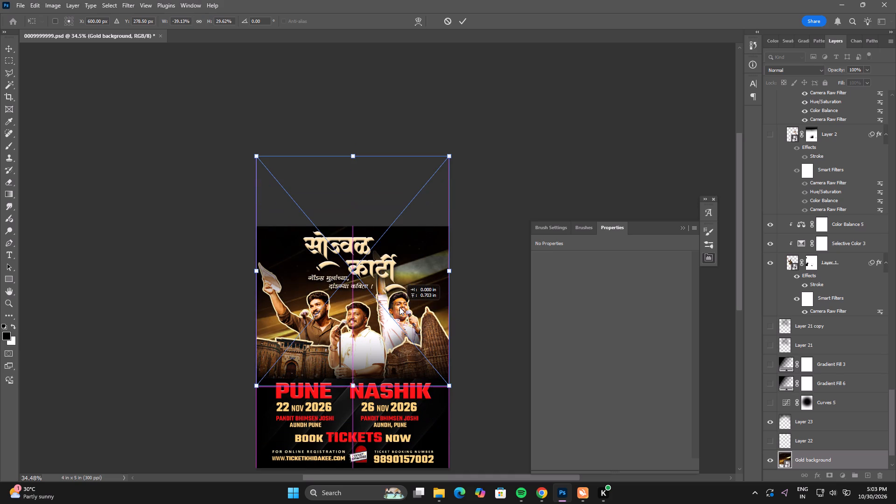
{"action": "left_click_drag", "start_coordinate": [399, 307], "coordinate": [406, 331], "text": "shift"}
{"action": "left_click_drag", "start_coordinate": [406, 331], "coordinate": [396, 332], "text": "shift"}
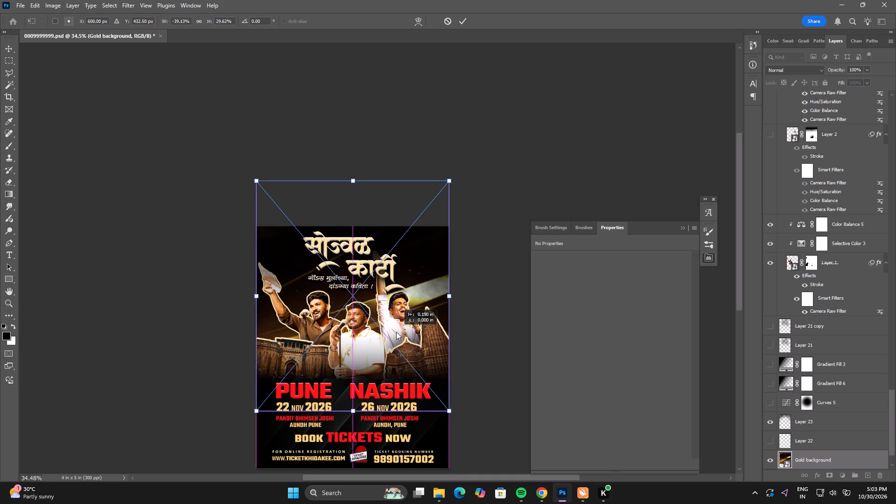
{"action": "left_click_drag", "start_coordinate": [396, 332], "coordinate": [395, 332], "text": "shift"}
Enlarge the gold background proportionally to about 71% width and 54% height, extending it past the poster's right edge.
{"action": "left_click_drag", "start_coordinate": [448, 296], "coordinate": [588, 310]}
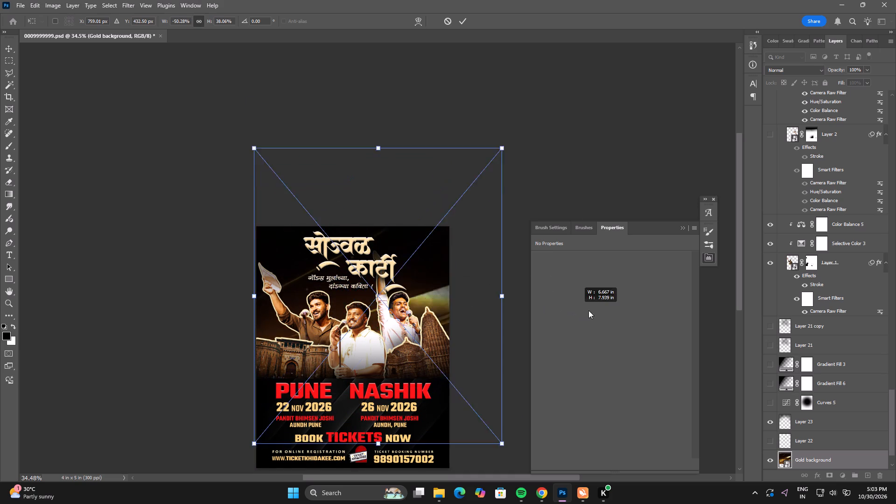
{"action": "left_click_drag", "start_coordinate": [588, 310], "coordinate": [608, 312]}
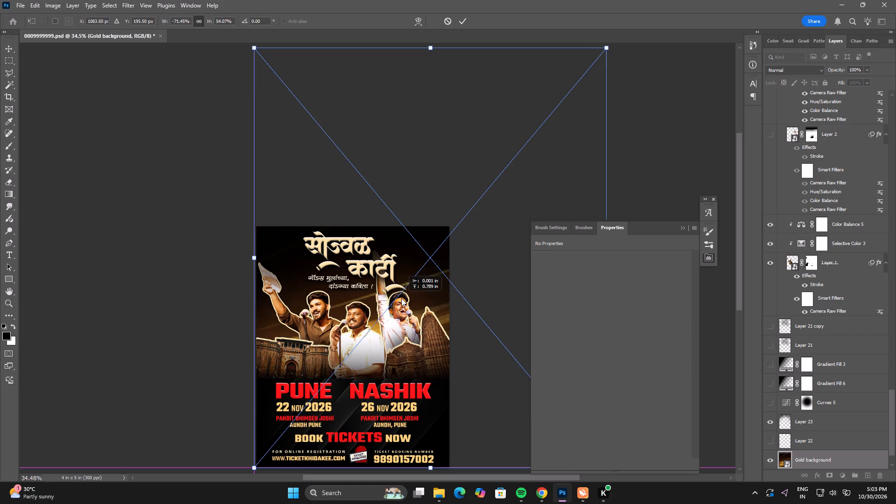
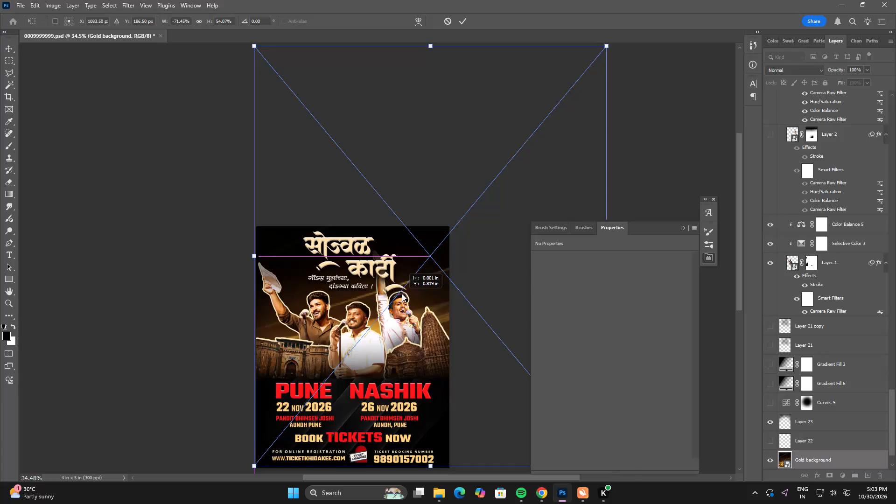
Apply the pending transform of the enlarged, flipped gold background.
{"action": "double_click", "coordinate": [402, 294]}
Place download - 2026-10-29T012442.700.jpg from the Downloads folder into the poster as a new background layer.
{"action": "key", "text": "space"}
{"action": "key", "text": "space"}
{"action": "key", "text": "space"}
{"action": "left_click_drag", "start_coordinate": [407, 362], "coordinate": [388, 282]}
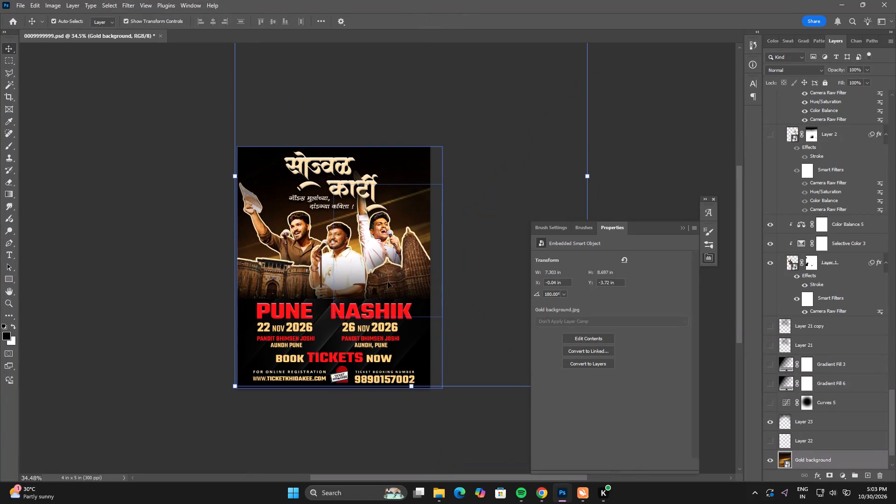
{"action": "key", "text": "alt+Tab"}
{"action": "scroll", "coordinate": [498, 265], "scroll_direction": "up", "scroll_amount": 1}
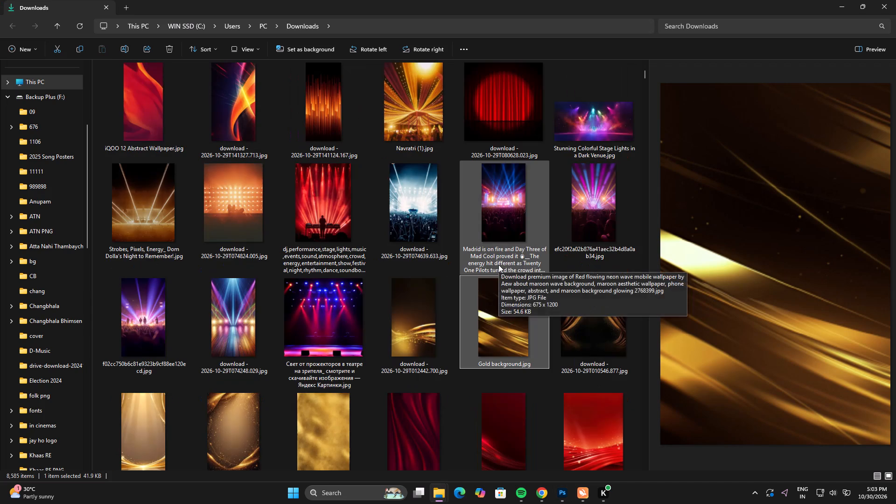
{"action": "left_click", "coordinate": [419, 328]}
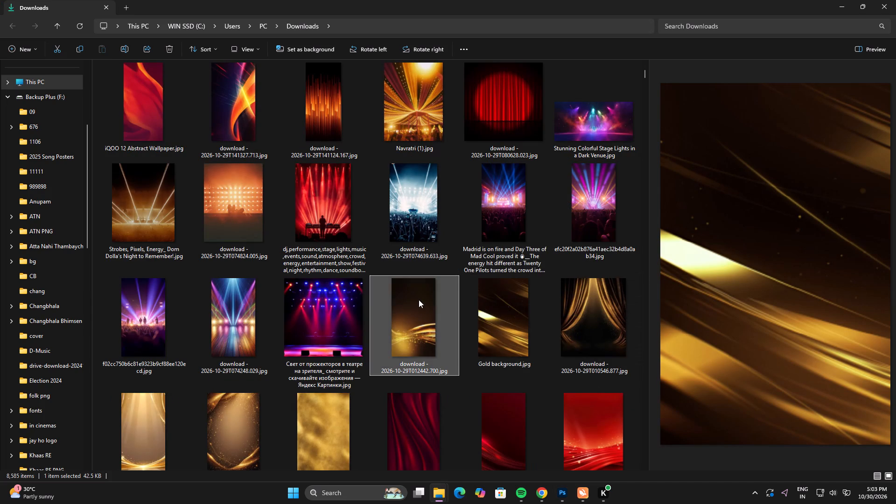
{"action": "left_click_drag", "start_coordinate": [419, 300], "coordinate": [390, 365]}
{"action": "key", "text": "alt+Tab"}
Enlarge the placed gold-wave image proportionally to 47.77% and move it up, horizontally centred, to about Y -3.07 in.
{"action": "left_click_drag", "start_coordinate": [401, 269], "coordinate": [420, 269], "text": "alt"}
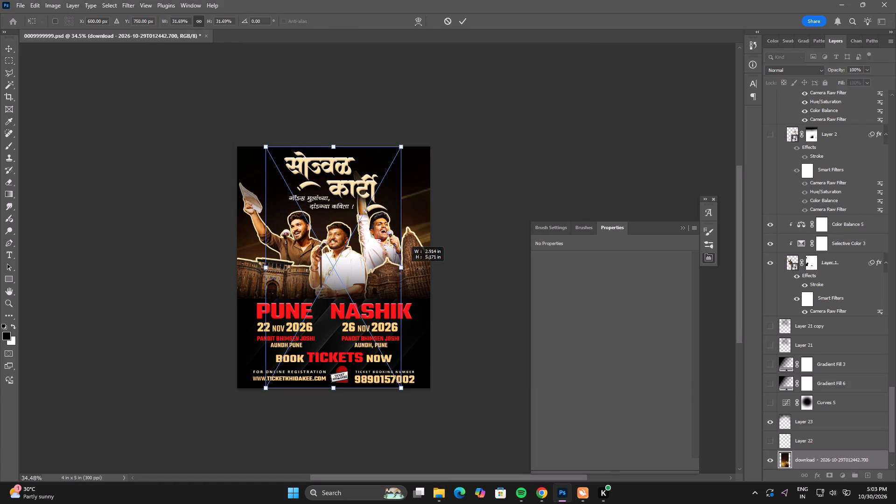
{"action": "left_click_drag", "start_coordinate": [420, 269], "coordinate": [436, 269], "text": "alt"}
{"action": "left_click_drag", "start_coordinate": [392, 318], "coordinate": [392, 277], "text": "shift"}
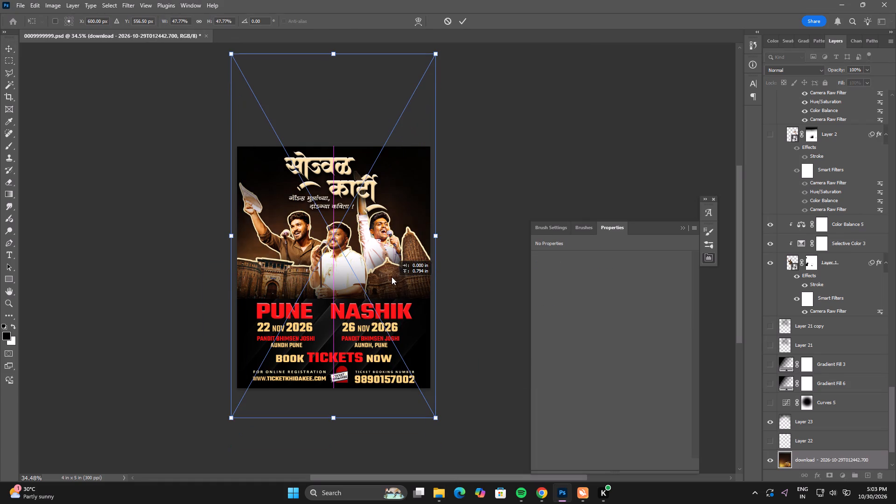
{"action": "left_click_drag", "start_coordinate": [392, 277], "coordinate": [388, 248], "text": "shift"}
{"action": "left_click_drag", "start_coordinate": [386, 294], "coordinate": [390, 265], "text": "shift"}
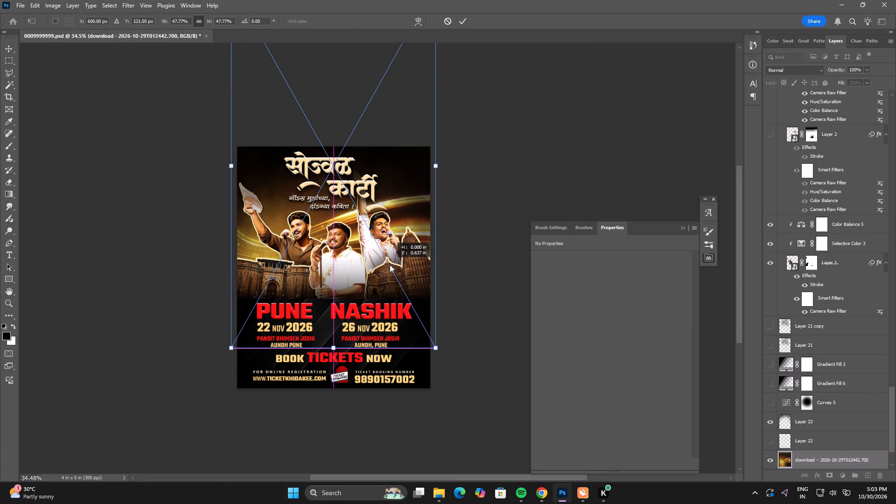
{"action": "left_click_drag", "start_coordinate": [390, 265], "coordinate": [390, 278], "text": "shift"}
{"action": "double_click", "coordinate": [390, 278]}
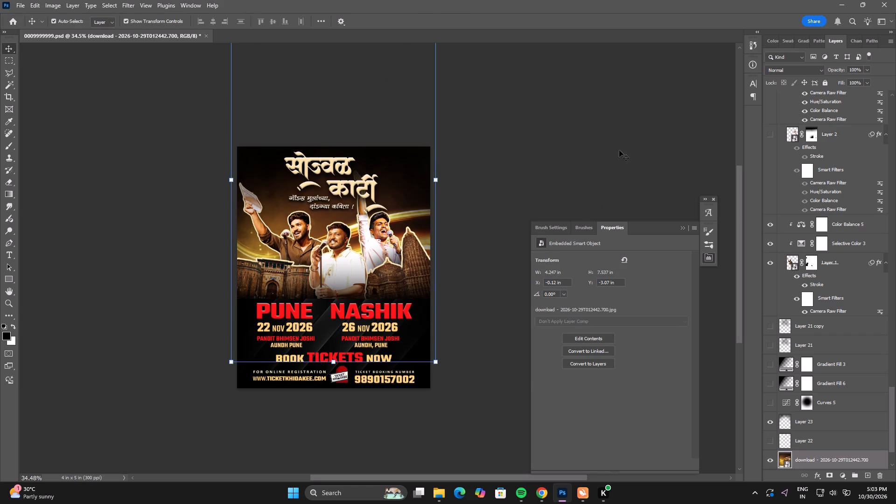
Look through the Downloads images, then Pinterest's related red pins in Chrome, for another background option.
{"action": "key", "text": "alt+Tab"}
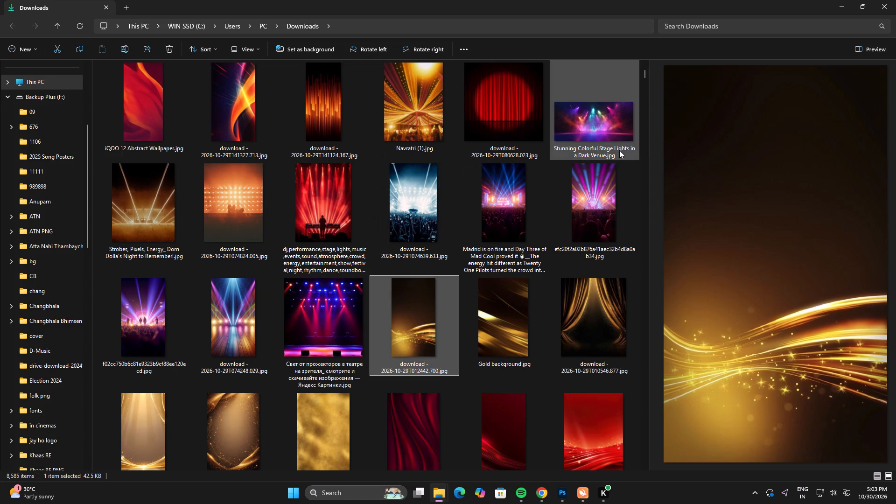
{"action": "scroll", "coordinate": [552, 232], "scroll_direction": "down", "scroll_amount": 1}
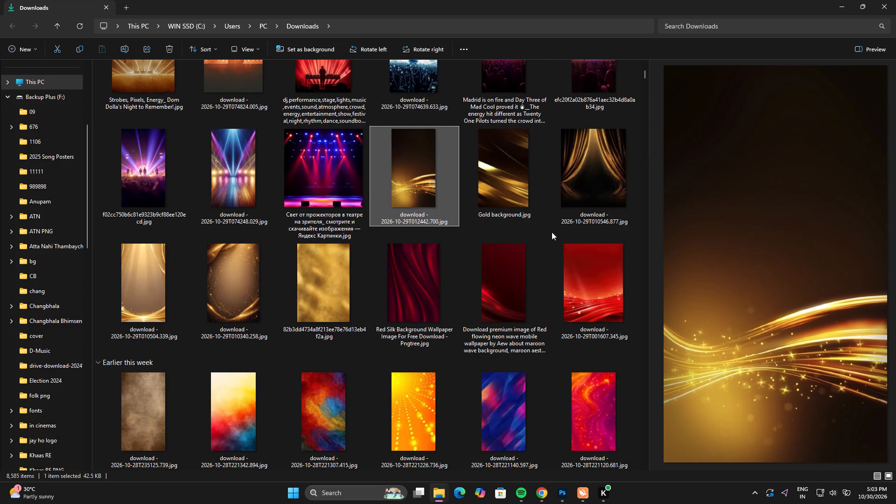
{"action": "scroll", "coordinate": [552, 232], "scroll_direction": "down", "scroll_amount": 1}
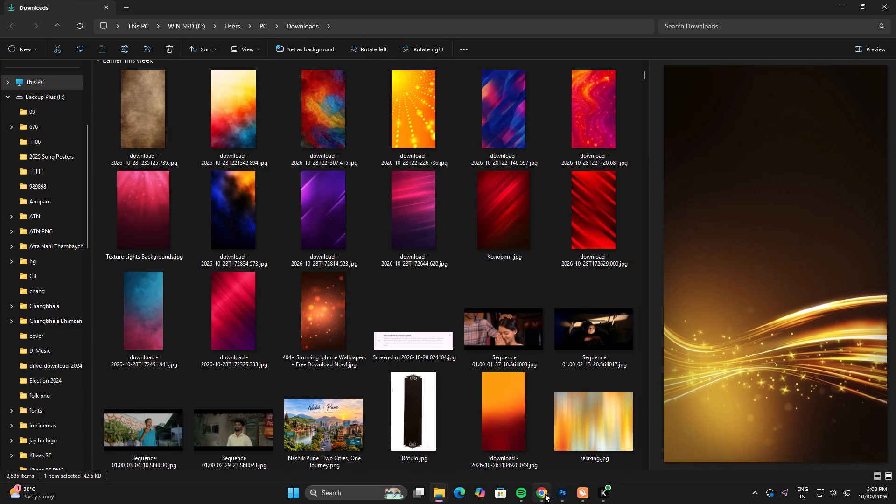
{"action": "left_click", "coordinate": [541, 494]}
{"action": "scroll", "coordinate": [455, 272], "scroll_direction": "down", "scroll_amount": 3}
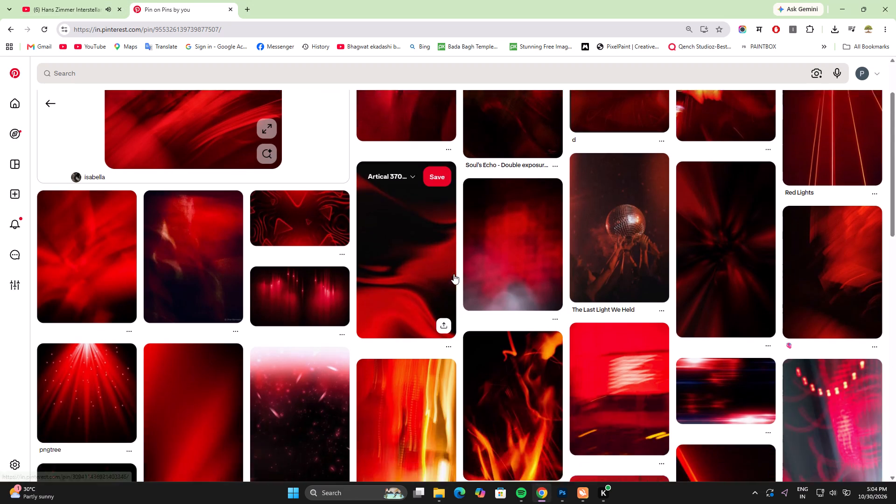
{"action": "scroll", "coordinate": [454, 274], "scroll_direction": "down", "scroll_amount": 5}
{"action": "scroll", "coordinate": [420, 241], "scroll_direction": "down", "scroll_amount": 5}
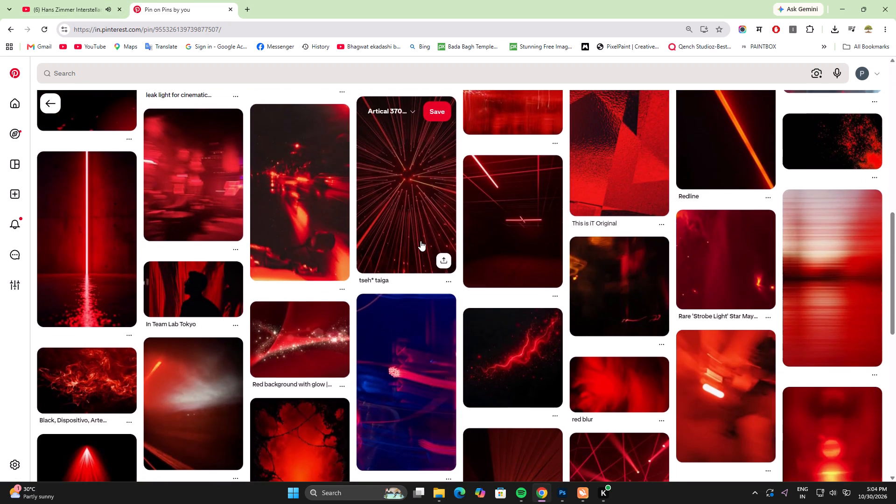
{"action": "scroll", "coordinate": [420, 241], "scroll_direction": "down", "scroll_amount": 4}
Search Pinterest for "golden background".
{"action": "left_click", "coordinate": [161, 76]}
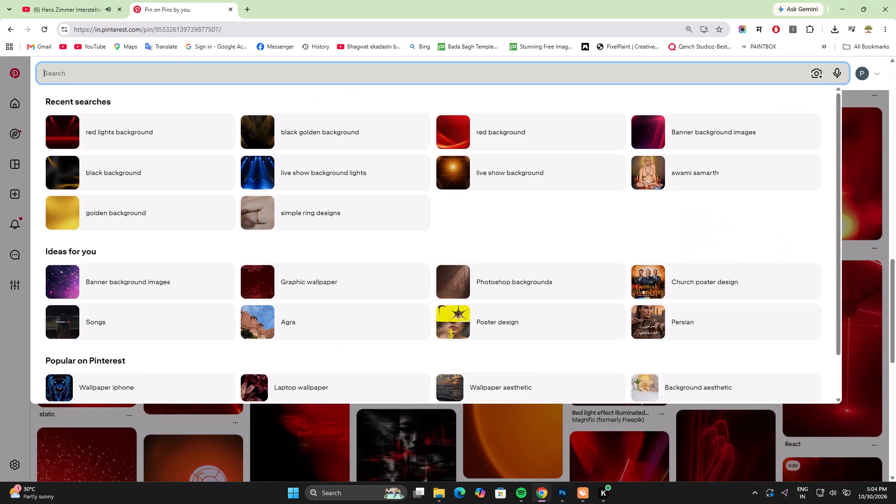
{"action": "key", "text": "g"}
{"action": "key", "text": "o"}
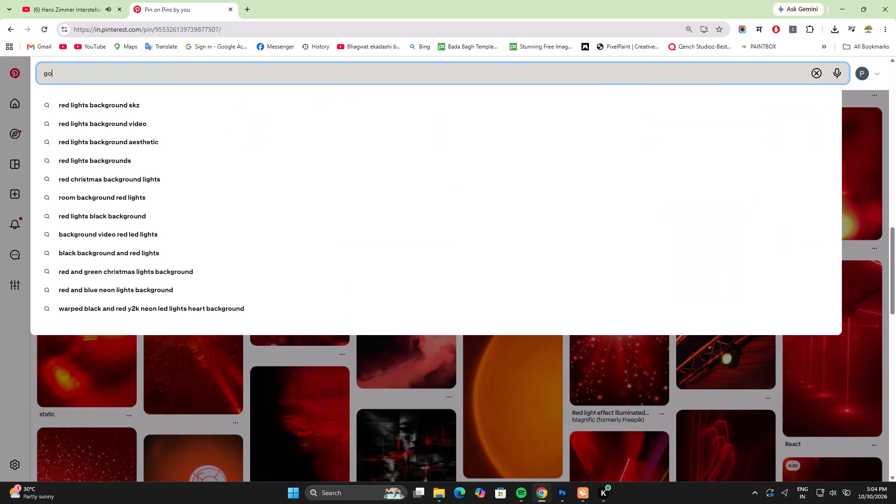
{"action": "key", "text": "l"}
{"action": "key", "text": "d"}
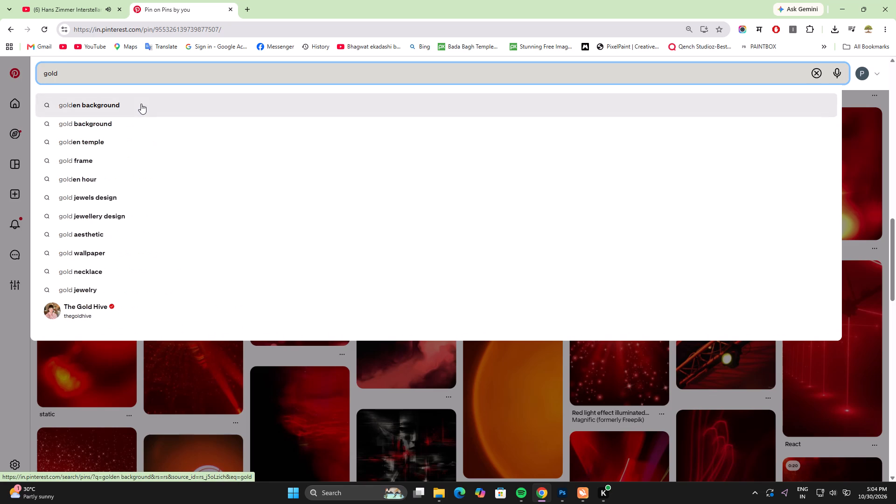
{"action": "left_click", "coordinate": [141, 104]}
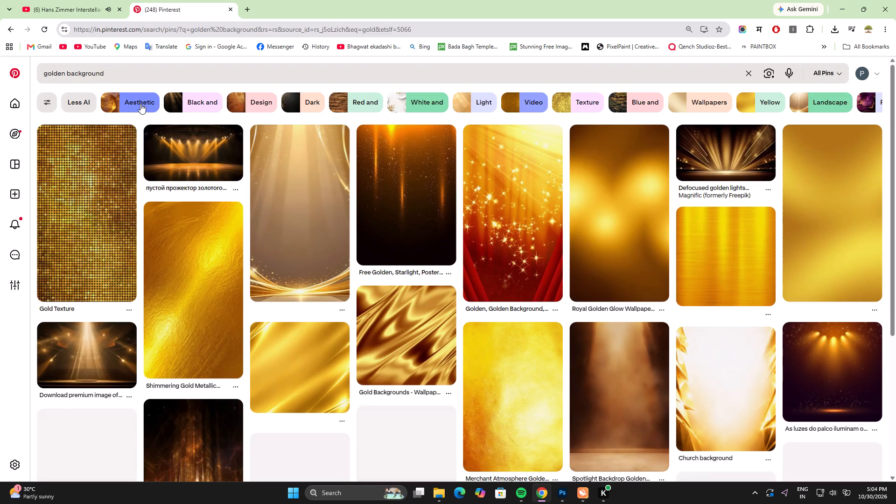
Open the "Defocused golden lights background" pin of radiating stage beams and download its image.
{"action": "left_click", "coordinate": [718, 156]}
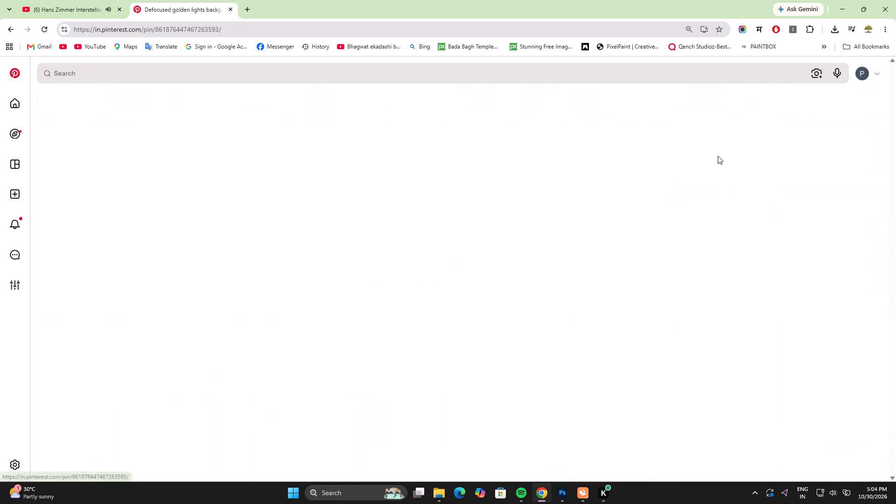
{"action": "left_click", "coordinate": [339, 104]}
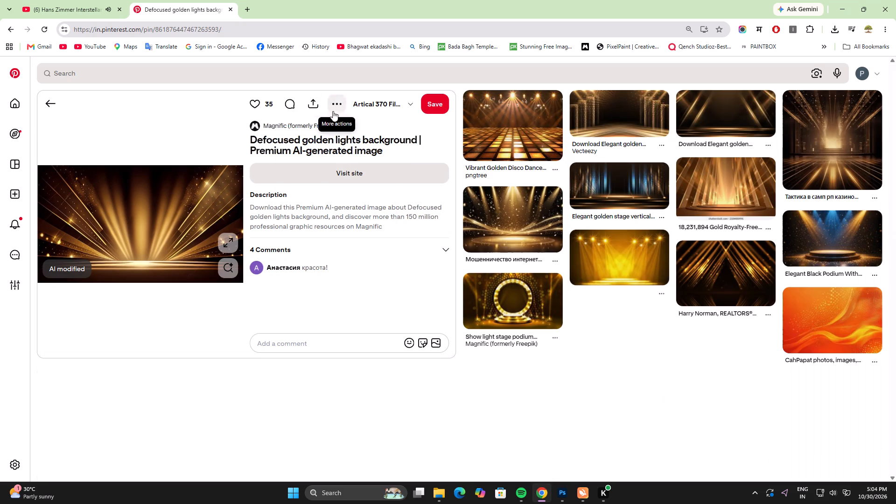
{"action": "left_click", "coordinate": [328, 145]}
{"action": "left_click", "coordinate": [819, 463]}
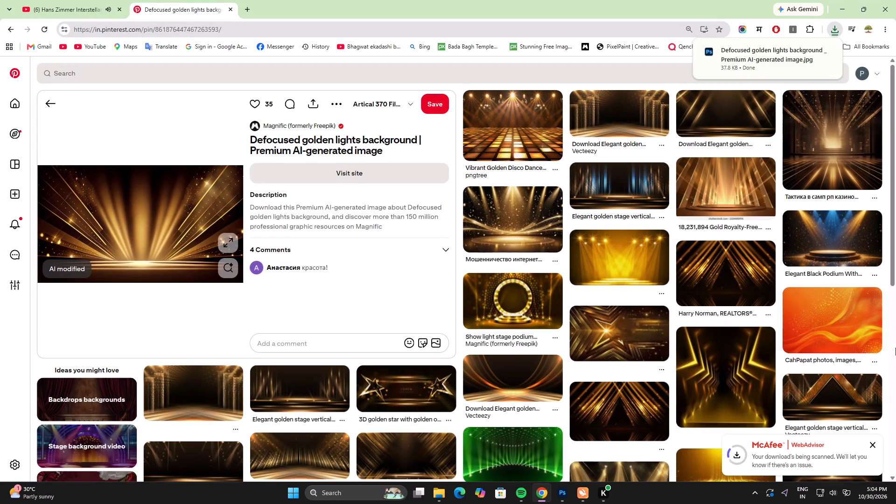
Examine the related pins below the golden lights image for other gold stage or luxury background candidates.
{"action": "scroll", "coordinate": [895, 348], "scroll_direction": "down", "scroll_amount": 4}
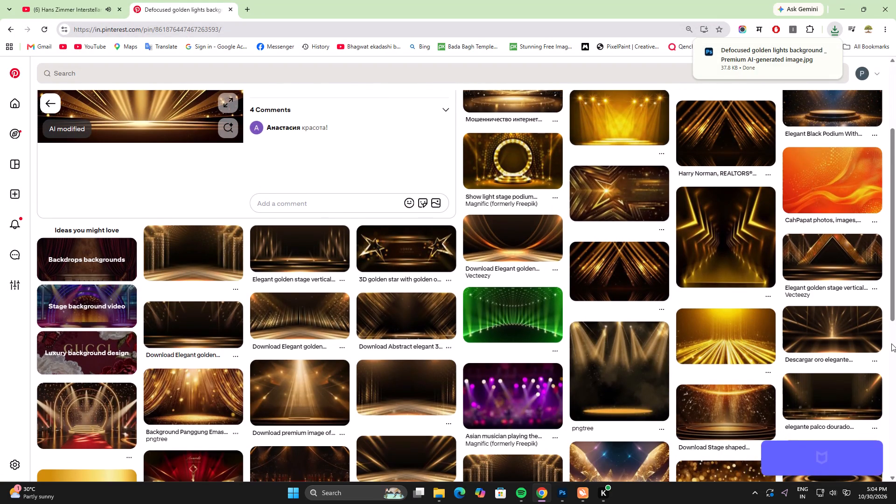
{"action": "scroll", "coordinate": [891, 343], "scroll_direction": "down", "scroll_amount": 2}
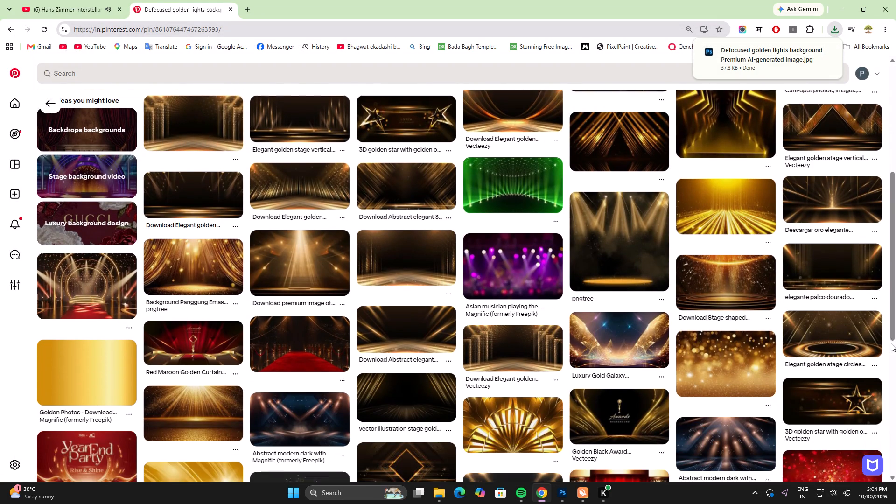
{"action": "scroll", "coordinate": [891, 343], "scroll_direction": "down", "scroll_amount": 7}
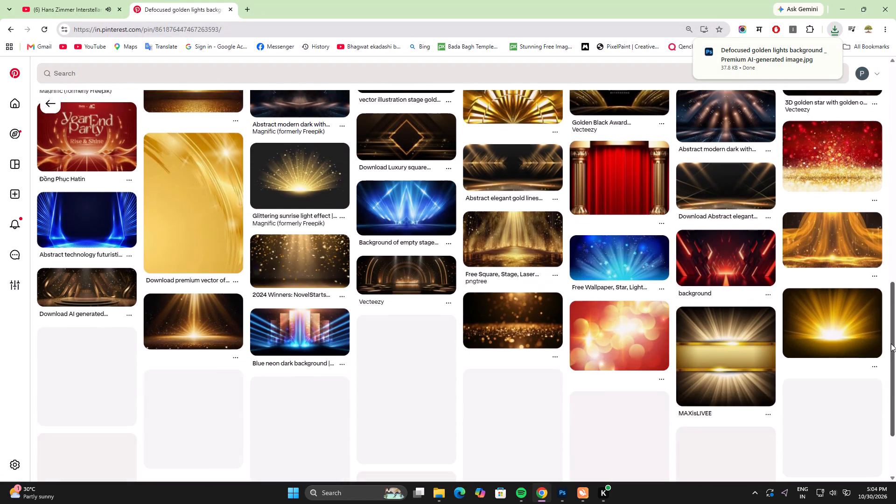
{"action": "scroll", "coordinate": [891, 343], "scroll_direction": "down", "scroll_amount": 6}
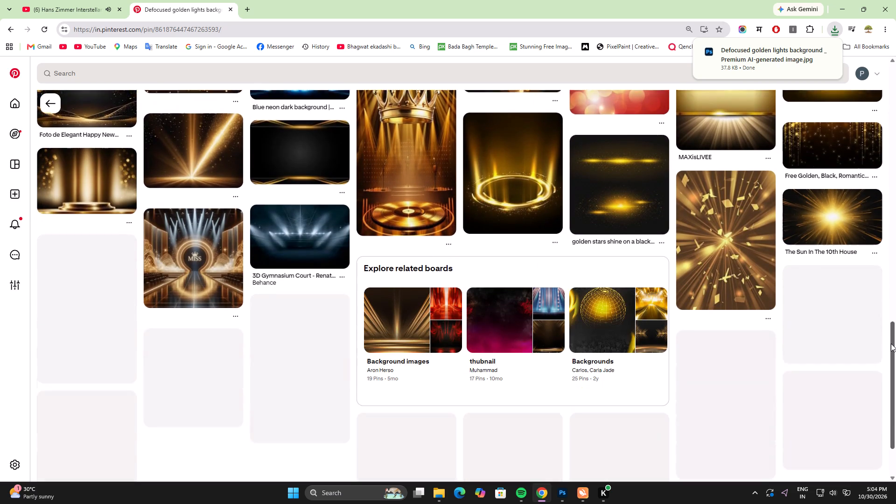
{"action": "scroll", "coordinate": [891, 343], "scroll_direction": "down", "scroll_amount": 7}
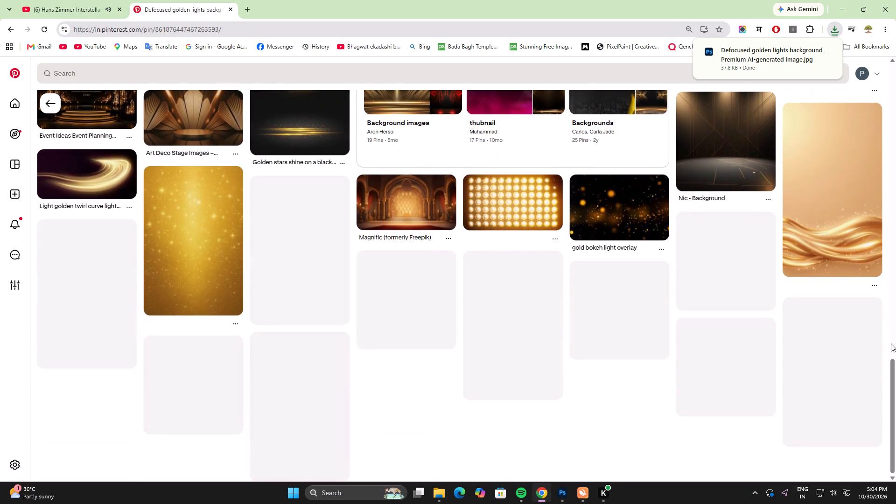
{"action": "scroll", "coordinate": [891, 343], "scroll_direction": "down", "scroll_amount": 5}
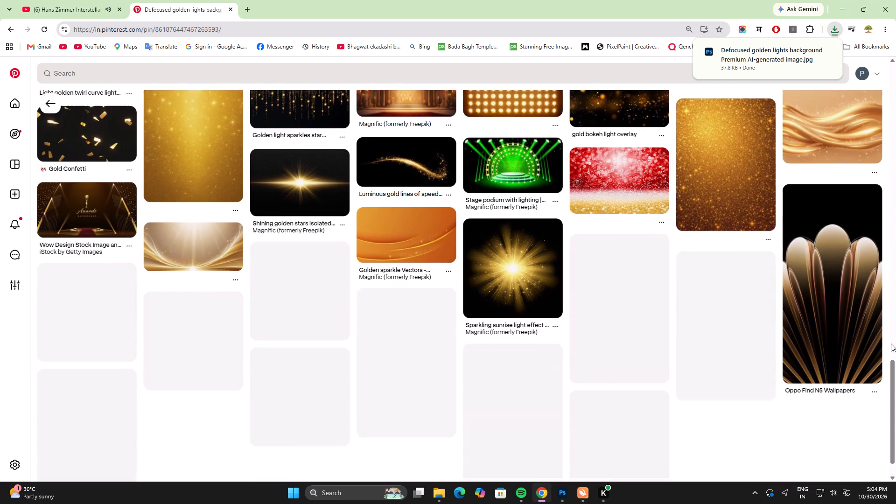
{"action": "scroll", "coordinate": [891, 343], "scroll_direction": "down", "scroll_amount": 7}
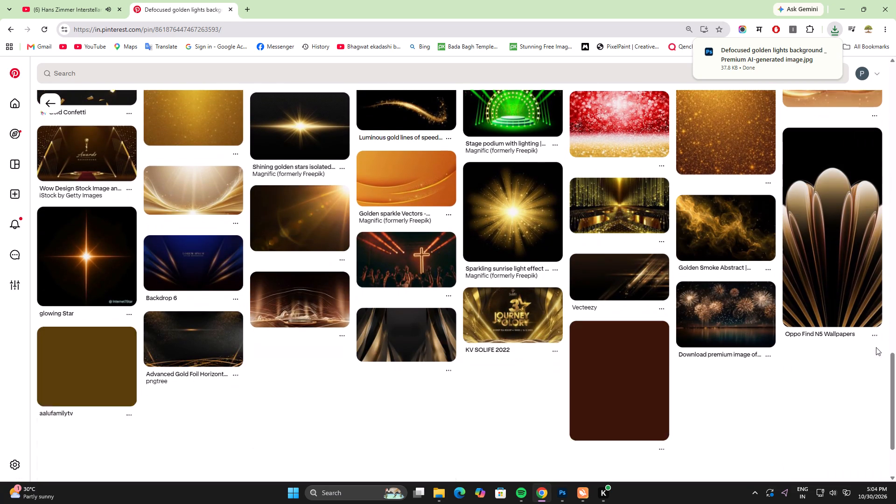
{"action": "scroll", "coordinate": [876, 347], "scroll_direction": "down", "scroll_amount": 5}
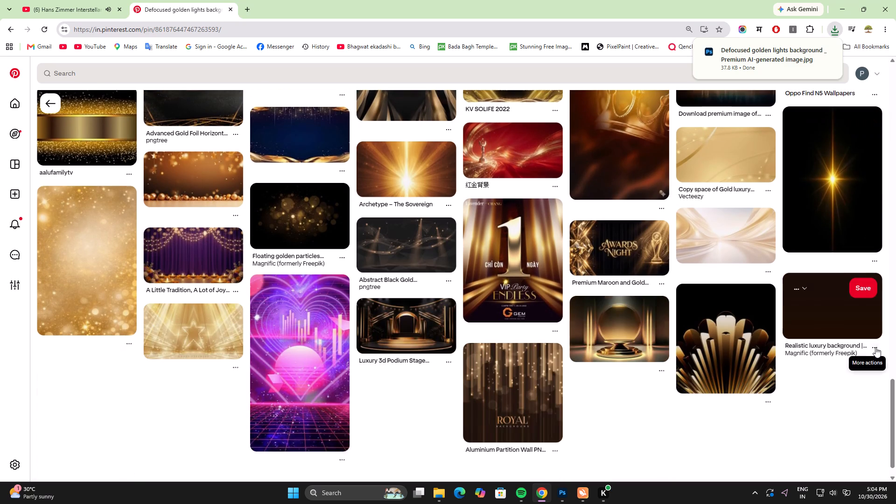
{"action": "scroll", "coordinate": [875, 347], "scroll_direction": "down", "scroll_amount": 1}
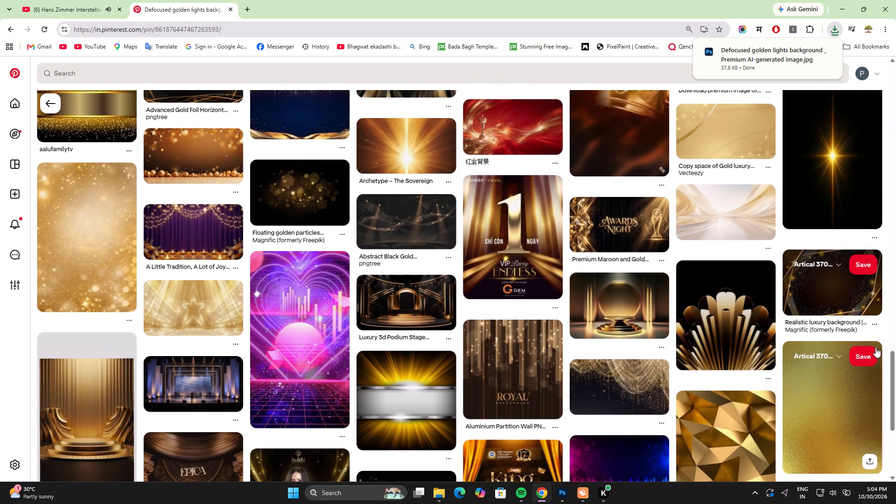
{"action": "scroll", "coordinate": [870, 340], "scroll_direction": "down", "scroll_amount": 2}
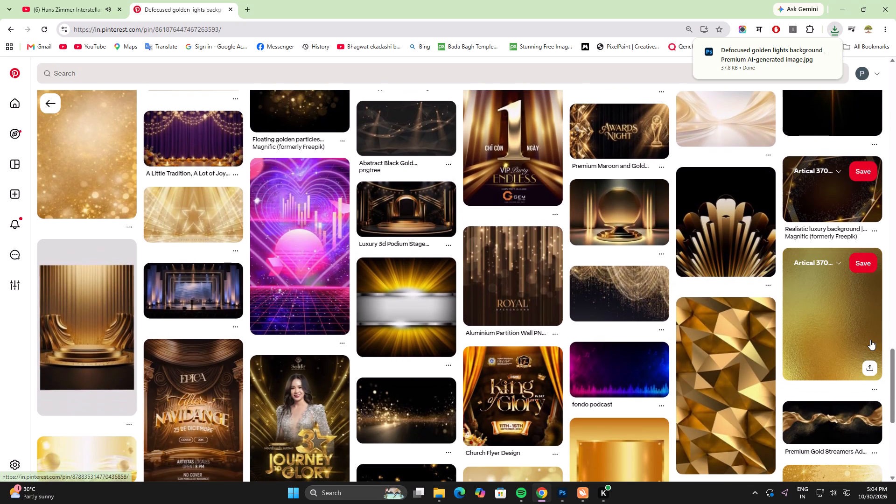
{"action": "scroll", "coordinate": [870, 340], "scroll_direction": "down", "scroll_amount": 3}
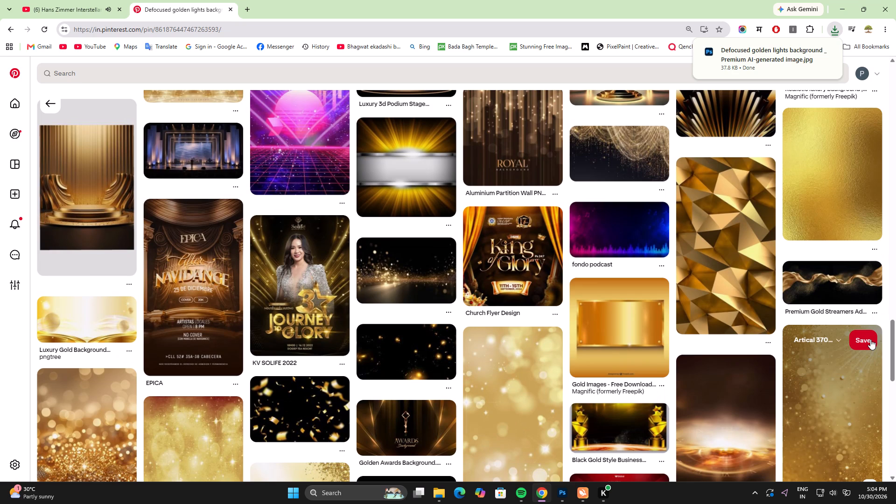
View the "KV SOLIFE 2022" Journey to Glory poster pin and return to the golden lights pin's related images.
{"action": "left_click", "coordinate": [292, 301]}
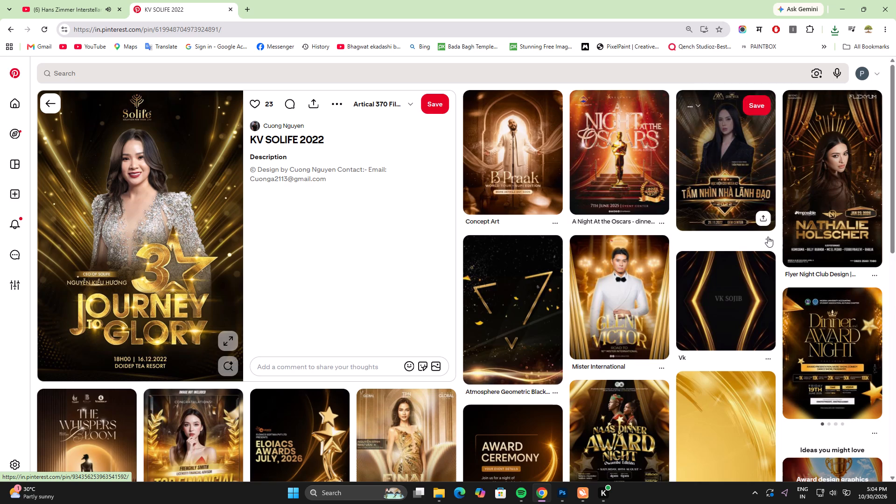
{"action": "left_click", "coordinate": [50, 104]}
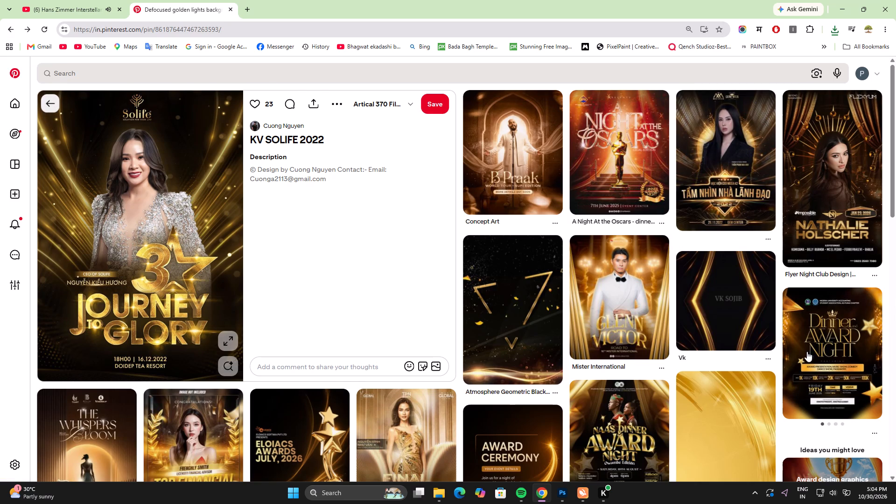
Examine more related images of the golden lights pin for background candidates and return to the "golden background" search results.
{"action": "scroll", "coordinate": [895, 354], "scroll_direction": "down", "scroll_amount": 7}
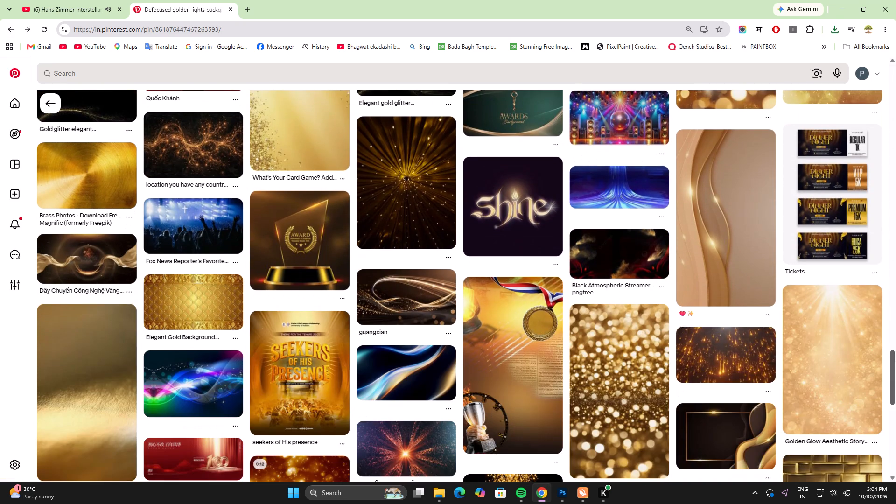
{"action": "scroll", "coordinate": [895, 354], "scroll_direction": "down", "scroll_amount": 4}
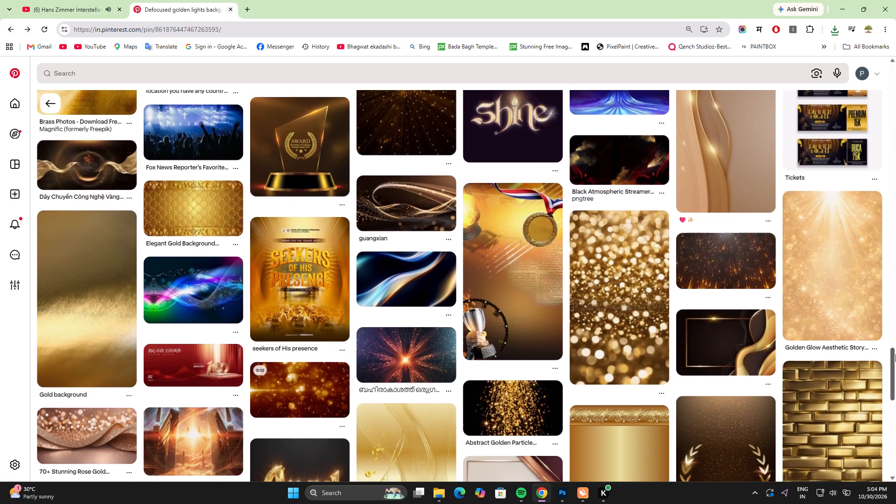
{"action": "scroll", "coordinate": [895, 354], "scroll_direction": "down", "scroll_amount": 11}
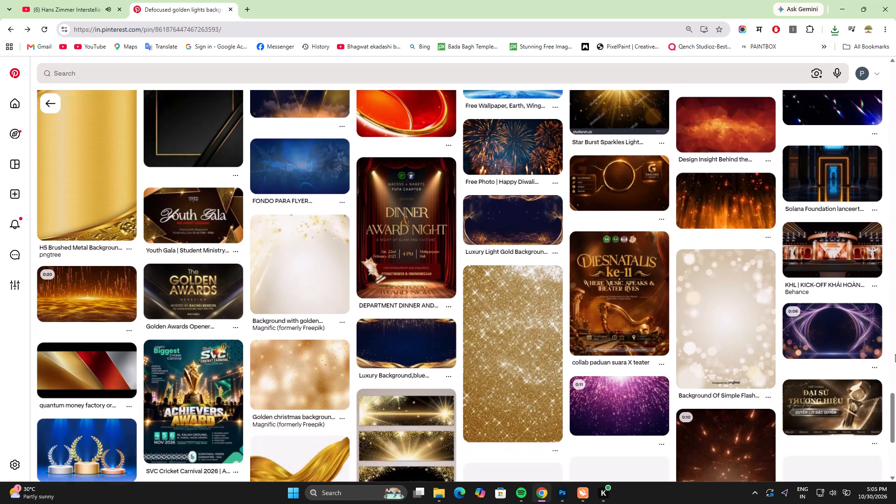
{"action": "left_click", "coordinate": [49, 99]}
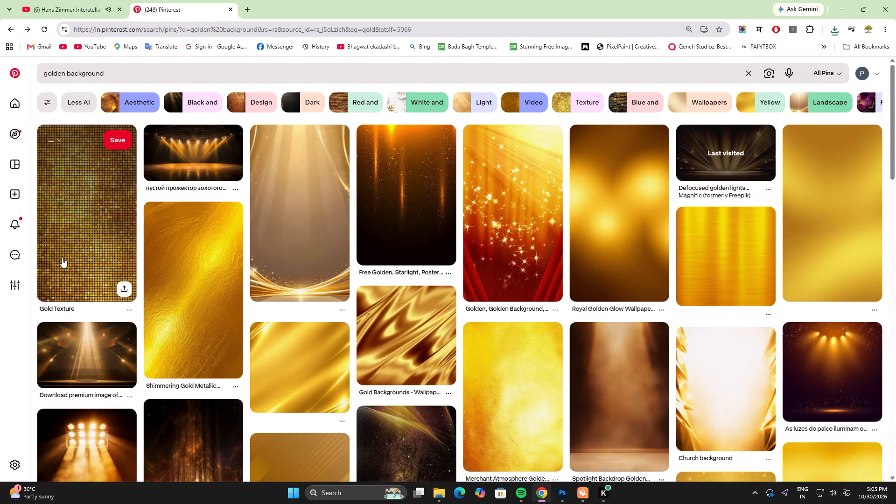
Open the "Material De Fundo De Cartaz" pin of a starry black-and-gold background from the golden background results.
{"action": "scroll", "coordinate": [62, 258], "scroll_direction": "down", "scroll_amount": 6}
{"action": "scroll", "coordinate": [62, 258], "scroll_direction": "up", "scroll_amount": 1}
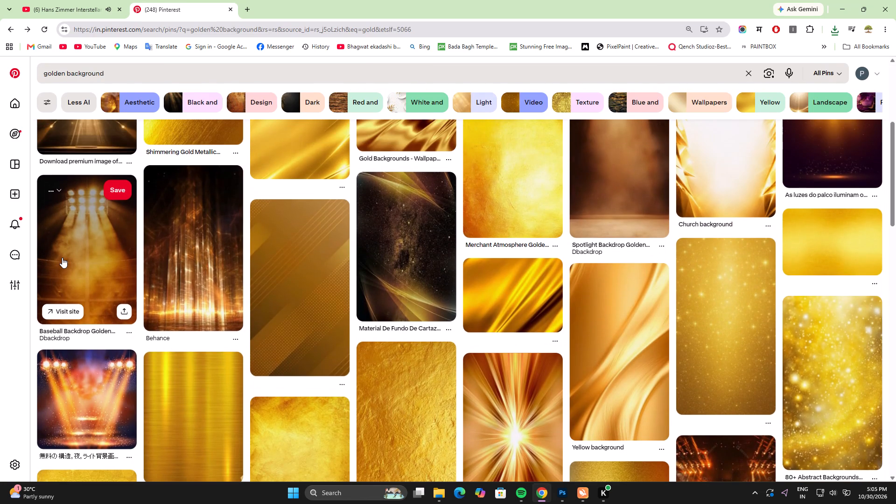
{"action": "left_click", "coordinate": [392, 252]}
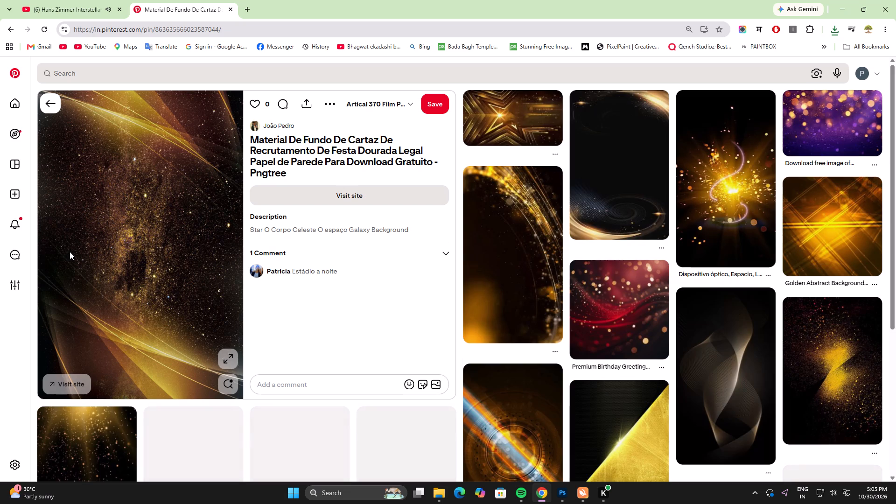
Examine the related pins below the starry black-and-gold background for gold stage-light, glitter or luxury poster background candidates.
{"action": "scroll", "coordinate": [143, 249], "scroll_direction": "down", "scroll_amount": 4}
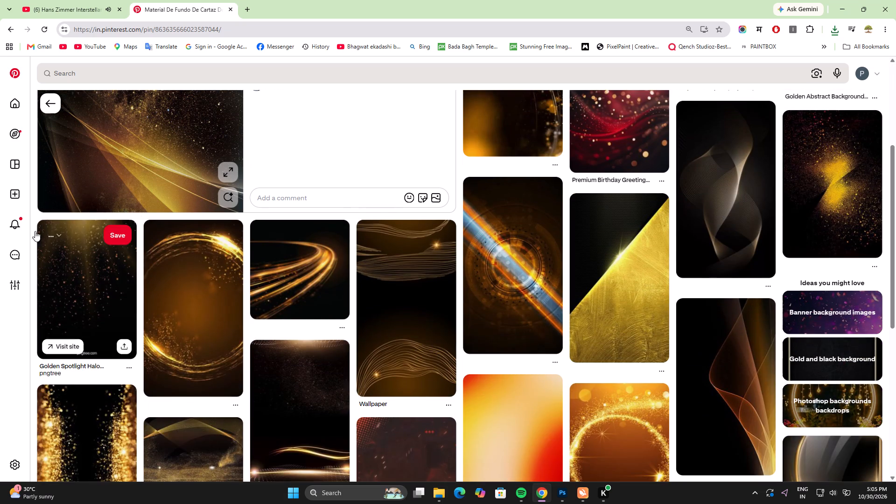
{"action": "scroll", "coordinate": [28, 230], "scroll_direction": "down", "scroll_amount": 7}
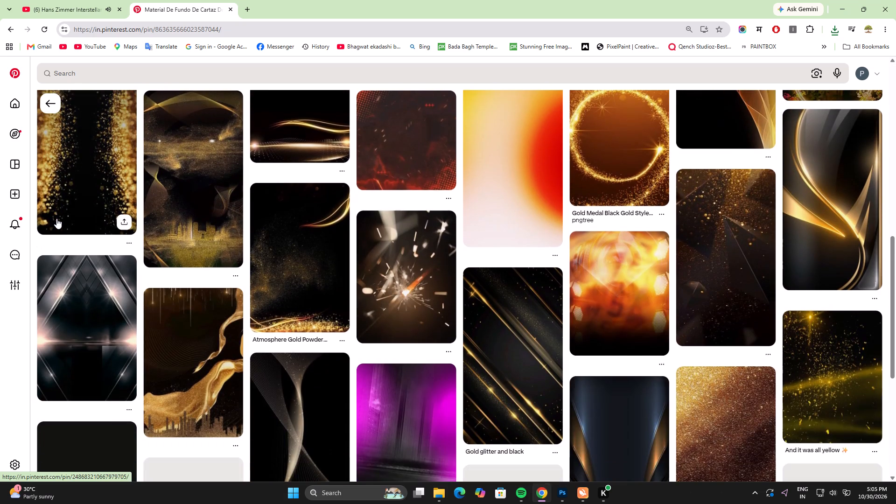
{"action": "scroll", "coordinate": [56, 218], "scroll_direction": "down", "scroll_amount": 6}
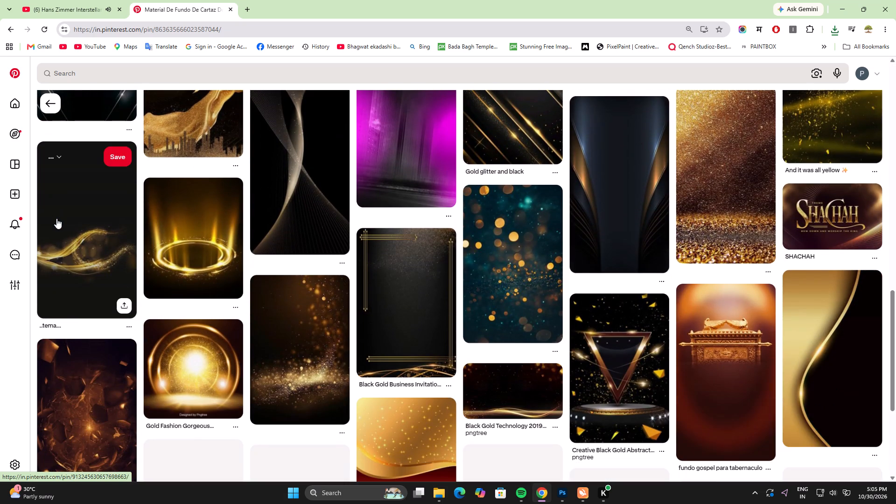
{"action": "scroll", "coordinate": [56, 218], "scroll_direction": "down", "scroll_amount": 3}
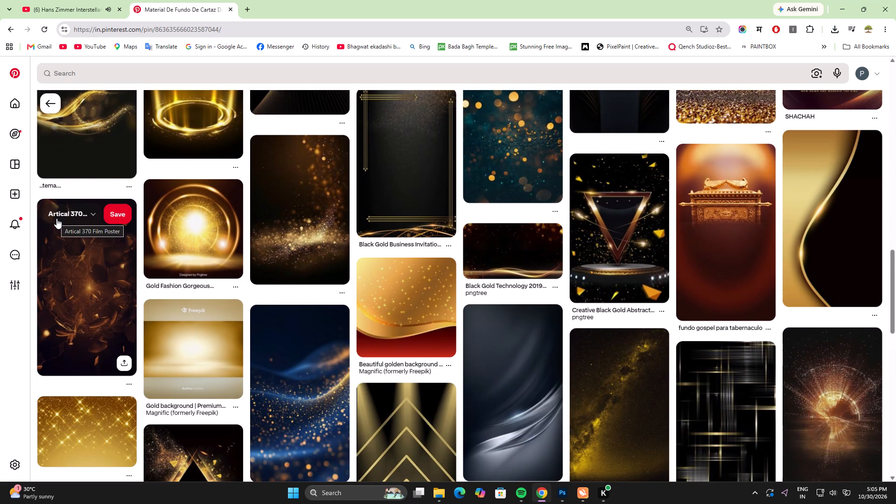
{"action": "scroll", "coordinate": [56, 218], "scroll_direction": "down", "scroll_amount": 5}
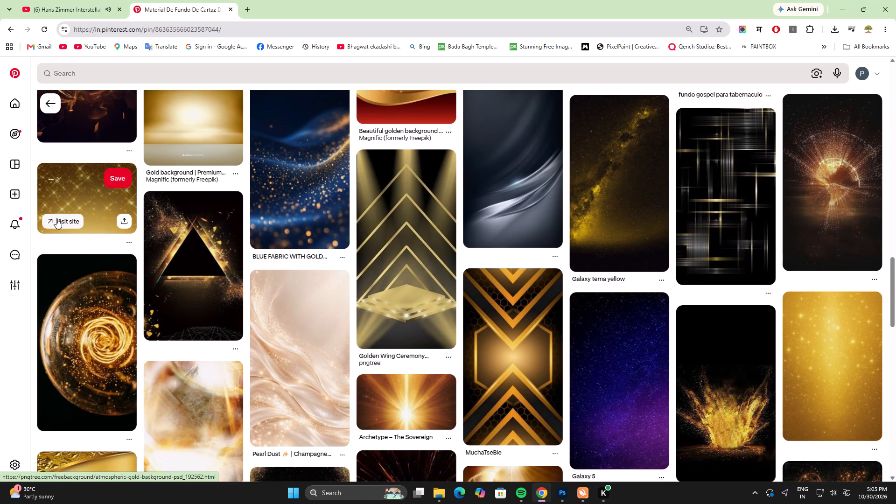
{"action": "scroll", "coordinate": [56, 218], "scroll_direction": "down", "scroll_amount": 4}
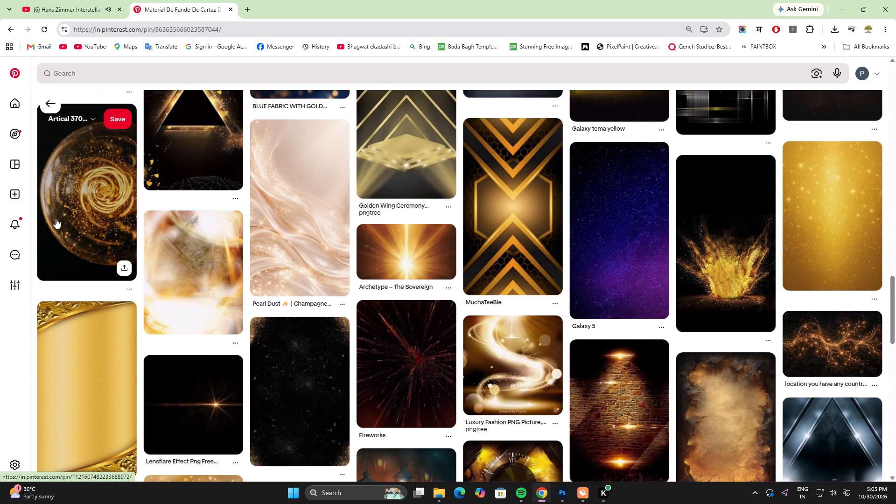
{"action": "scroll", "coordinate": [56, 218], "scroll_direction": "down", "scroll_amount": 5}
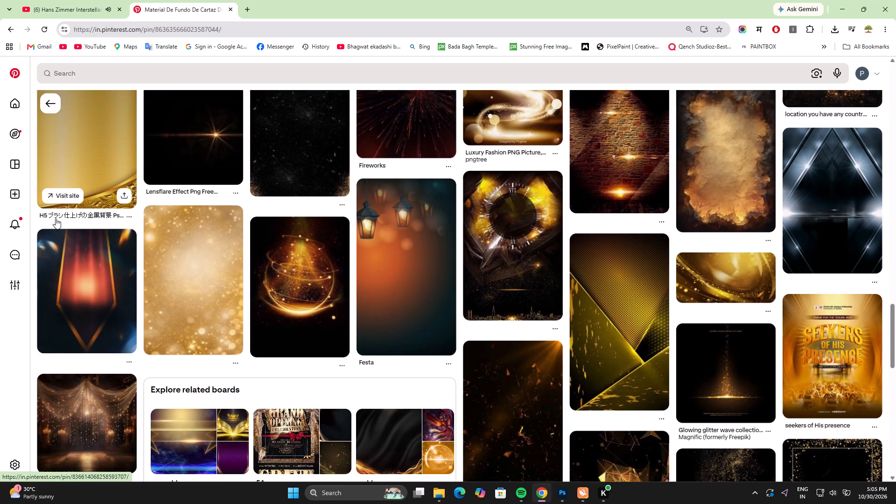
{"action": "scroll", "coordinate": [56, 218], "scroll_direction": "down", "scroll_amount": 7}
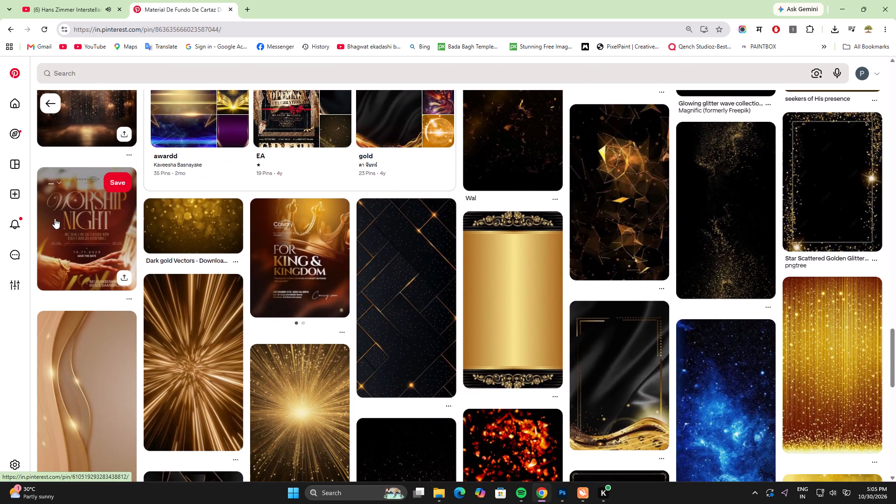
{"action": "scroll", "coordinate": [54, 218], "scroll_direction": "down", "scroll_amount": 5}
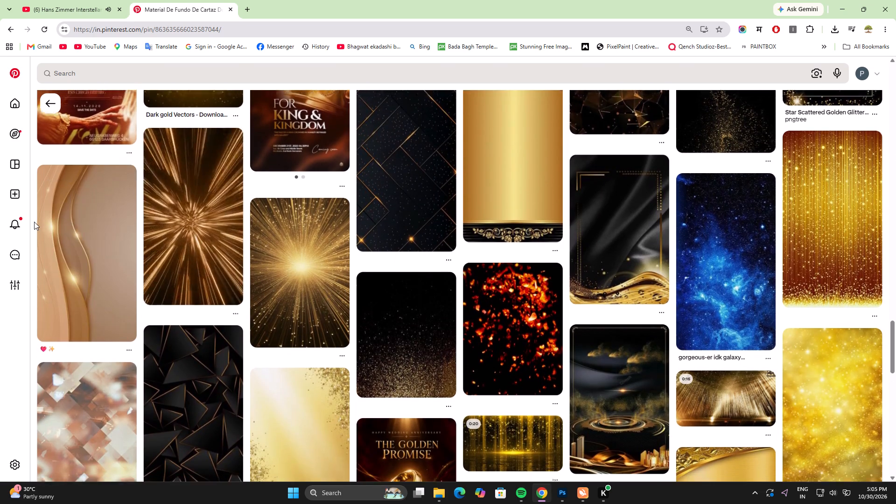
{"action": "scroll", "coordinate": [34, 222], "scroll_direction": "down", "scroll_amount": 3}
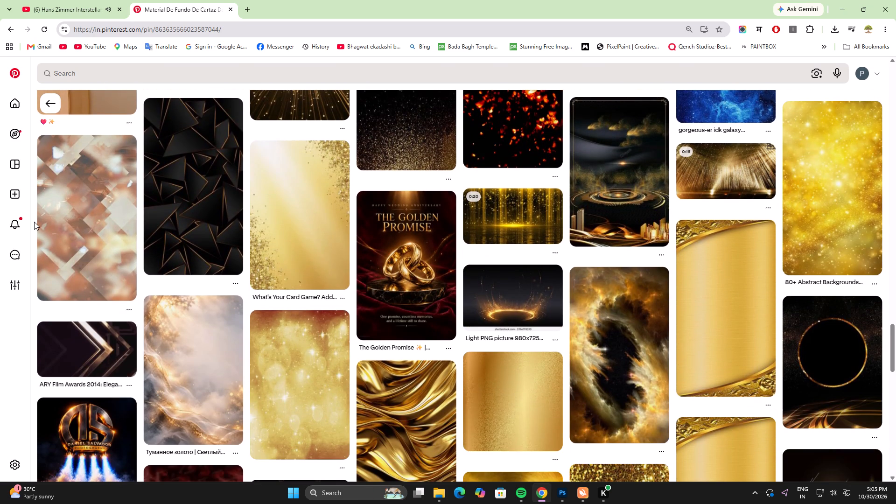
{"action": "scroll", "coordinate": [35, 181], "scroll_direction": "down", "scroll_amount": 3}
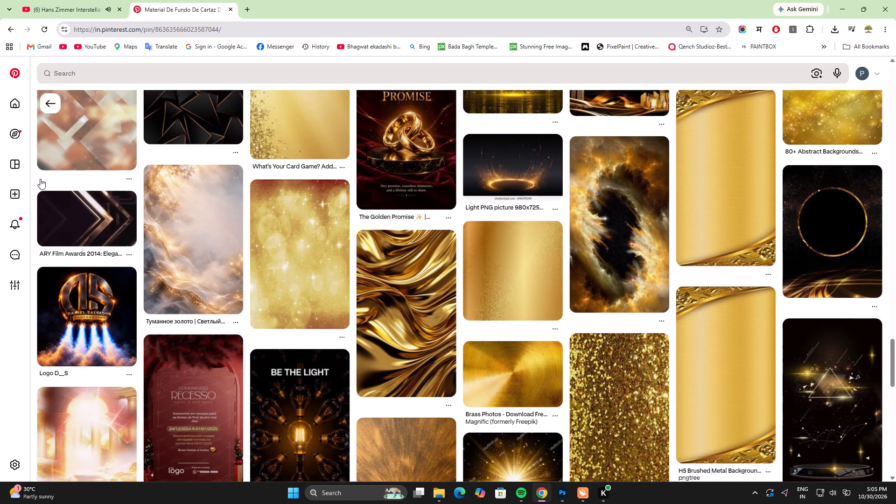
{"action": "scroll", "coordinate": [40, 181], "scroll_direction": "down", "scroll_amount": 9}
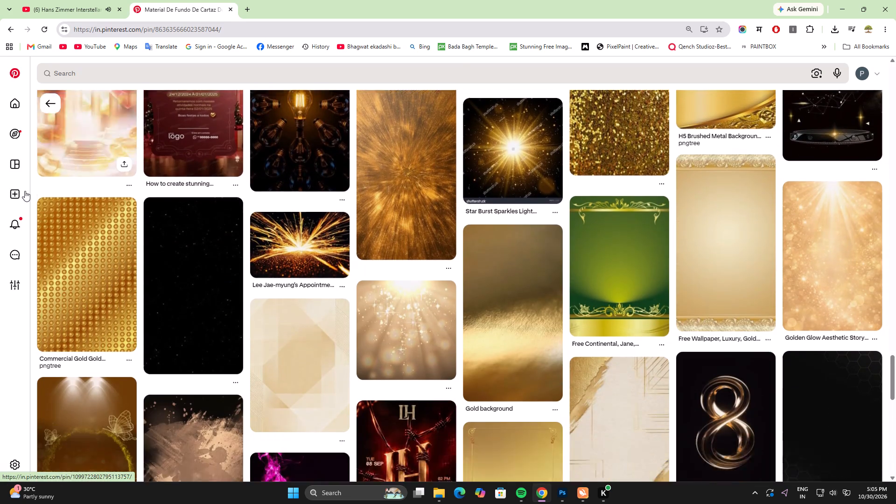
{"action": "scroll", "coordinate": [25, 191], "scroll_direction": "down", "scroll_amount": 2}
{"action": "scroll", "coordinate": [871, 310], "scroll_direction": "down", "scroll_amount": 3}
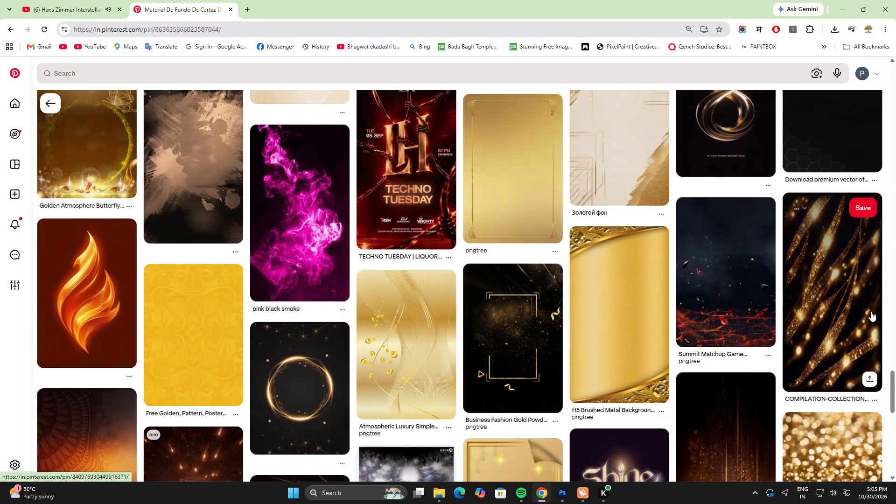
{"action": "scroll", "coordinate": [895, 313], "scroll_direction": "down", "scroll_amount": 5}
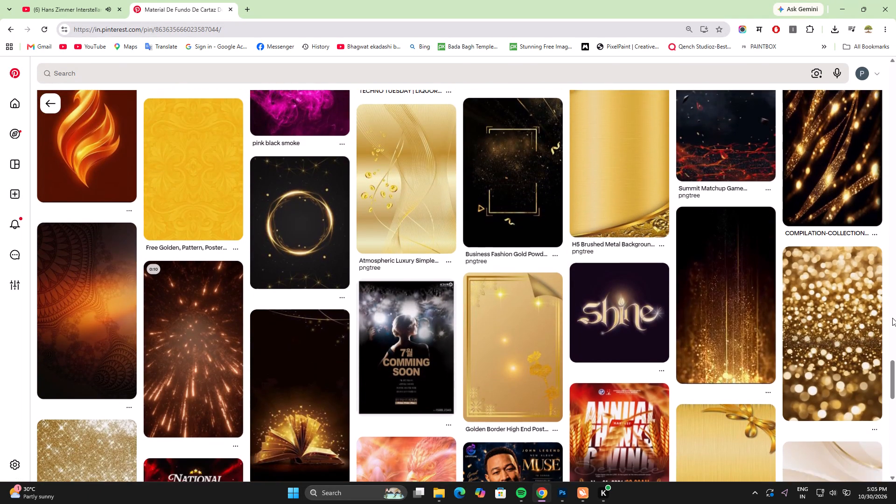
{"action": "scroll", "coordinate": [892, 318], "scroll_direction": "down", "scroll_amount": 4}
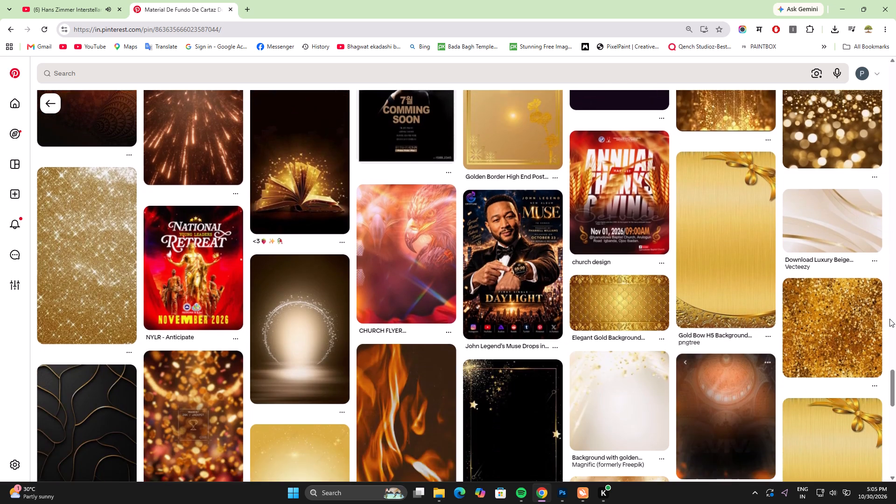
{"action": "scroll", "coordinate": [888, 319], "scroll_direction": "down", "scroll_amount": 7}
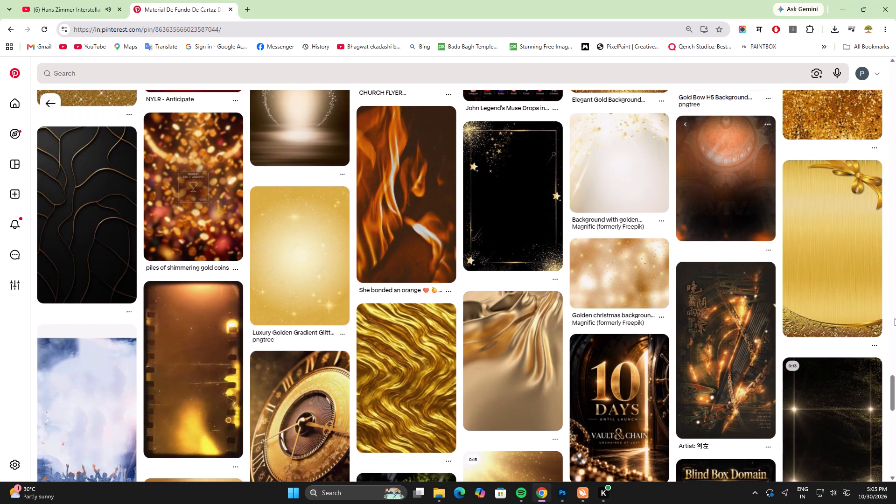
{"action": "scroll", "coordinate": [895, 318], "scroll_direction": "down", "scroll_amount": 8}
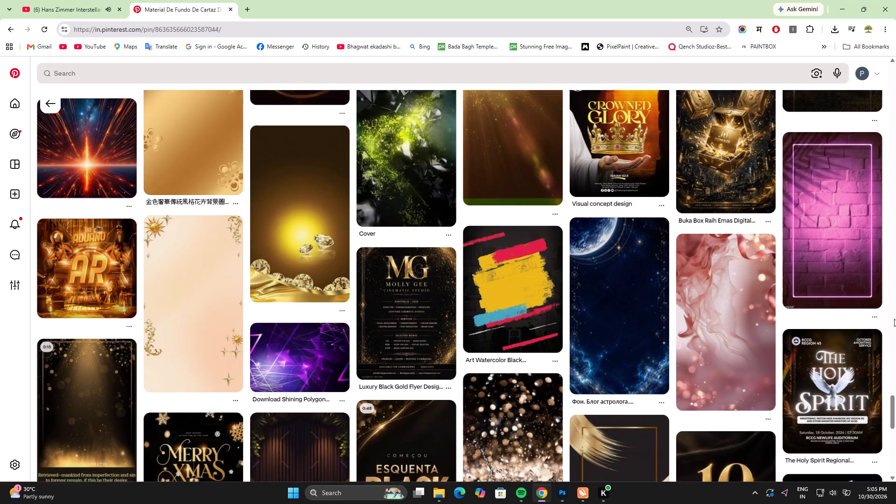
{"action": "scroll", "coordinate": [894, 319], "scroll_direction": "down", "scroll_amount": 6}
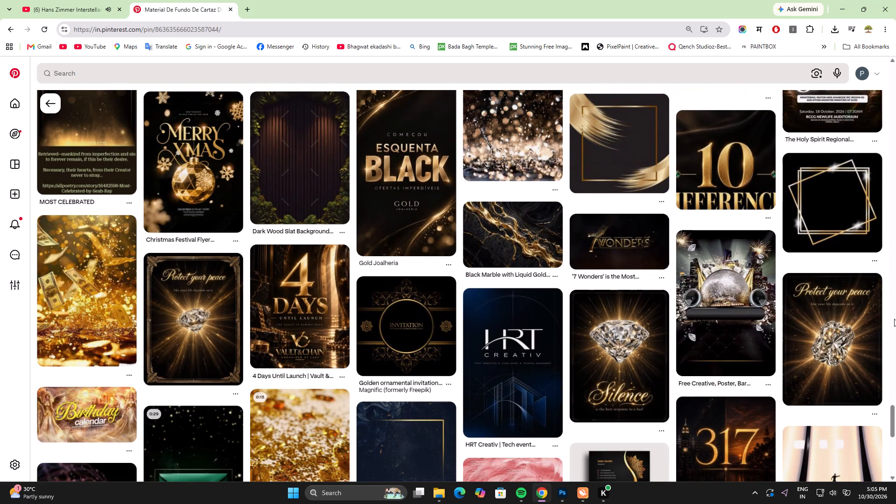
{"action": "scroll", "coordinate": [893, 320], "scroll_direction": "down", "scroll_amount": 4}
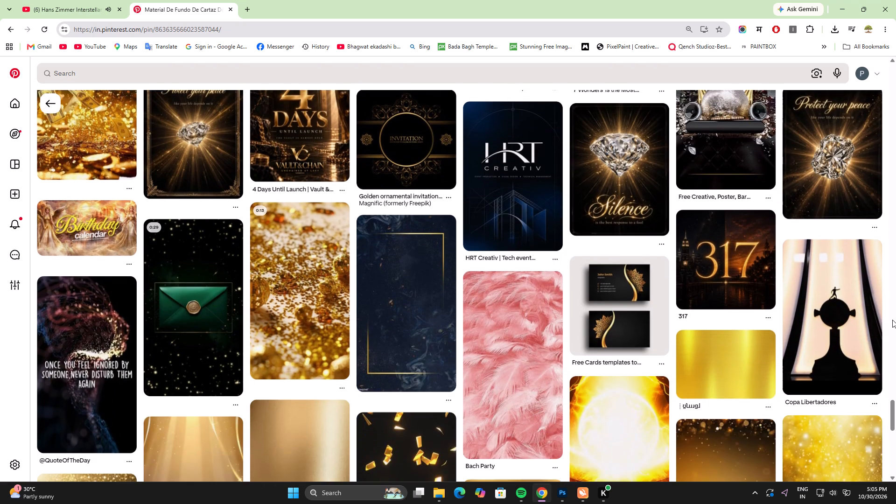
{"action": "scroll", "coordinate": [892, 320], "scroll_direction": "down", "scroll_amount": 5}
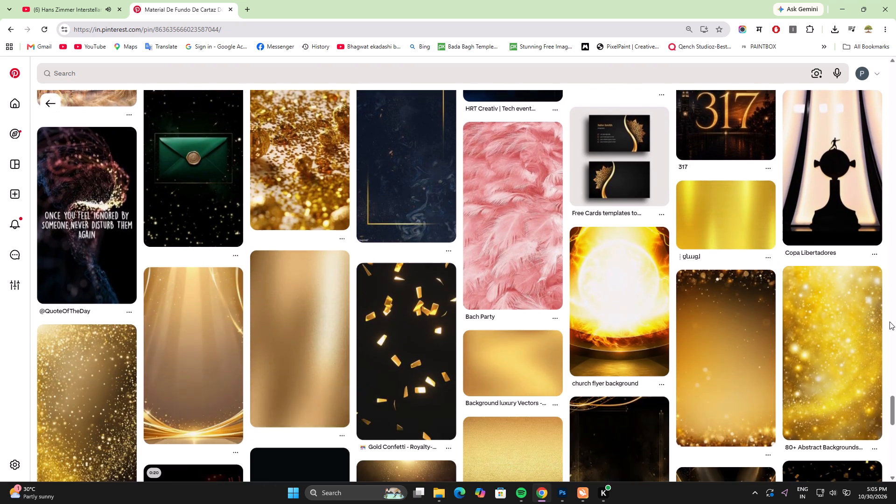
{"action": "scroll", "coordinate": [889, 322], "scroll_direction": "down", "scroll_amount": 4}
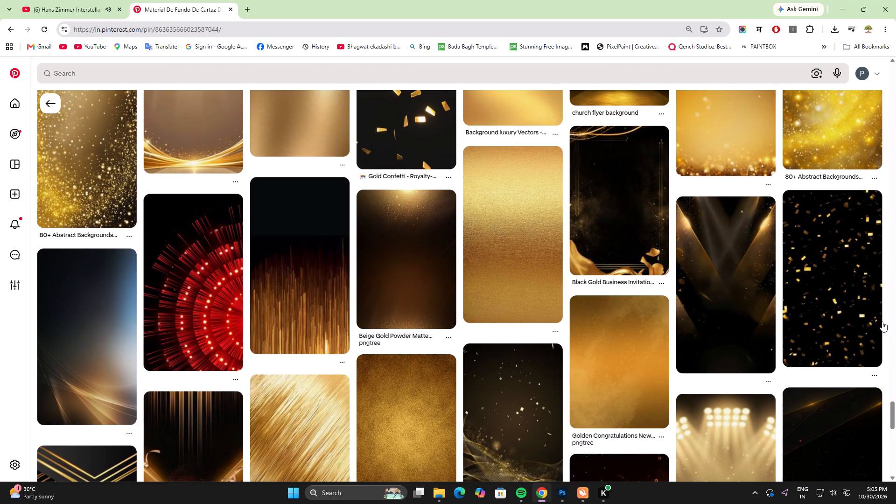
{"action": "scroll", "coordinate": [881, 322], "scroll_direction": "down", "scroll_amount": 2}
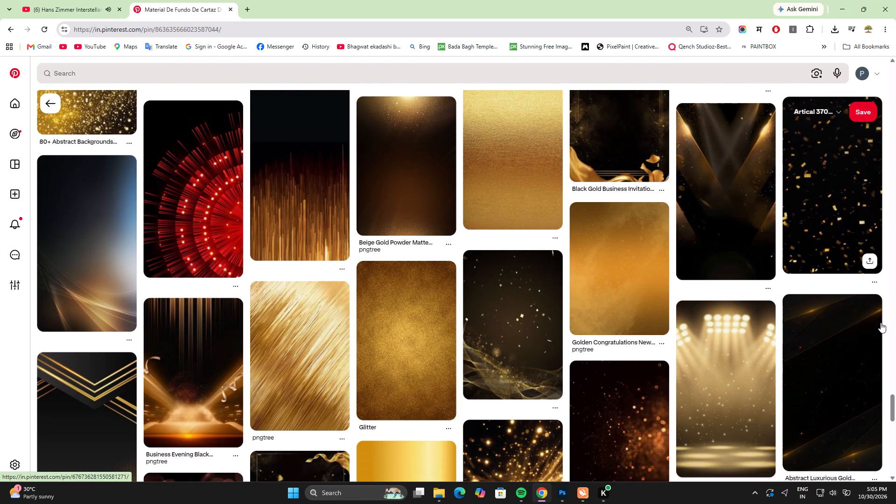
{"action": "scroll", "coordinate": [879, 322], "scroll_direction": "down", "scroll_amount": 2}
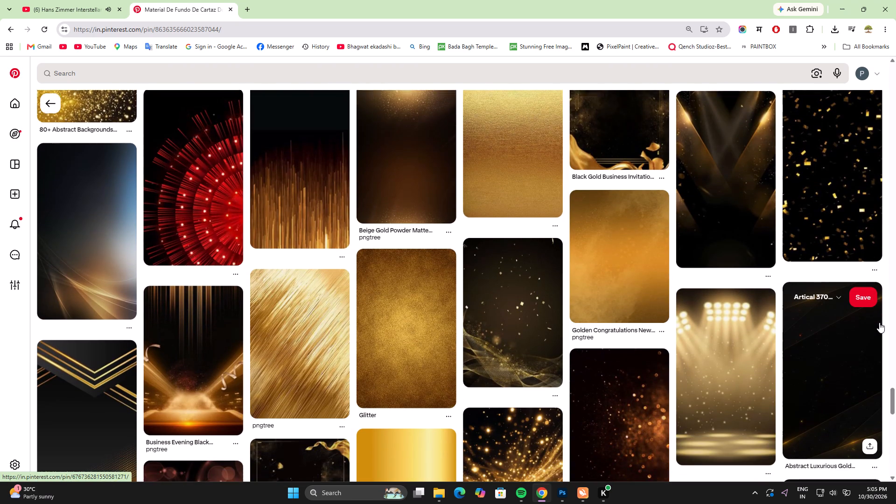
{"action": "scroll", "coordinate": [879, 322], "scroll_direction": "down", "scroll_amount": 1}
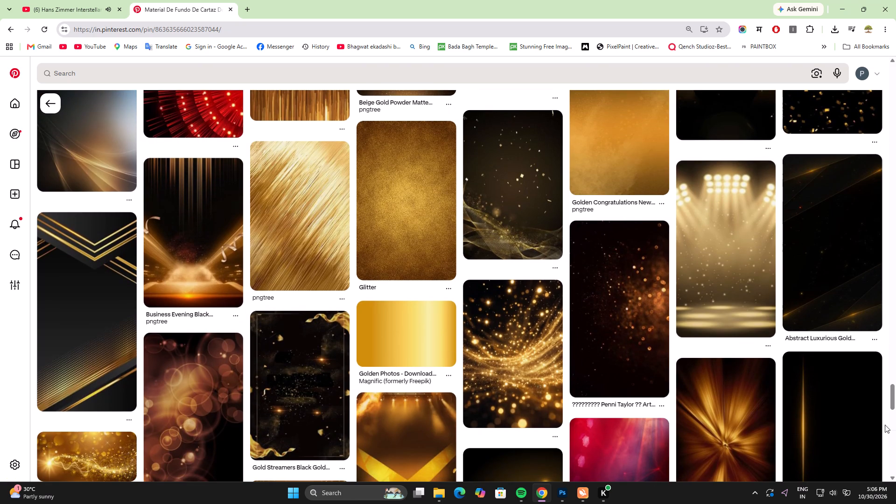
Open the iPhone 6/6S Wallpaper pin, examine its related images for background candidates and return to the starry black-and-gold pin's related images.
{"action": "scroll", "coordinate": [305, 258], "scroll_direction": "up", "scroll_amount": 2}
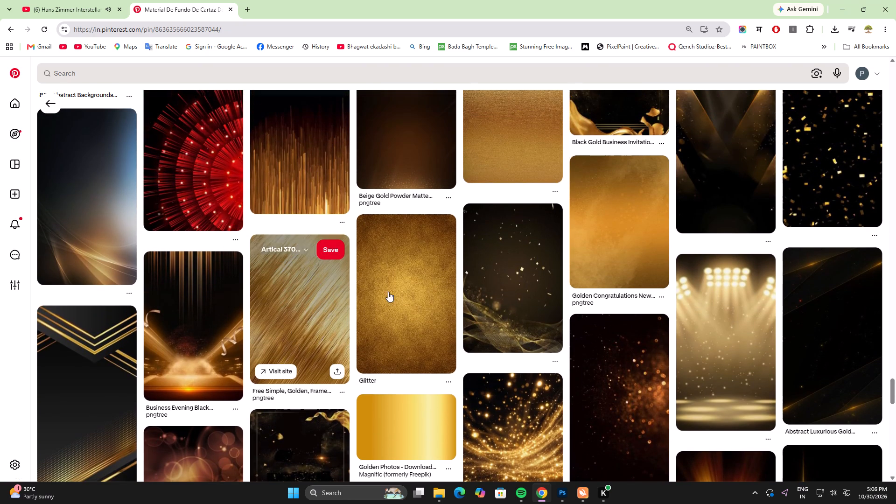
{"action": "left_click", "coordinate": [109, 231]}
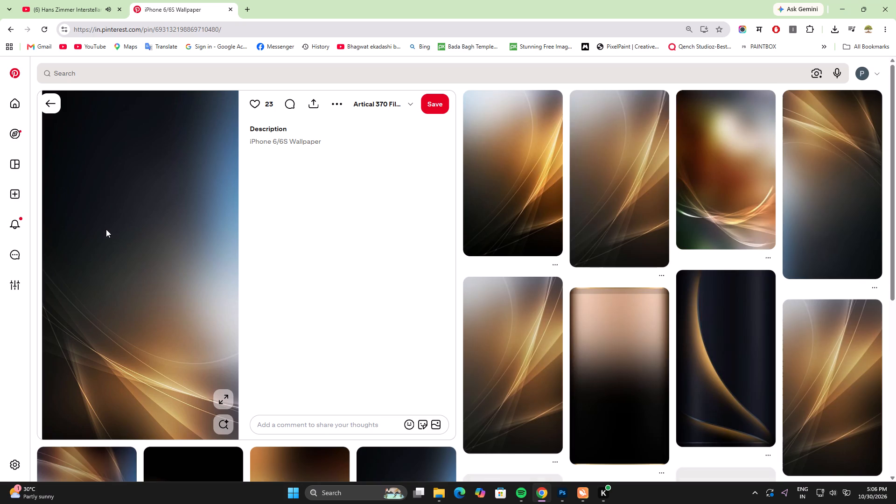
{"action": "scroll", "coordinate": [105, 229], "scroll_direction": "down", "scroll_amount": 5}
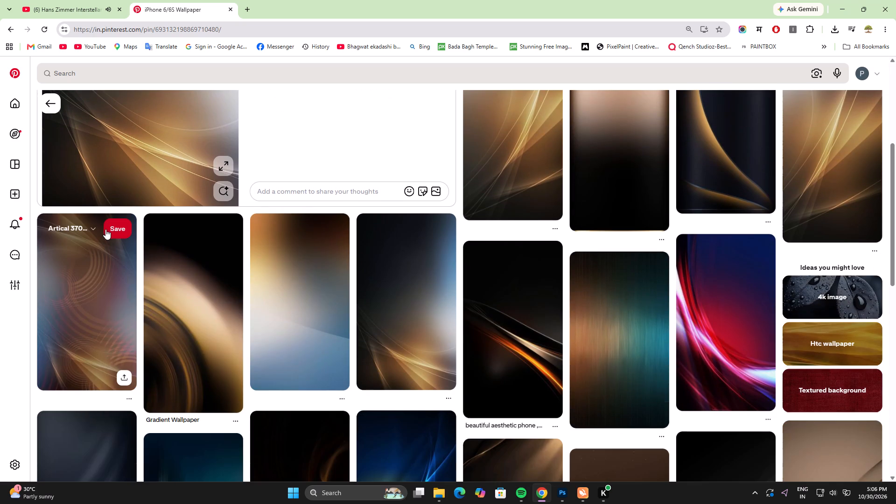
{"action": "scroll", "coordinate": [105, 229], "scroll_direction": "down", "scroll_amount": 8}
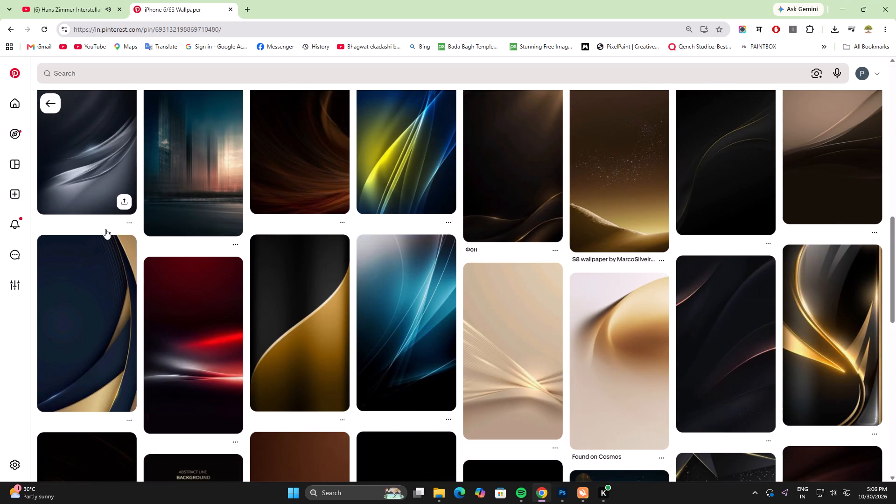
{"action": "scroll", "coordinate": [105, 229], "scroll_direction": "down", "scroll_amount": 3}
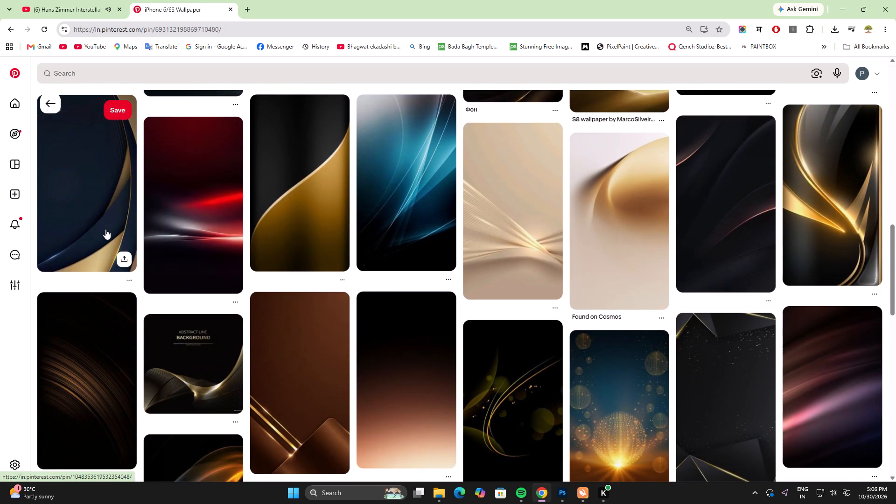
{"action": "scroll", "coordinate": [105, 229], "scroll_direction": "down", "scroll_amount": 16}
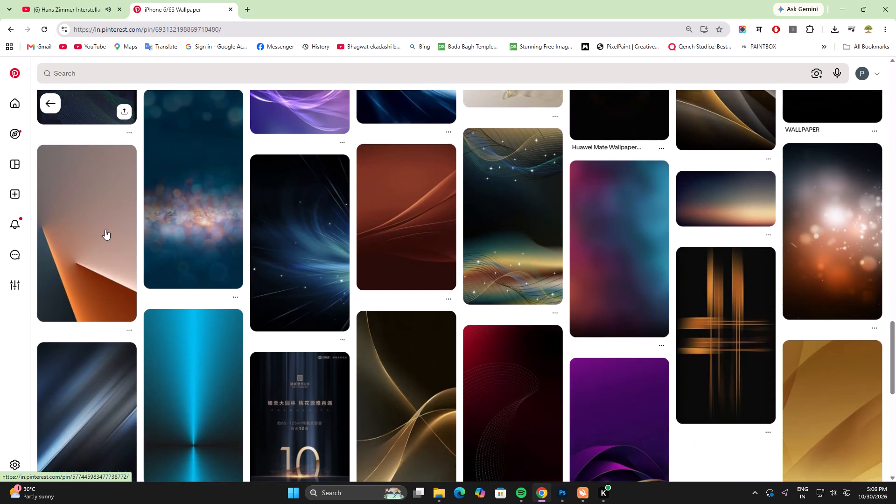
{"action": "scroll", "coordinate": [105, 230], "scroll_direction": "down", "scroll_amount": 5}
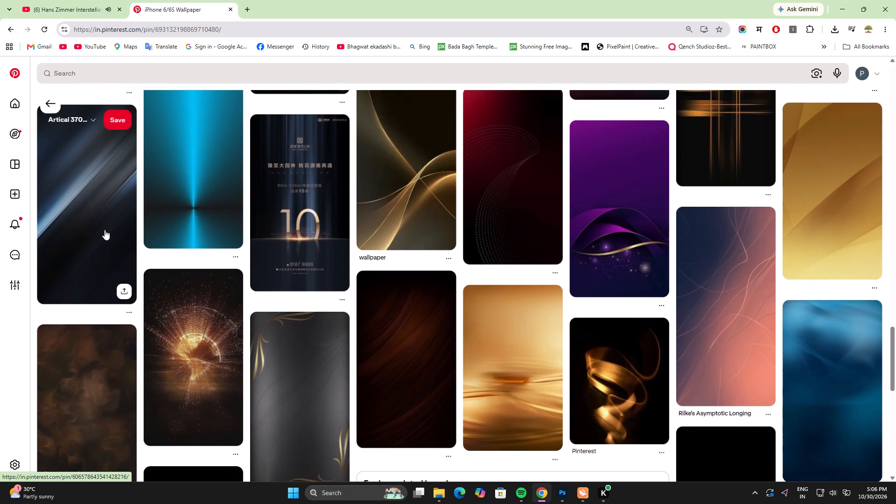
{"action": "scroll", "coordinate": [105, 230], "scroll_direction": "down", "scroll_amount": 2}
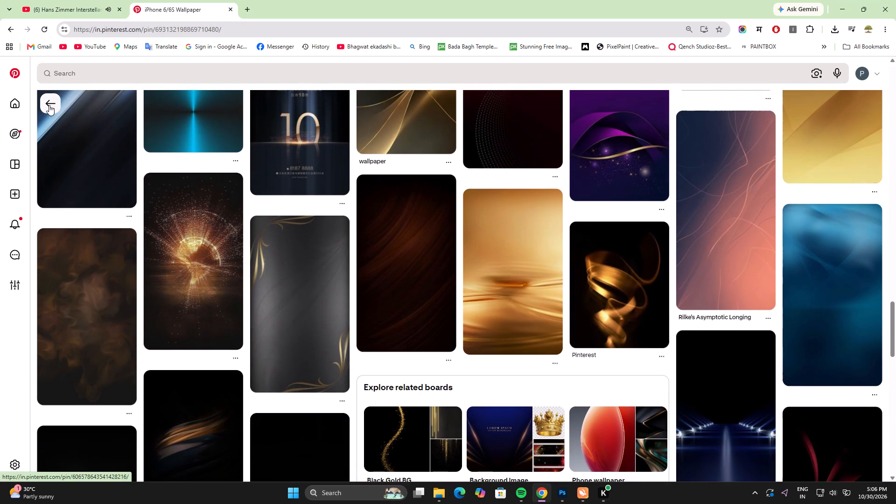
{"action": "left_click", "coordinate": [49, 105]}
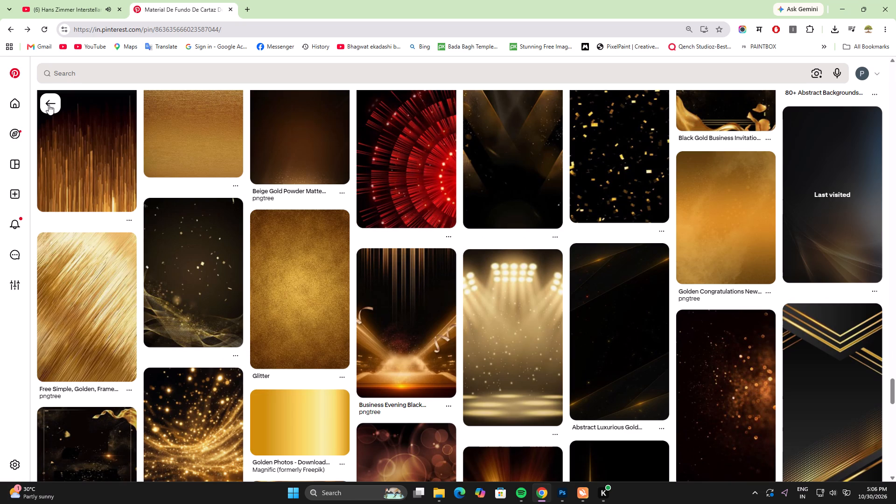
Find the "MuchaTseBle" pin of golden light streaks on black and download its image to Downloads as MuchaTseBle (6).jpg.
{"action": "scroll", "coordinate": [103, 115], "scroll_direction": "down", "scroll_amount": 6}
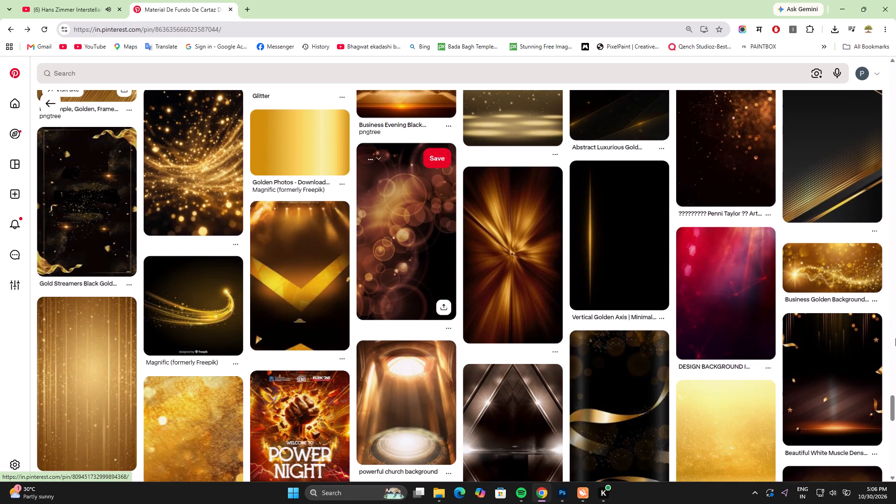
{"action": "scroll", "coordinate": [895, 338], "scroll_direction": "up", "scroll_amount": 1}
{"action": "scroll", "coordinate": [895, 338], "scroll_direction": "down", "scroll_amount": 7}
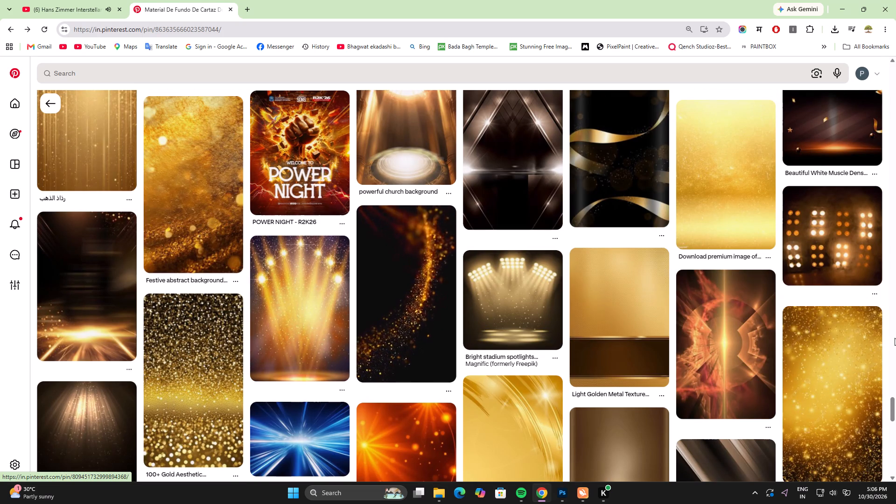
{"action": "scroll", "coordinate": [895, 338], "scroll_direction": "down", "scroll_amount": 10}
{"action": "scroll", "coordinate": [894, 338], "scroll_direction": "up", "scroll_amount": 3}
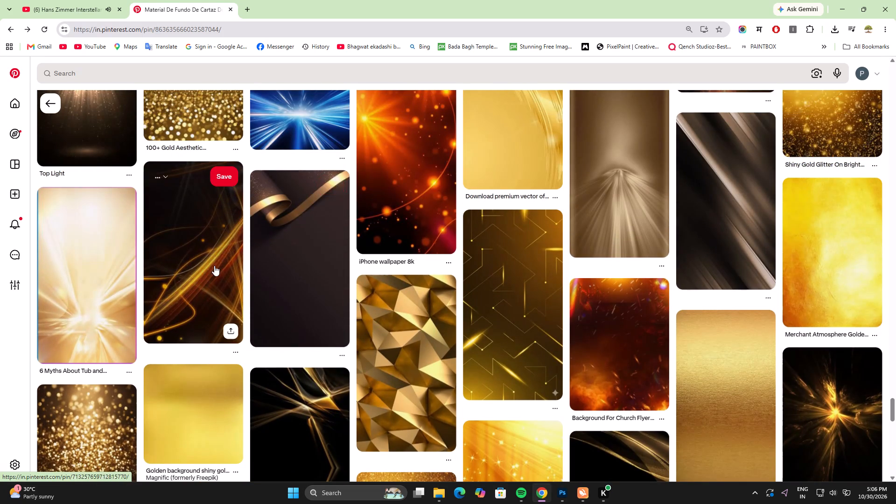
{"action": "left_click", "coordinate": [214, 266]}
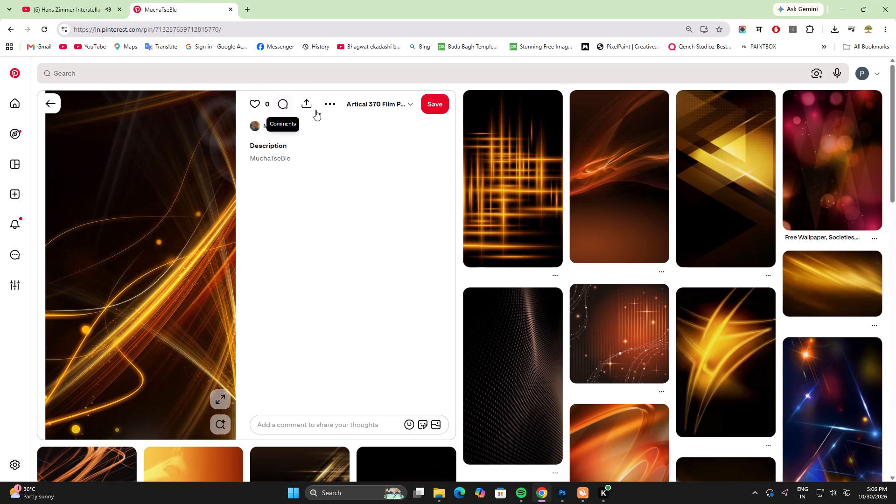
{"action": "left_click", "coordinate": [327, 102]}
{"action": "left_click", "coordinate": [313, 130]}
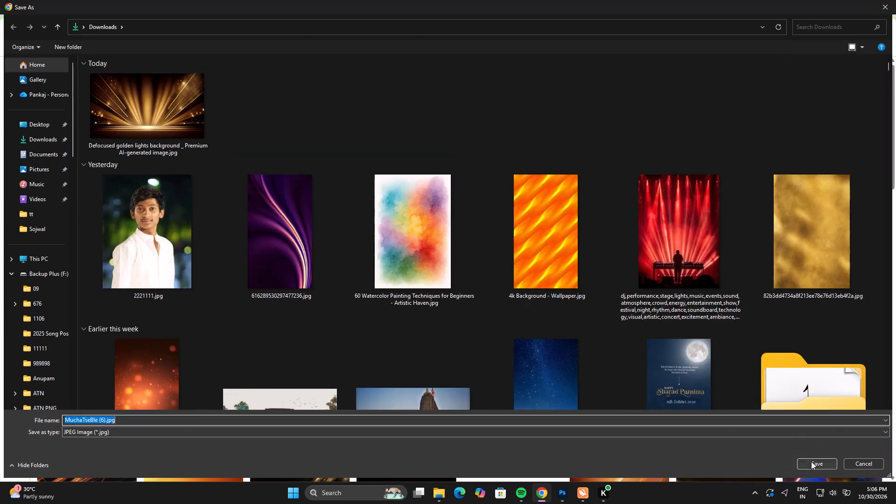
{"action": "left_click", "coordinate": [811, 462]}
Examine the related images of the golden light-streak pin for further black-and-gold background candidates.
{"action": "scroll", "coordinate": [895, 344], "scroll_direction": "down", "scroll_amount": 5}
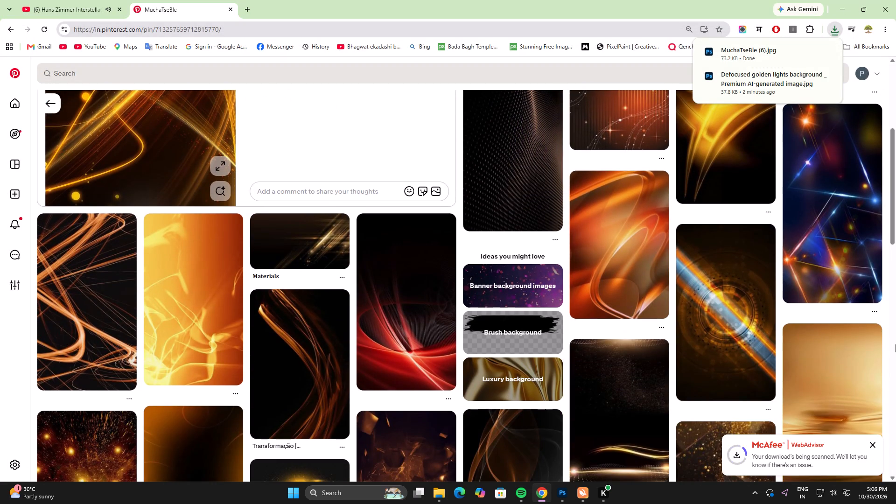
{"action": "scroll", "coordinate": [895, 344], "scroll_direction": "down", "scroll_amount": 7}
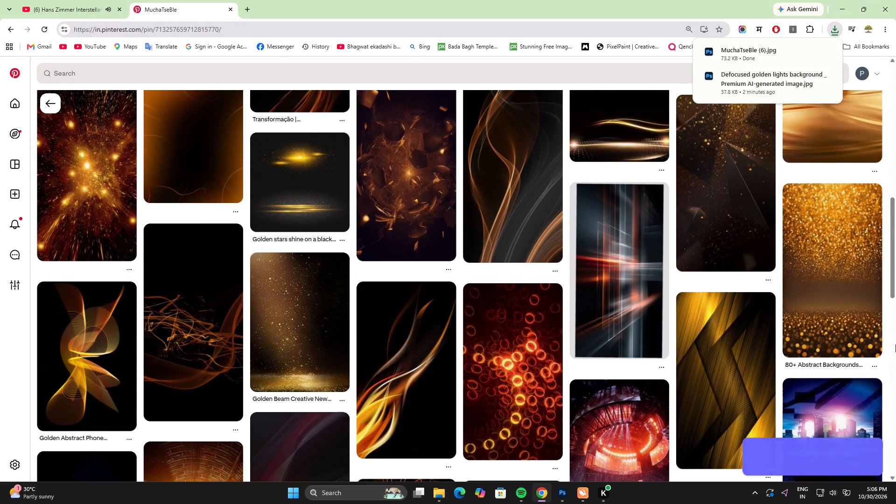
{"action": "scroll", "coordinate": [895, 344], "scroll_direction": "down", "scroll_amount": 4}
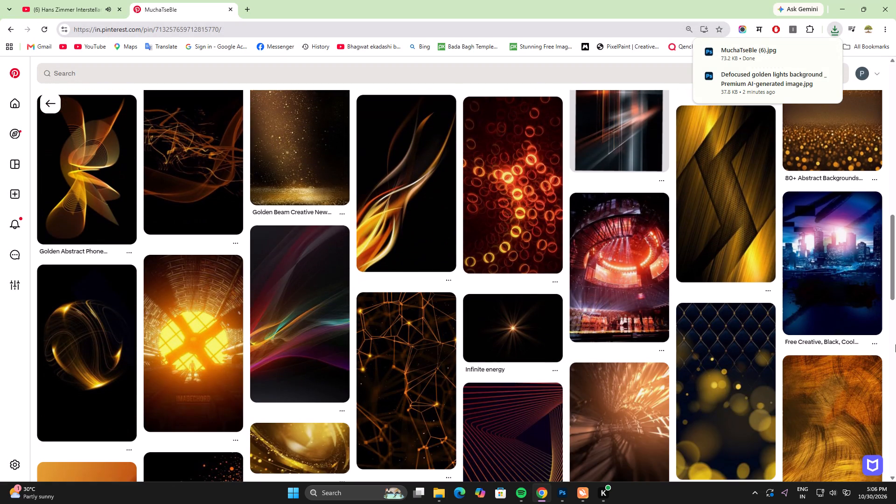
{"action": "scroll", "coordinate": [895, 344], "scroll_direction": "down", "scroll_amount": 3}
{"action": "scroll", "coordinate": [895, 344], "scroll_direction": "up", "scroll_amount": 6}
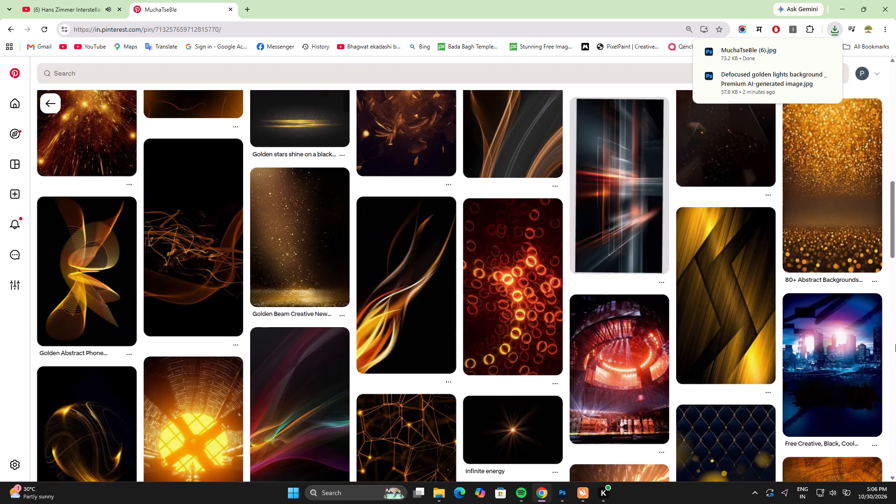
{"action": "scroll", "coordinate": [895, 344], "scroll_direction": "up", "scroll_amount": 7}
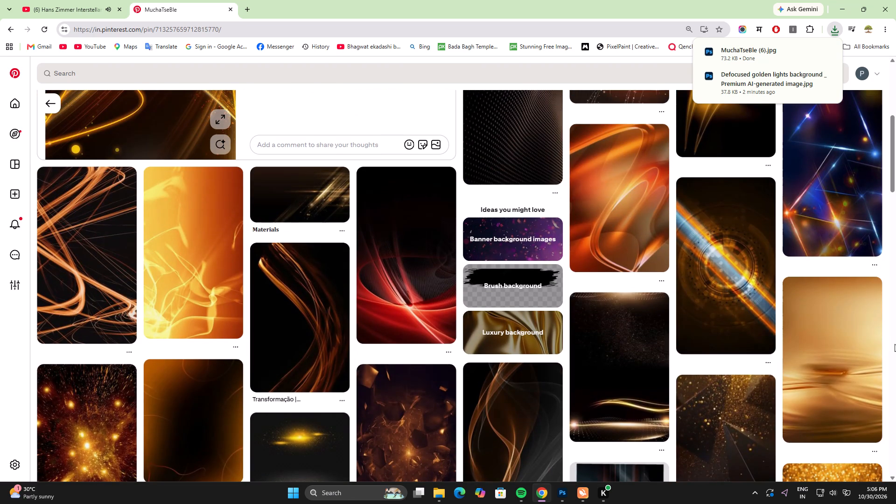
{"action": "scroll", "coordinate": [895, 344], "scroll_direction": "up", "scroll_amount": 1}
Open the black pin with glowing golden waves, examine its related images for background candidates and return to the MuchaTseBle pin.
{"action": "left_click", "coordinate": [619, 441]}
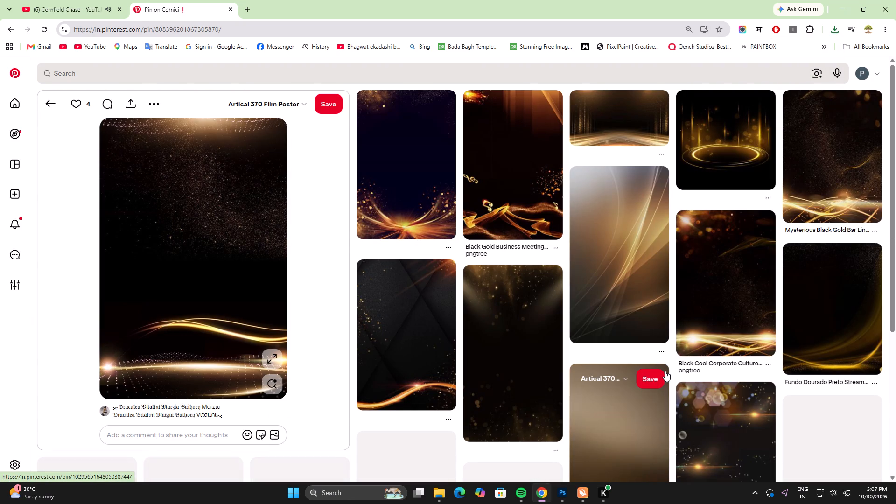
{"action": "scroll", "coordinate": [665, 371], "scroll_direction": "down", "scroll_amount": 6}
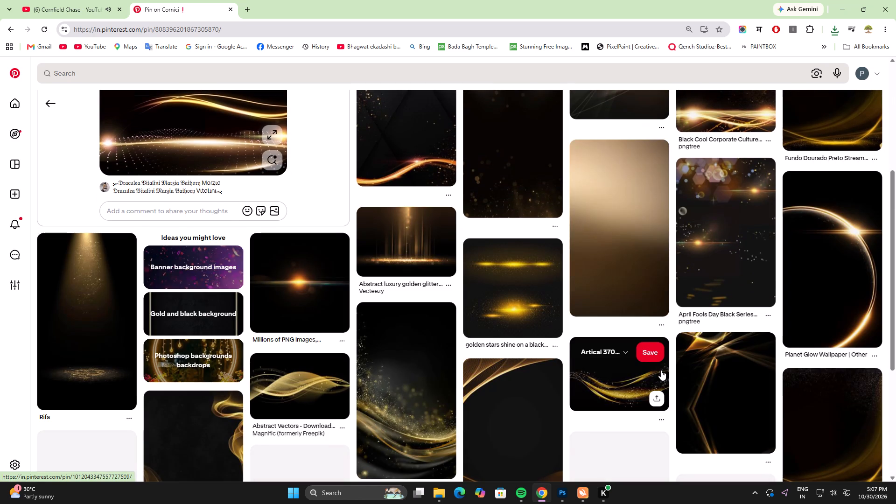
{"action": "scroll", "coordinate": [659, 368], "scroll_direction": "down", "scroll_amount": 5}
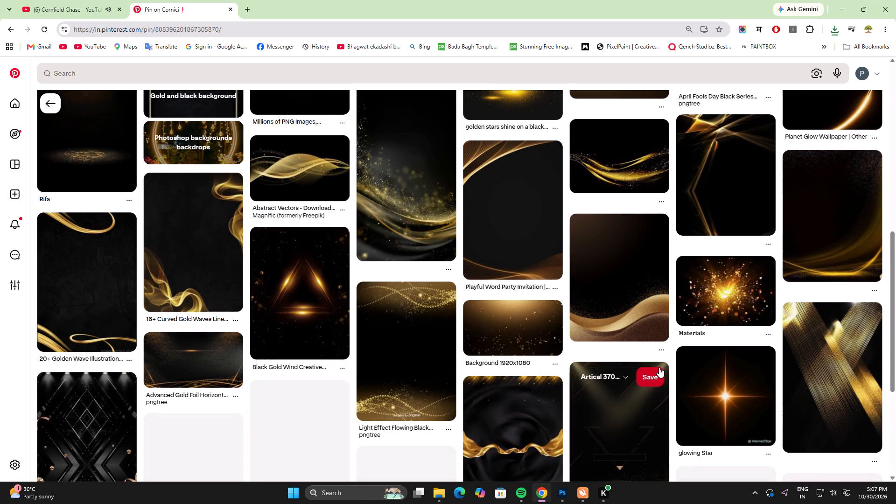
{"action": "scroll", "coordinate": [659, 366], "scroll_direction": "down", "scroll_amount": 5}
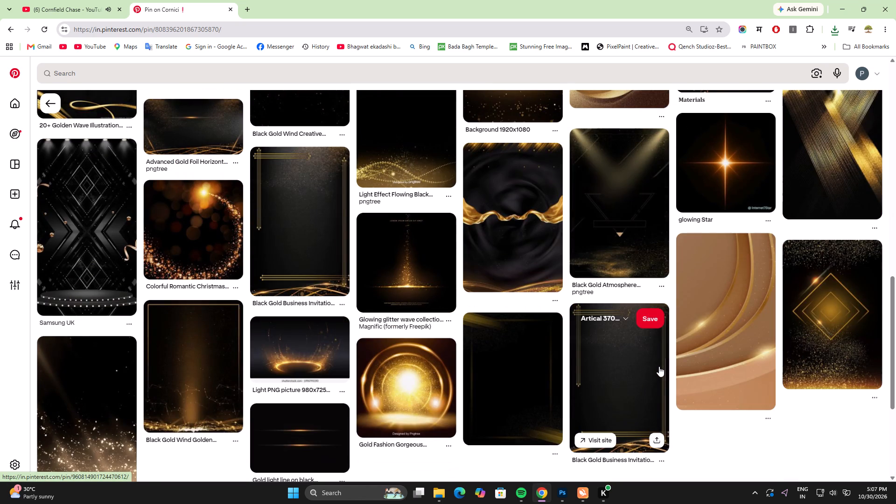
{"action": "scroll", "coordinate": [659, 366], "scroll_direction": "down", "scroll_amount": 10}
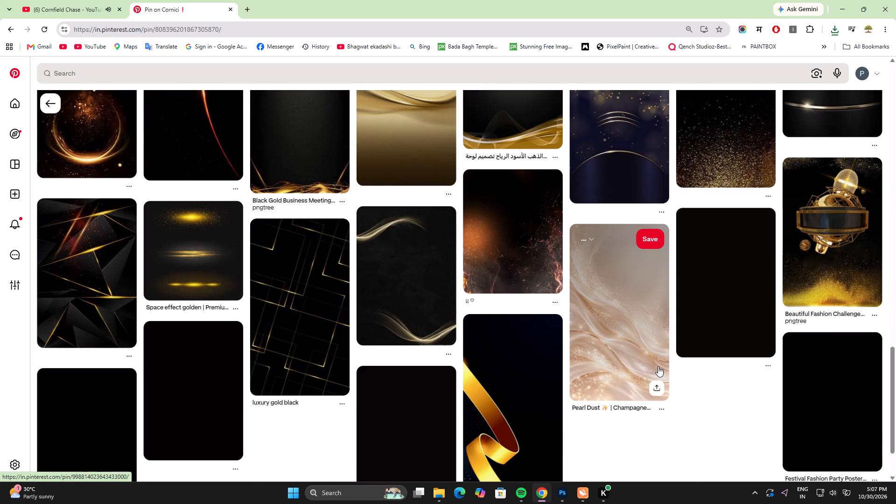
{"action": "scroll", "coordinate": [653, 364], "scroll_direction": "down", "scroll_amount": 8}
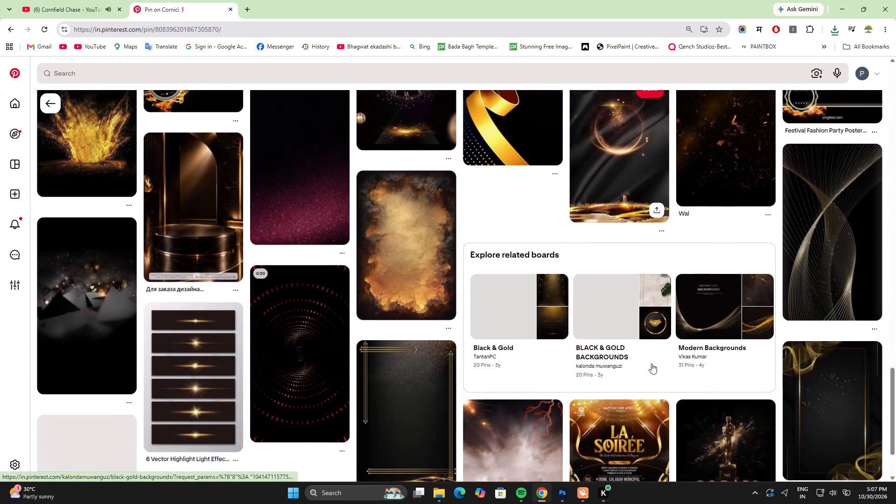
{"action": "scroll", "coordinate": [651, 364], "scroll_direction": "down", "scroll_amount": 10}
{"action": "scroll", "coordinate": [0, 397], "scroll_direction": "down", "scroll_amount": 8}
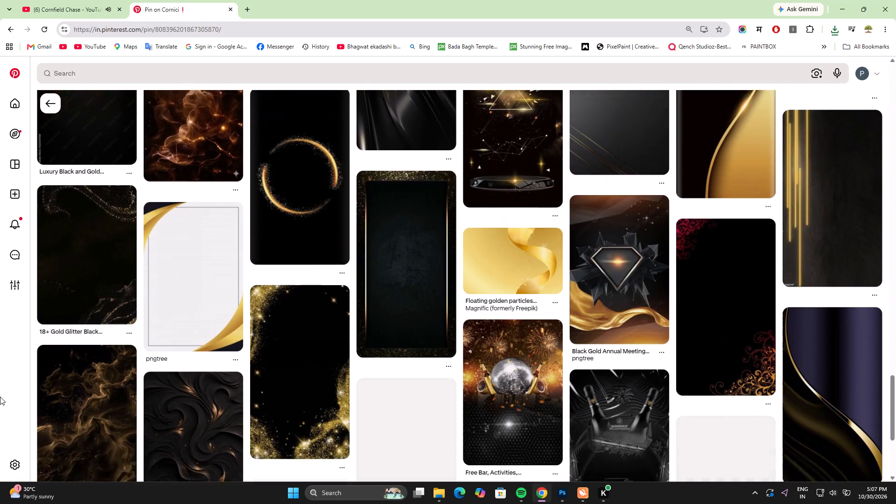
{"action": "scroll", "coordinate": [2, 392], "scroll_direction": "down", "scroll_amount": 5}
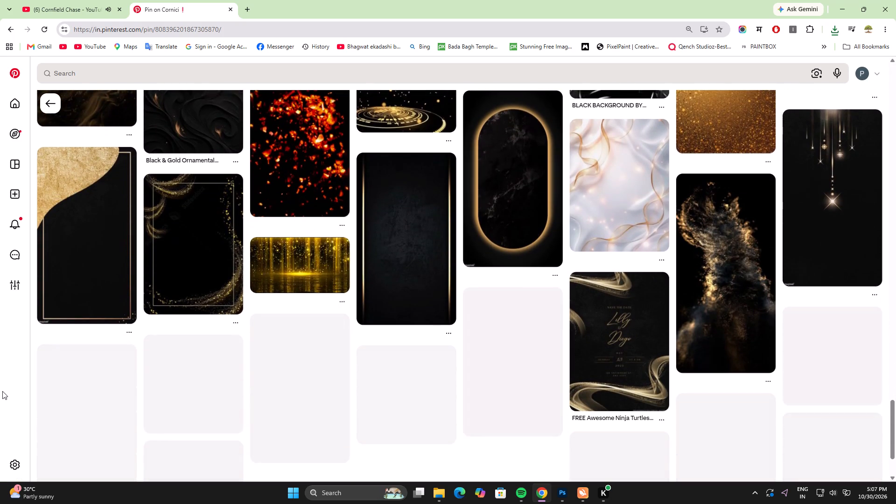
{"action": "scroll", "coordinate": [2, 391], "scroll_direction": "down", "scroll_amount": 6}
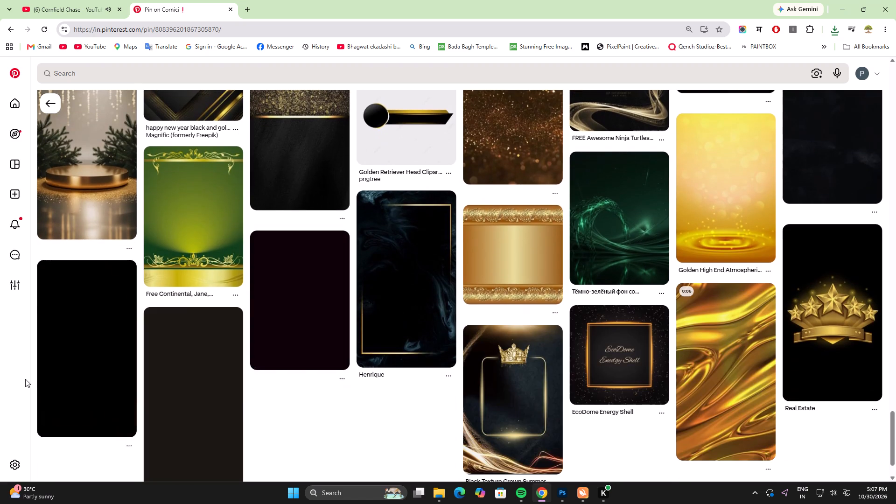
{"action": "scroll", "coordinate": [29, 377], "scroll_direction": "down", "scroll_amount": 3}
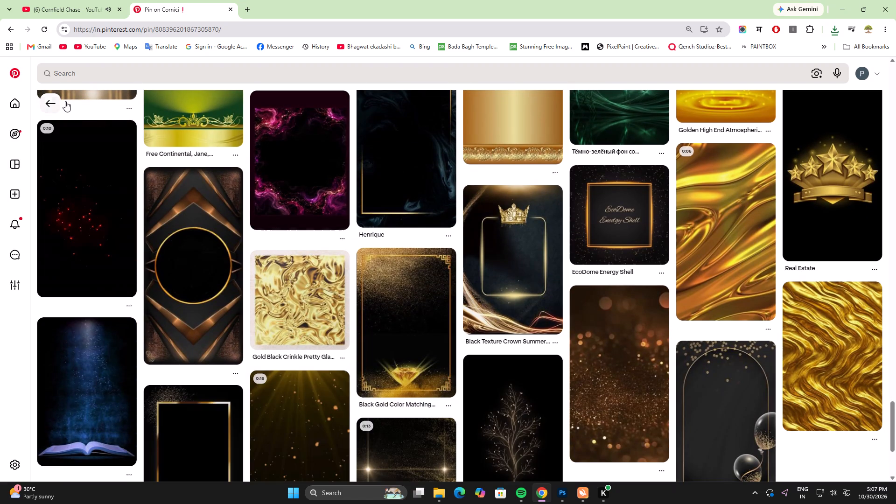
{"action": "left_click", "coordinate": [50, 98]}
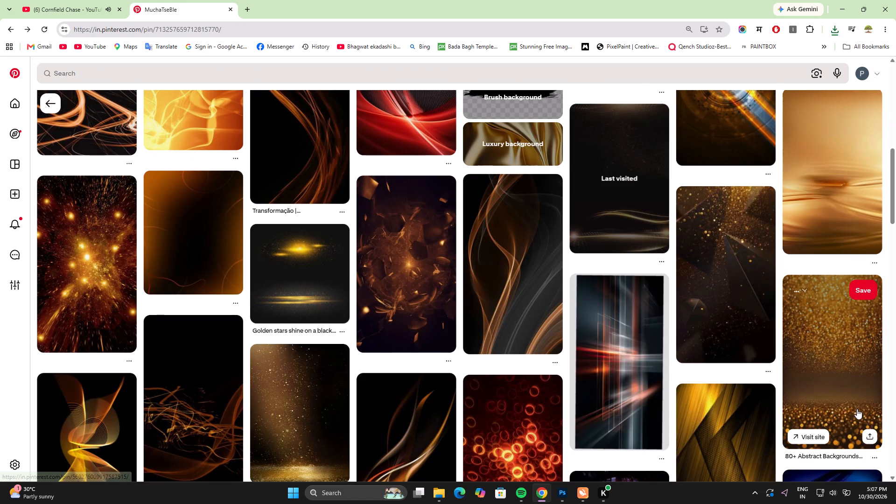
Download the red-and-black light wave wallpaper from the MuchaTseBle pin's related images and return to those images.
{"action": "scroll", "coordinate": [857, 409], "scroll_direction": "up", "scroll_amount": 3}
{"action": "scroll", "coordinate": [857, 409], "scroll_direction": "down", "scroll_amount": 2}
{"action": "scroll", "coordinate": [857, 409], "scroll_direction": "up", "scroll_amount": 3}
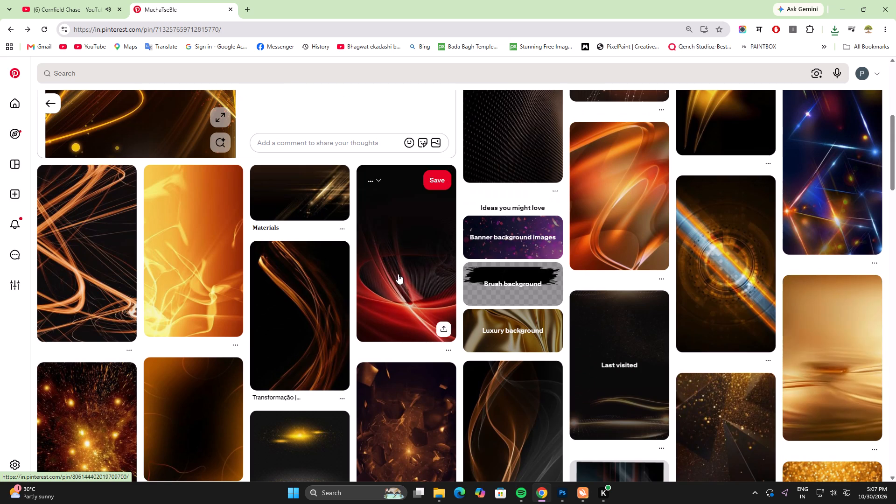
{"action": "left_click", "coordinate": [398, 274]}
{"action": "left_click", "coordinate": [161, 106]}
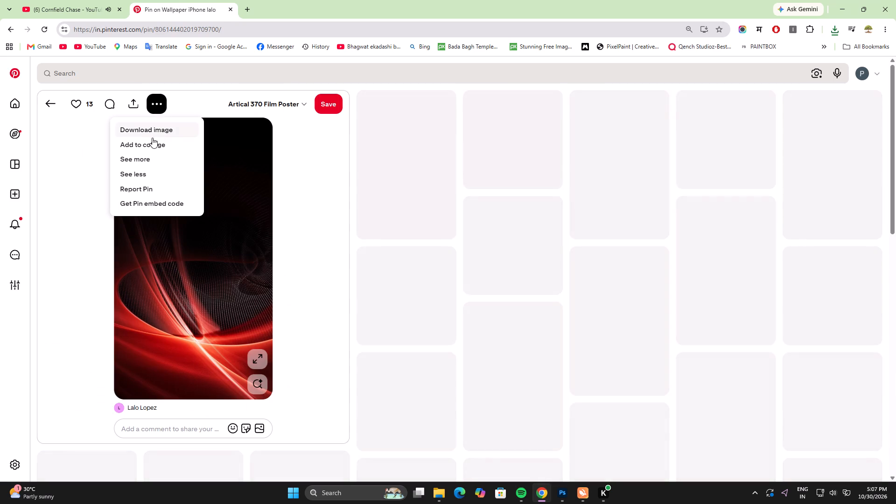
{"action": "left_click", "coordinate": [141, 128]}
{"action": "left_click", "coordinate": [816, 461]}
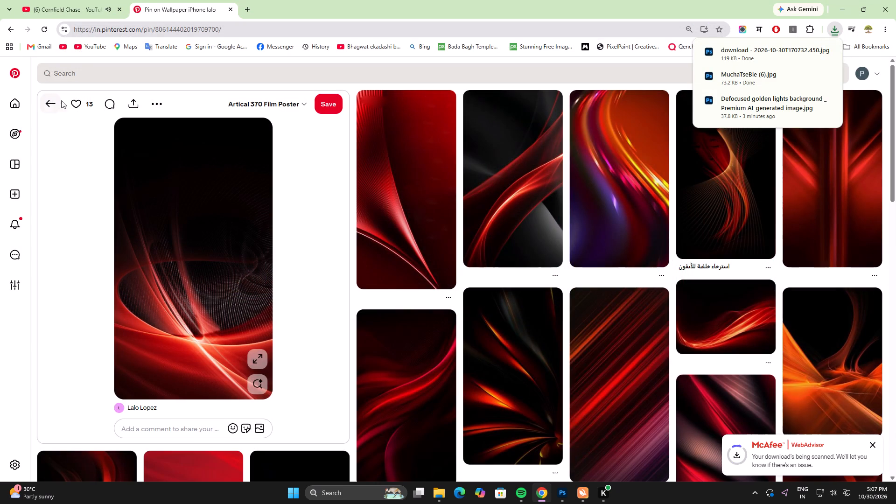
{"action": "left_click", "coordinate": [46, 98]}
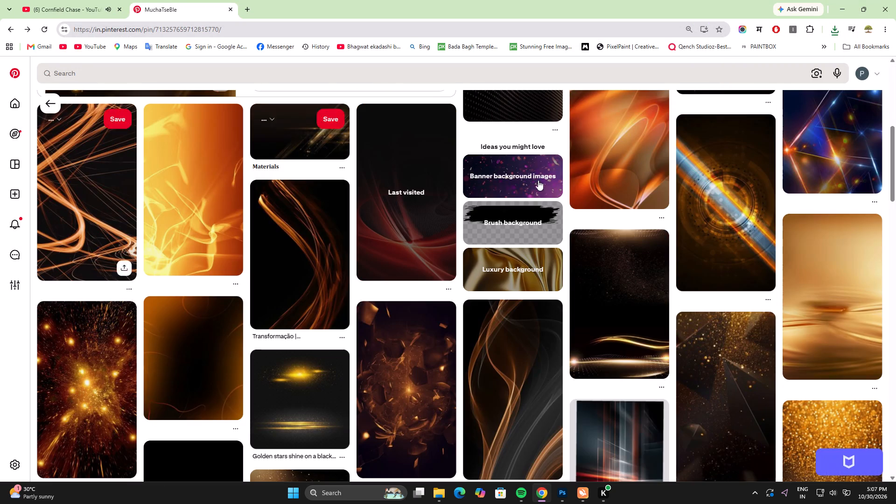
{"action": "left_click", "coordinate": [590, 154]}
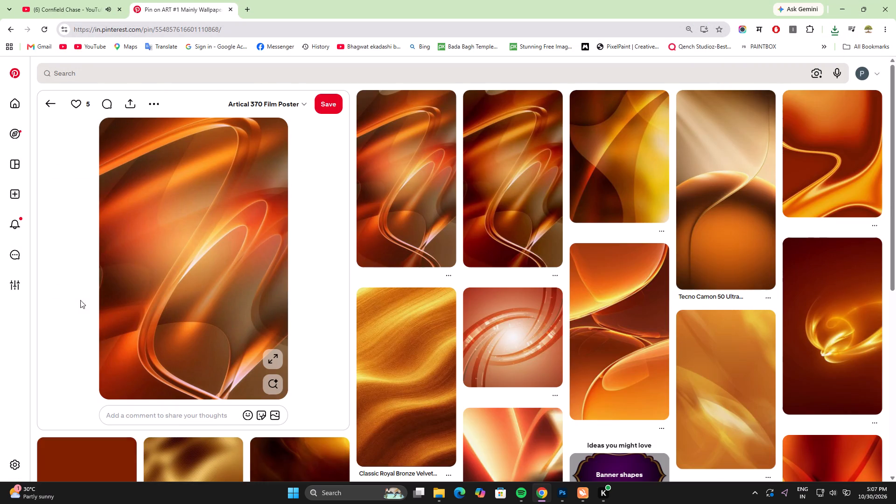
{"action": "left_click", "coordinate": [151, 104]}
{"action": "left_click", "coordinate": [148, 131]}
{"action": "left_click", "coordinate": [822, 465]}
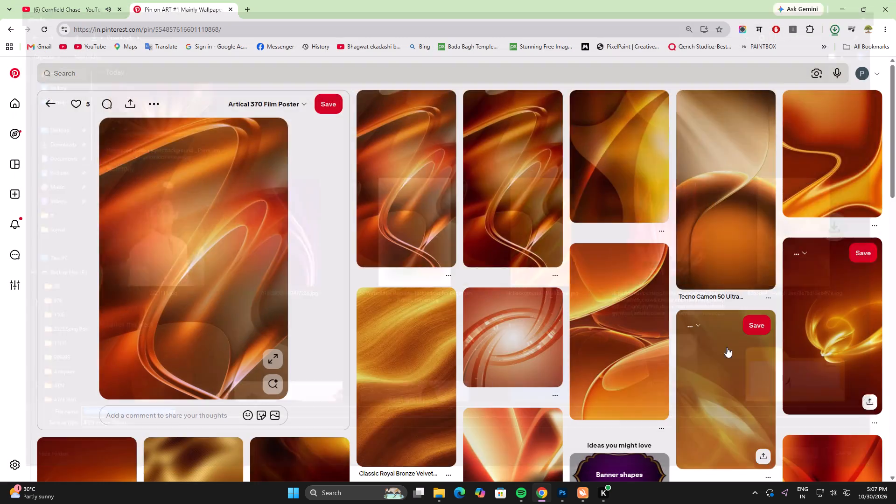
Examine the related images of the orange-red glowing curves pin for further background candidates.
{"action": "scroll", "coordinate": [727, 347], "scroll_direction": "down", "scroll_amount": 5}
{"action": "scroll", "coordinate": [295, 397], "scroll_direction": "down", "scroll_amount": 3}
{"action": "scroll", "coordinate": [606, 349], "scroll_direction": "up", "scroll_amount": 3}
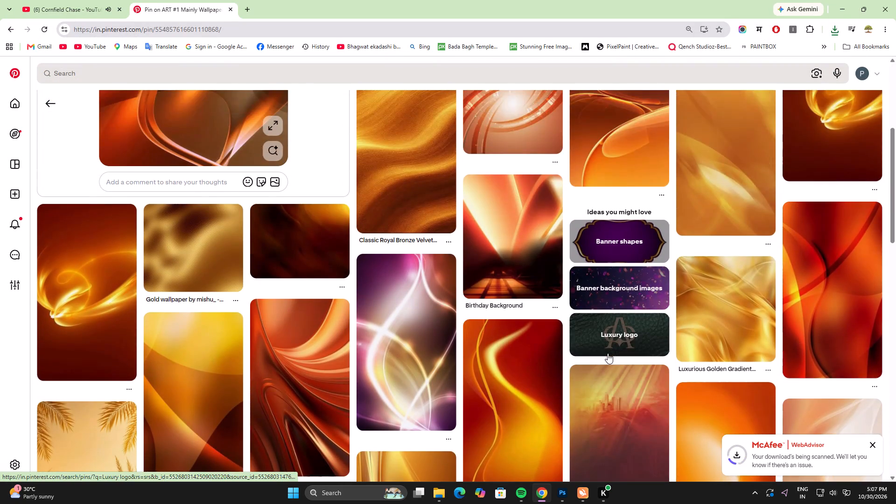
{"action": "scroll", "coordinate": [608, 353], "scroll_direction": "down", "scroll_amount": 20}
{"action": "scroll", "coordinate": [599, 355], "scroll_direction": "down", "scroll_amount": 5}
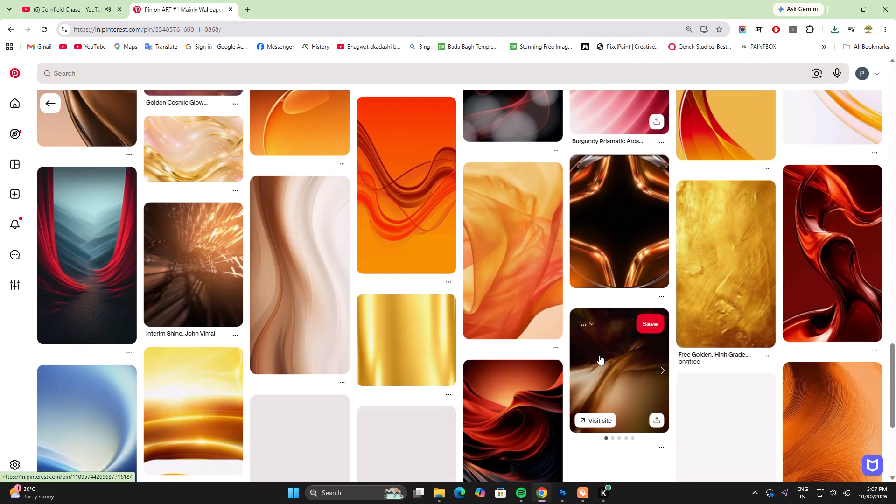
Show the newest download in File Explorer and open the Downloads folder at its latest files.
{"action": "left_click", "coordinate": [838, 29]}
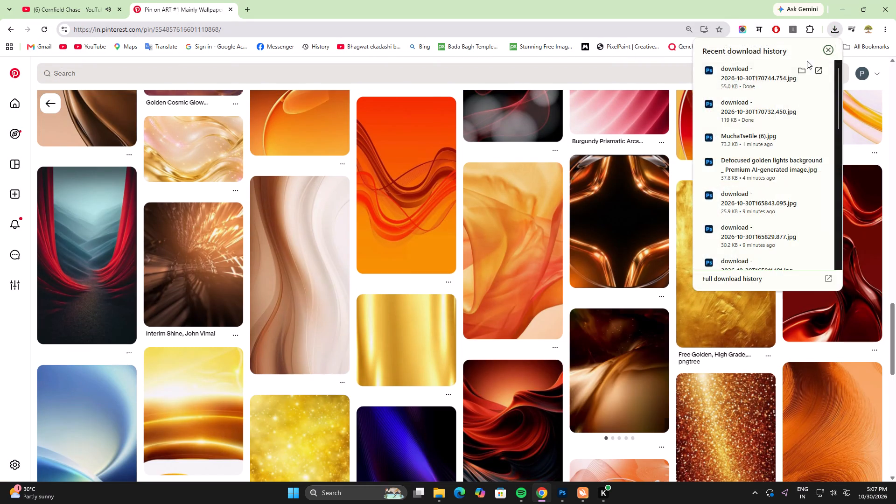
{"action": "left_click", "coordinate": [797, 72]}
{"action": "scroll", "coordinate": [50, 119], "scroll_direction": "up", "scroll_amount": 5}
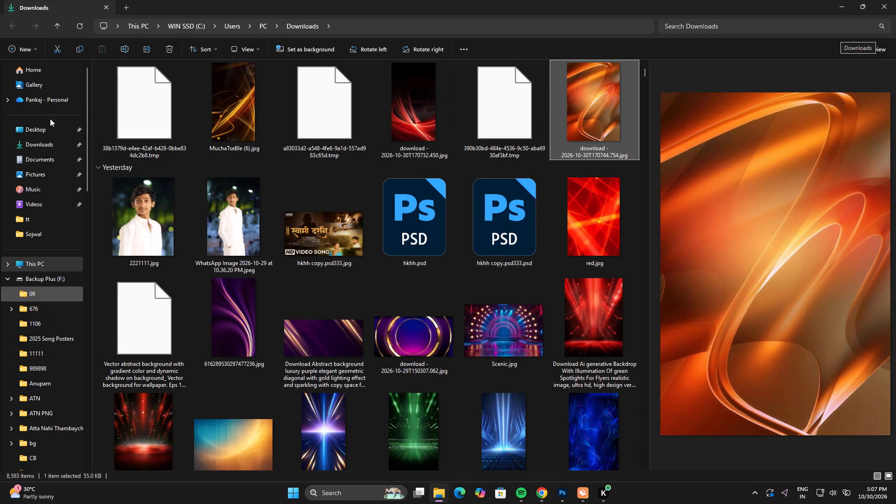
{"action": "left_click", "coordinate": [43, 141]}
{"action": "scroll", "coordinate": [184, 139], "scroll_direction": "up", "scroll_amount": 4}
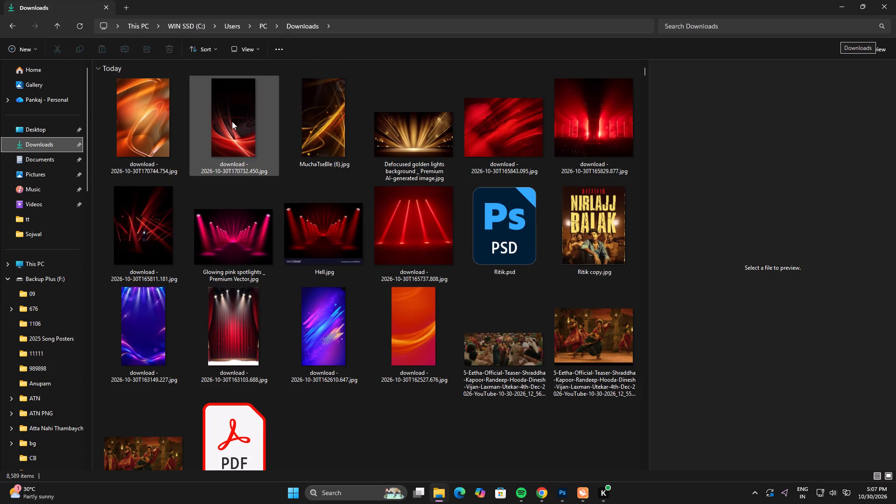
Place MuchaTseBle (6).jpg into the Photoshop poster directly above the bottom background layer, download - 2026-10-29T012442.700.
{"action": "left_click", "coordinate": [339, 124]}
{"action": "left_click_drag", "start_coordinate": [332, 102], "coordinate": [334, 213]}
{"action": "key", "text": "alt+Tab"}
{"action": "key", "text": "alt+Tab"}
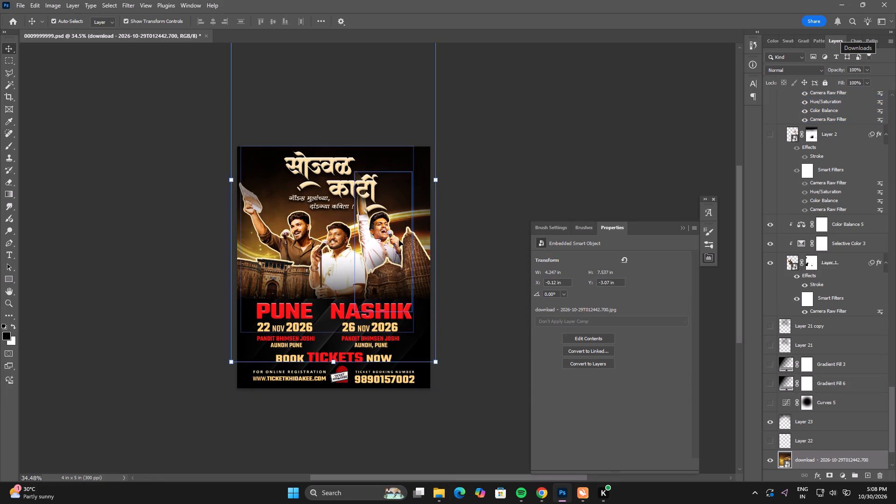
{"action": "left_click", "coordinate": [829, 457]}
{"action": "left_click", "coordinate": [829, 457]}
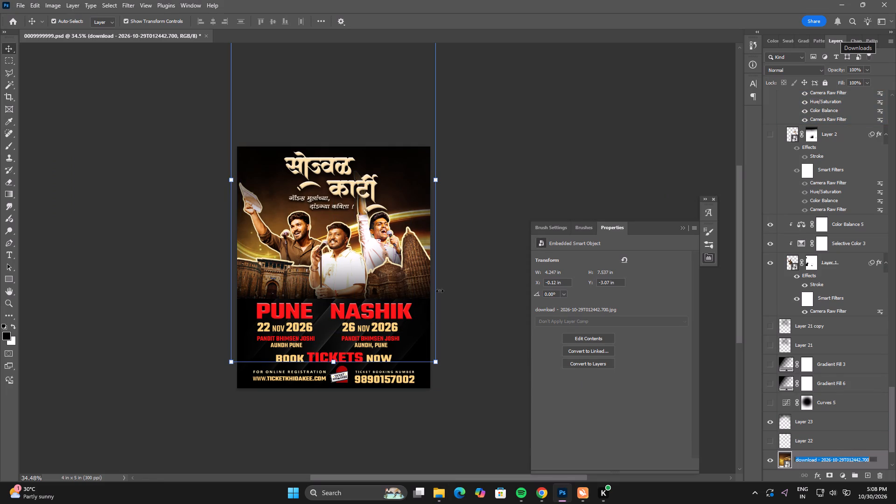
{"action": "key", "text": "alt+Tab"}
{"action": "left_click_drag", "start_coordinate": [323, 117], "coordinate": [344, 187]}
{"action": "key", "text": "alt+Tab"}
{"action": "key", "text": "alt+Tab"}
{"action": "key", "text": "alt+Tab"}
{"action": "key", "text": "alt+Tab"}
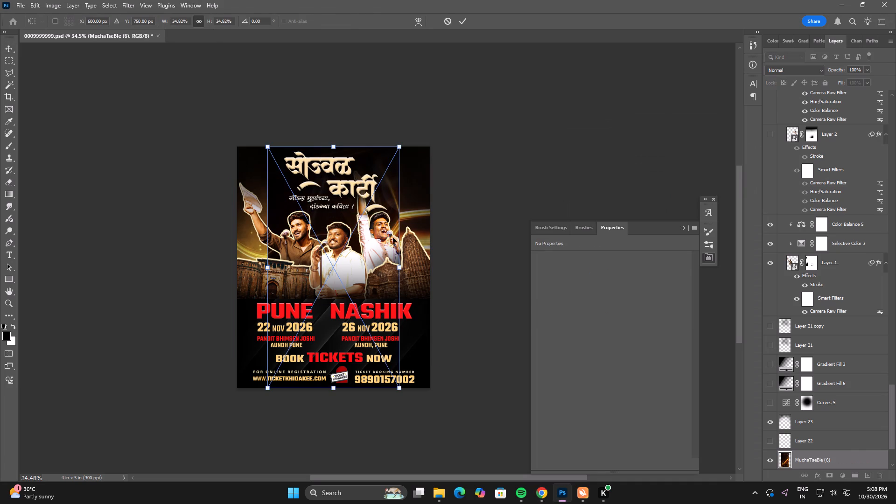
Scale the placed golden light-streak image to about 51.06% to span the poster's width, and position it at about Y 591 px.
{"action": "left_click_drag", "start_coordinate": [404, 265], "coordinate": [435, 266], "text": "alt"}
{"action": "left_click_drag", "start_coordinate": [392, 309], "coordinate": [390, 271], "text": "shift"}
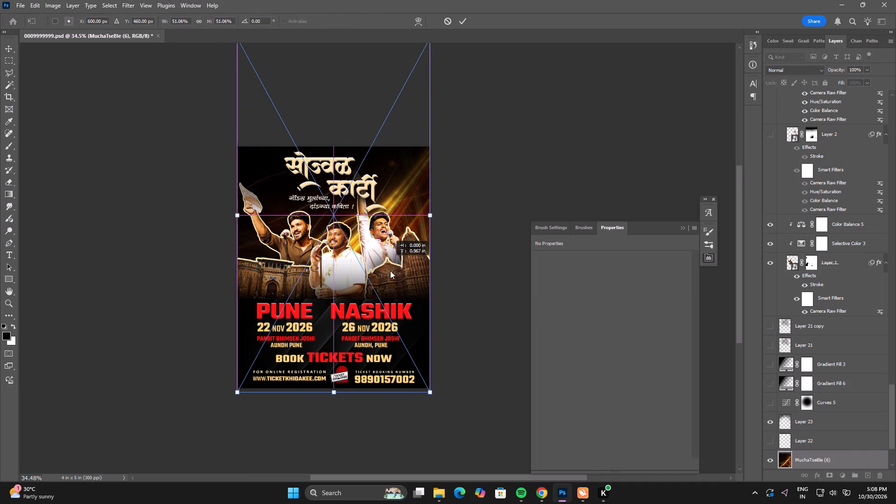
{"action": "left_click_drag", "start_coordinate": [390, 271], "coordinate": [398, 284], "text": "shift"}
{"action": "double_click", "coordinate": [398, 284]}
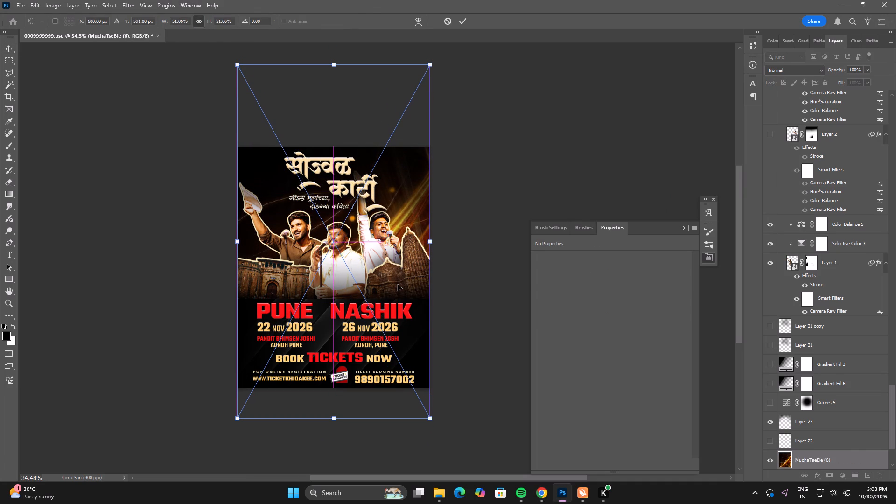
{"action": "left_click", "coordinate": [433, 244]}
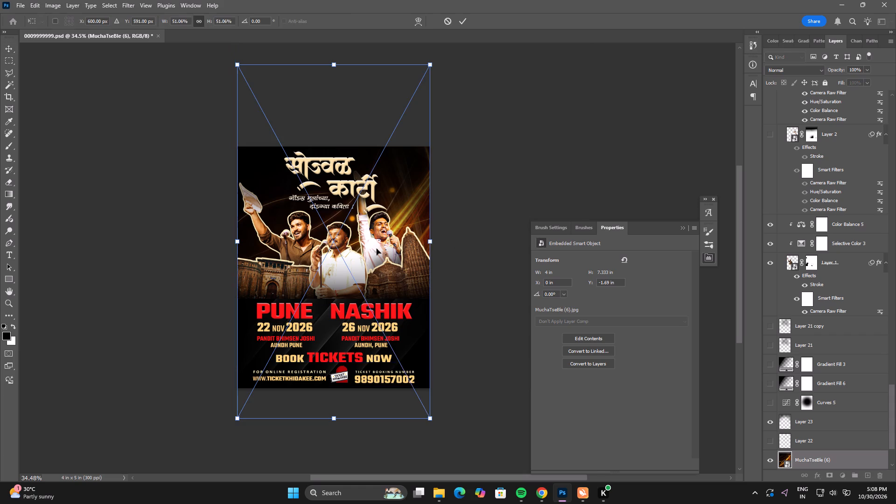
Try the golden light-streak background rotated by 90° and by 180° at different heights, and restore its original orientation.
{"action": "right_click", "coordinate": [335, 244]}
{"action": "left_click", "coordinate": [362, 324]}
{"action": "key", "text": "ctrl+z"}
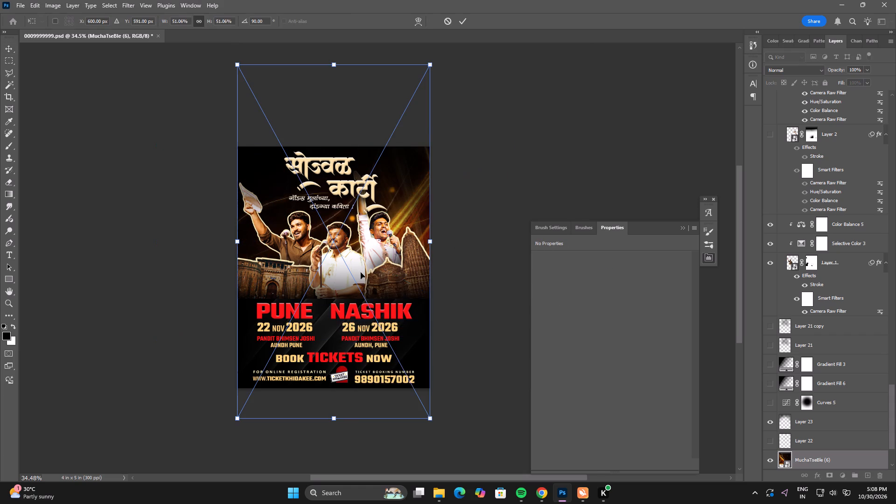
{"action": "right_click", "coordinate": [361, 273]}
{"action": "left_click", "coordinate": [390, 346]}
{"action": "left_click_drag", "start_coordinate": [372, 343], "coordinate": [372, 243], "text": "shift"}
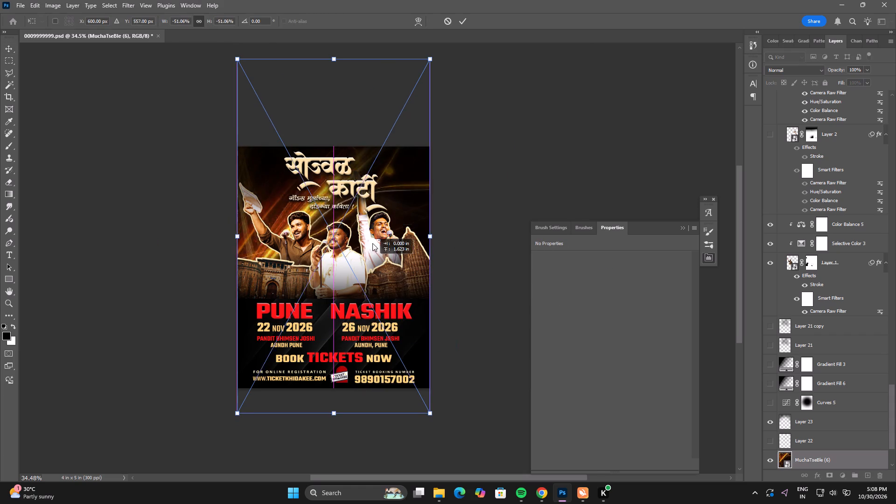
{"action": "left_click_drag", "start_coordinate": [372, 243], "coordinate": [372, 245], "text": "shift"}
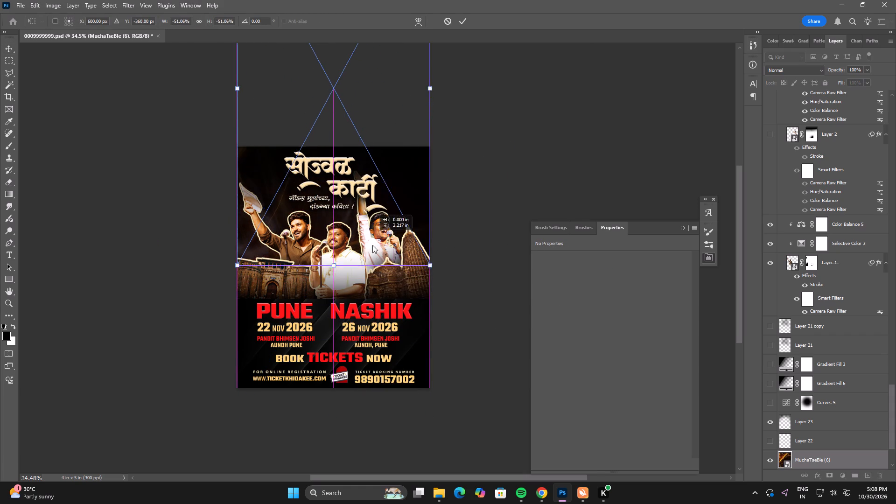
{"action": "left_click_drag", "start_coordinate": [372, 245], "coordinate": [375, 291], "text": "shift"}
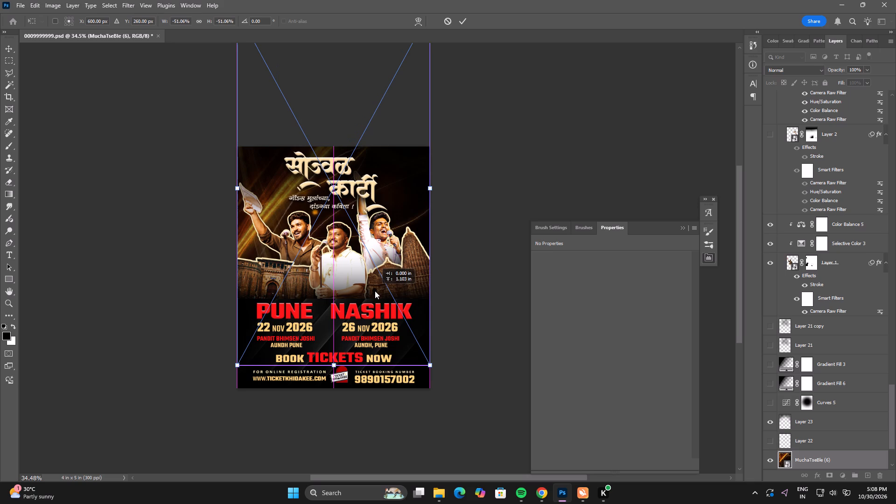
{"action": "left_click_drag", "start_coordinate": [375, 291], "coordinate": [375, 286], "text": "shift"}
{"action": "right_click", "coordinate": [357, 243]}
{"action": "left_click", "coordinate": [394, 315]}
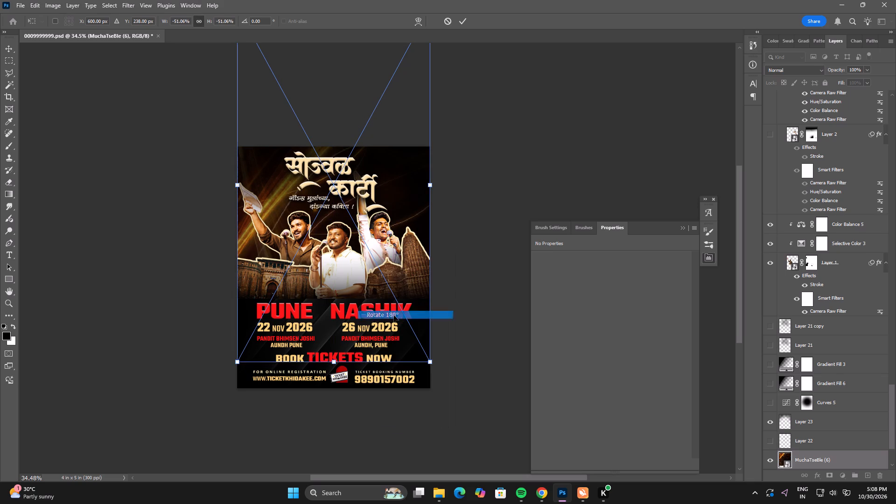
Reposition the golden light-streak background vertically behind the performers, at X 0 in and about Y -1.51 in.
{"action": "left_click_drag", "start_coordinate": [371, 233], "coordinate": [372, 360], "text": "shift"}
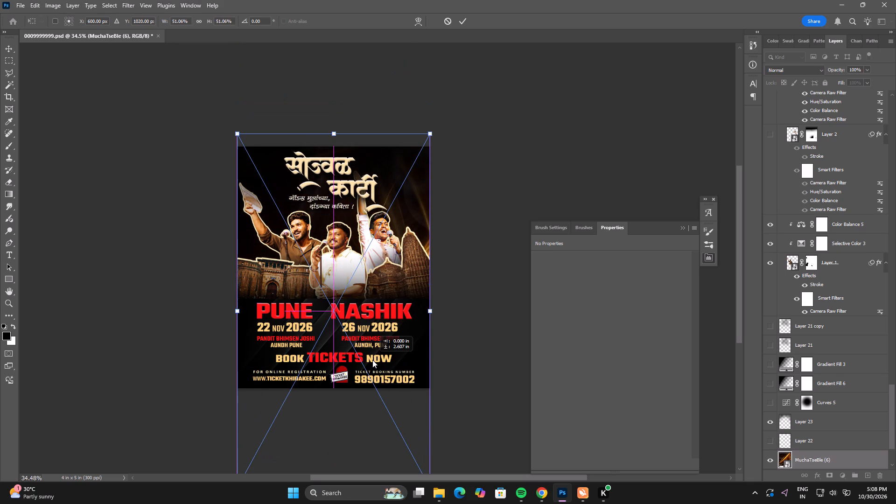
{"action": "left_click_drag", "start_coordinate": [372, 360], "coordinate": [372, 336], "text": "shift"}
{"action": "left_click_drag", "start_coordinate": [392, 334], "coordinate": [396, 283], "text": "shift"}
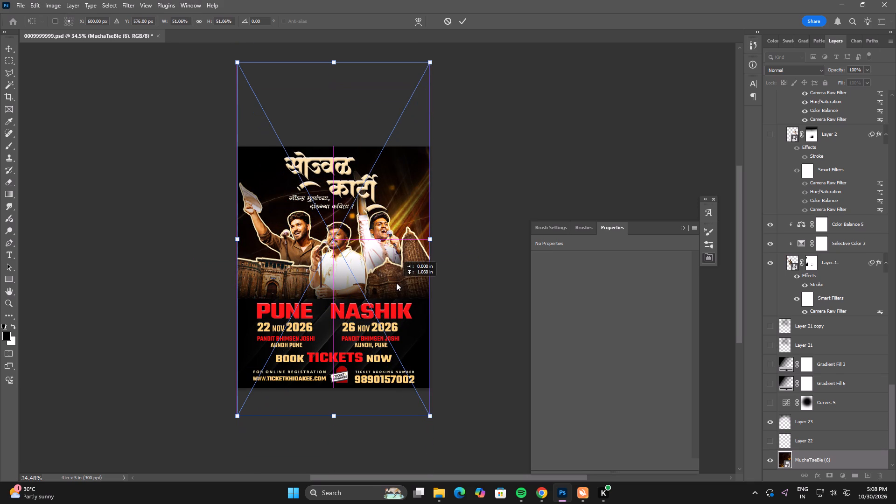
{"action": "left_click_drag", "start_coordinate": [396, 283], "coordinate": [398, 293], "text": "shift"}
{"action": "double_click", "coordinate": [398, 293]}
Place the red-and-black light wave image, download - 2026-10-30T170732.450.jpg, from Downloads into the Photoshop poster above the MuchaTseBle (6) layer.
{"action": "key", "text": "alt+Tab"}
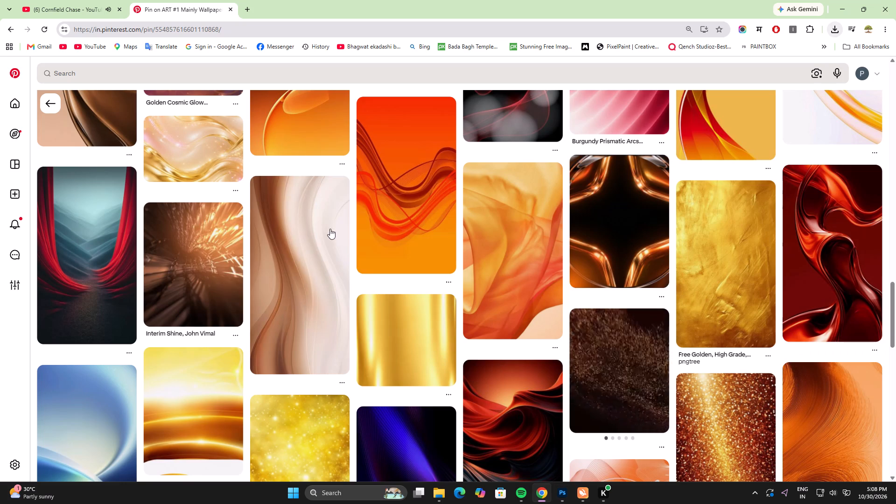
{"action": "key", "text": "alt+Tab"}
{"action": "key", "text": "alt+Tab"}
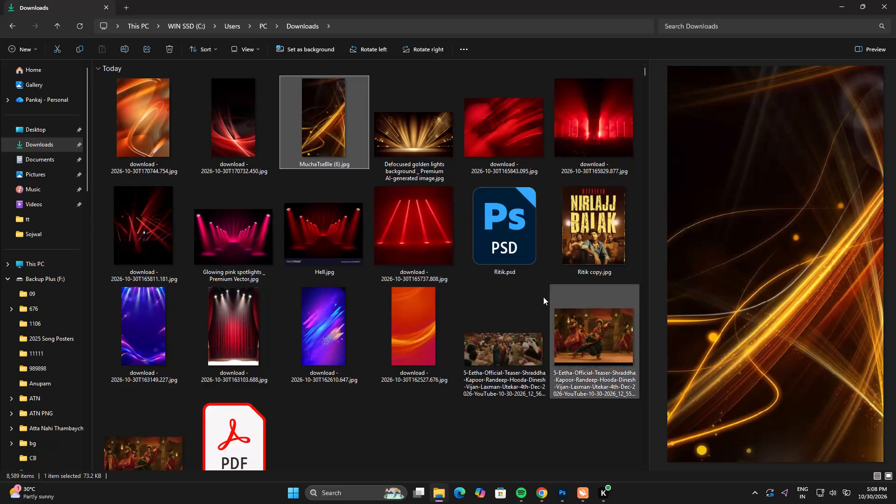
{"action": "scroll", "coordinate": [338, 206], "scroll_direction": "up", "scroll_amount": 2}
{"action": "left_click", "coordinate": [221, 141]}
{"action": "left_click_drag", "start_coordinate": [229, 122], "coordinate": [269, 253]}
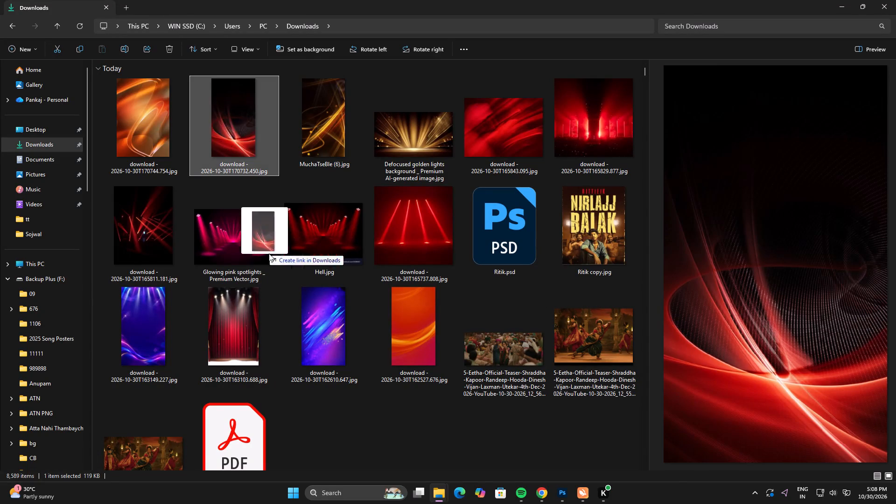
{"action": "key", "text": "alt+Tab"}
{"action": "left_click_drag", "start_coordinate": [269, 253], "coordinate": [284, 264]}
{"action": "left_click", "coordinate": [340, 6]}
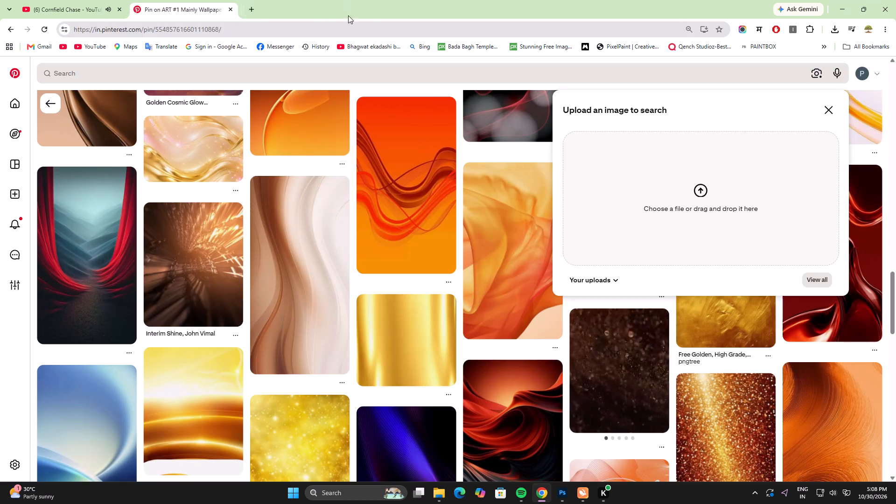
{"action": "key", "text": "alt+Tab"}
{"action": "left_click_drag", "start_coordinate": [243, 111], "coordinate": [264, 220]}
{"action": "key", "text": "alt+Tab"}
{"action": "key", "text": "alt+Tab"}
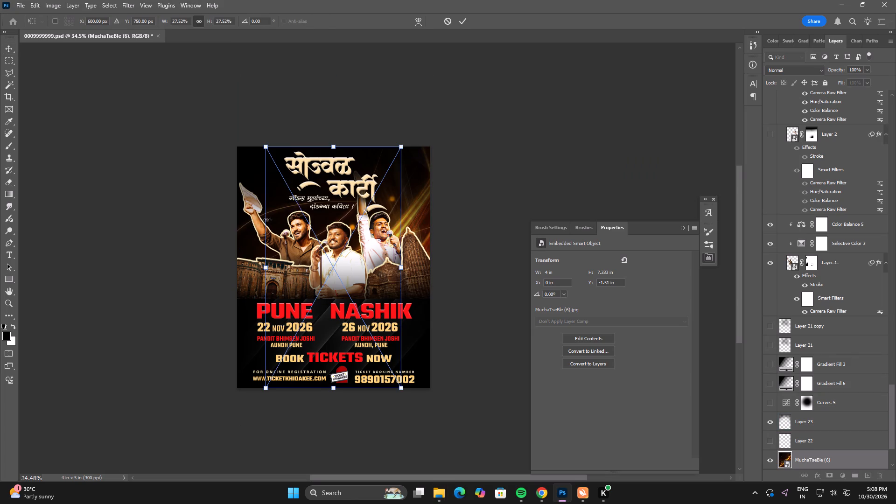
Scale the red light wave image to about 39.13% to span the poster's width, and position it at about Y 293.5 px.
{"action": "left_click_drag", "start_coordinate": [403, 274], "coordinate": [431, 272], "text": "alt"}
{"action": "left_click_drag", "start_coordinate": [379, 301], "coordinate": [377, 209], "text": "shift"}
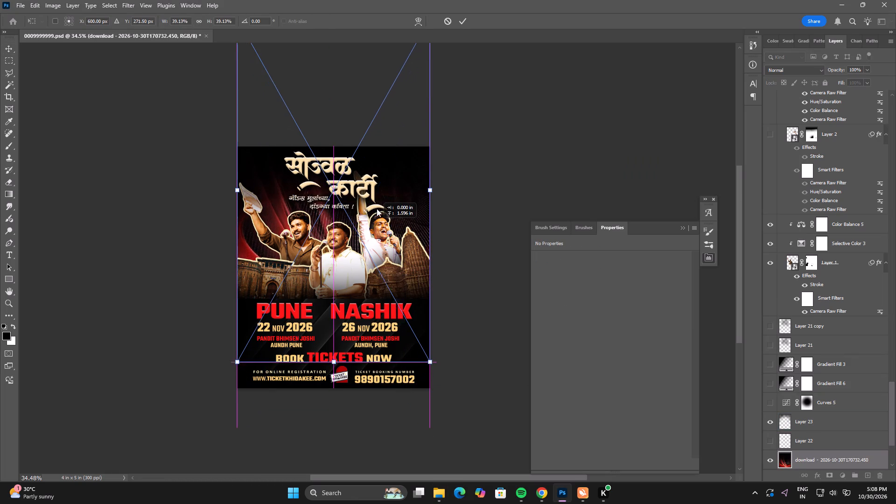
{"action": "left_click_drag", "start_coordinate": [377, 209], "coordinate": [374, 226], "text": "shift"}
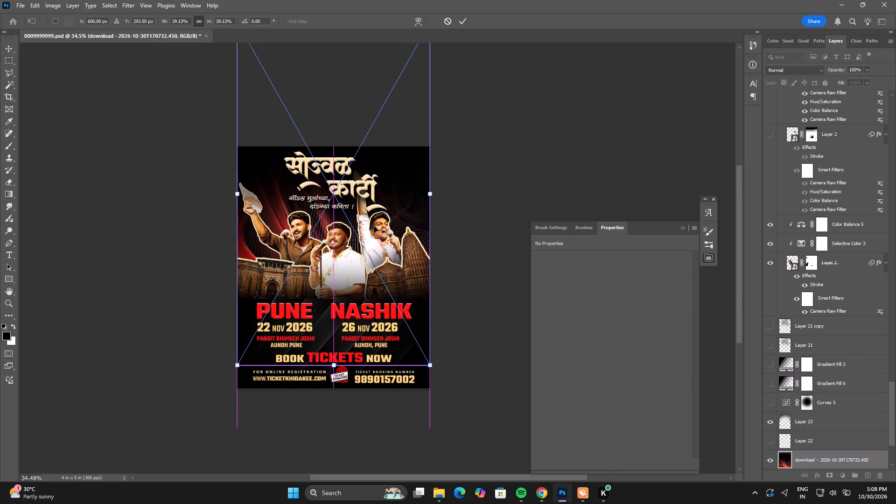
{"action": "double_click", "coordinate": [374, 226]}
Switch back to Pinterest, look over more related images of the orange curves pin and return to the MuchaTseBle pin.
{"action": "key", "text": "alt+Tab"}
{"action": "key", "text": "alt+Tab"}
{"action": "key", "text": "alt+Tab"}
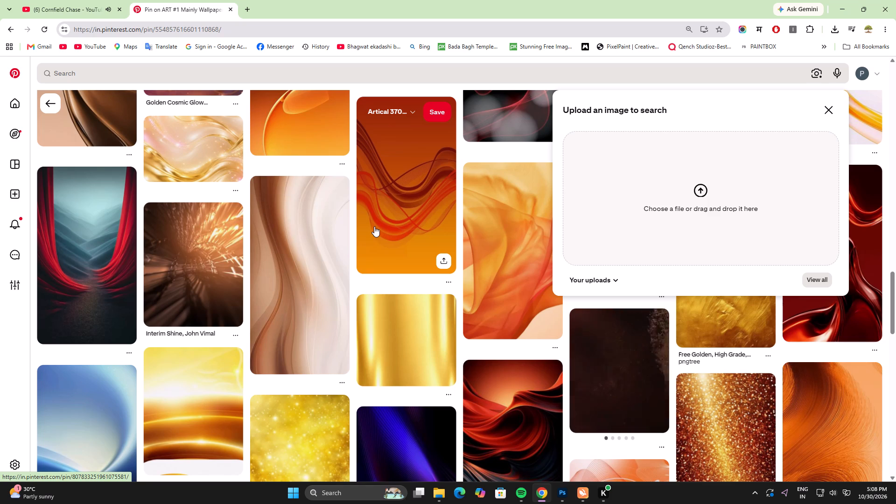
{"action": "left_click", "coordinate": [895, 393]}
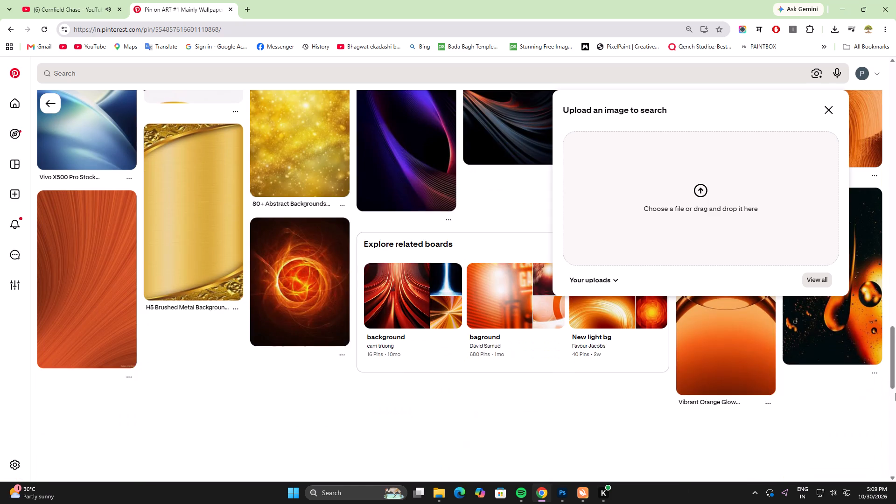
{"action": "left_click", "coordinate": [0, 267]}
{"action": "scroll", "coordinate": [33, 278], "scroll_direction": "down", "scroll_amount": 1}
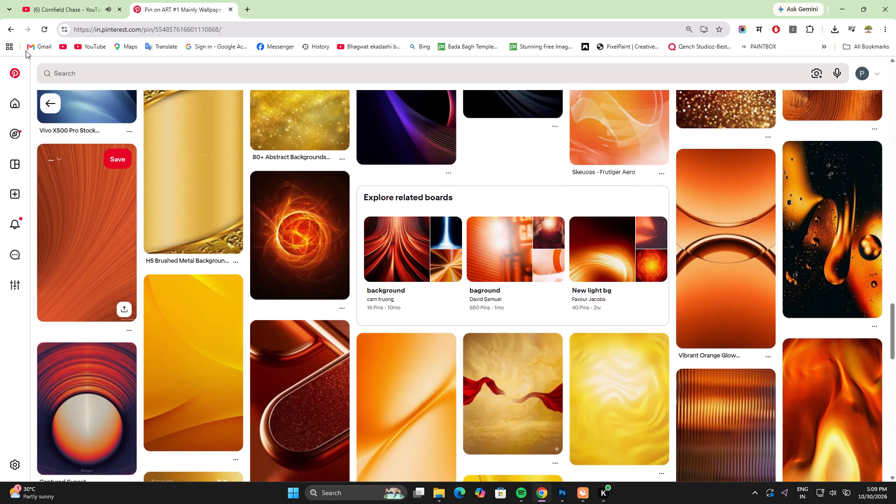
{"action": "left_click", "coordinate": [46, 96]}
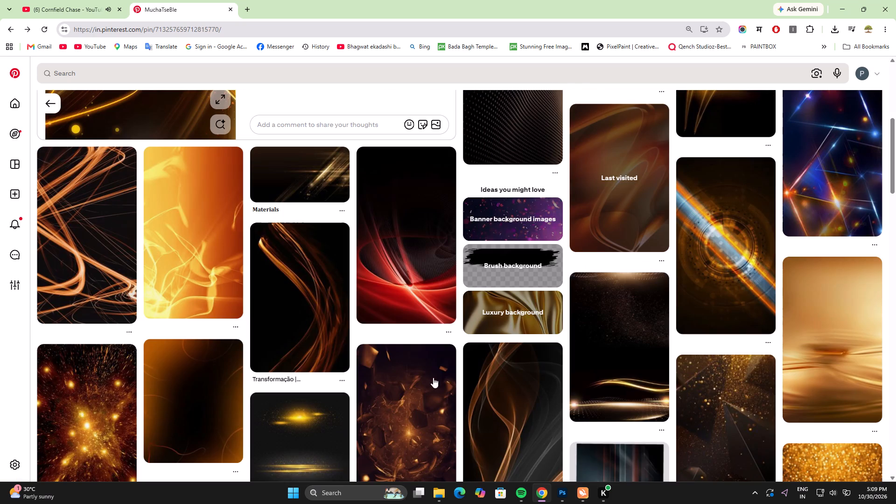
{"action": "scroll", "coordinate": [770, 429], "scroll_direction": "down", "scroll_amount": 2}
{"action": "left_click", "coordinate": [490, 377]}
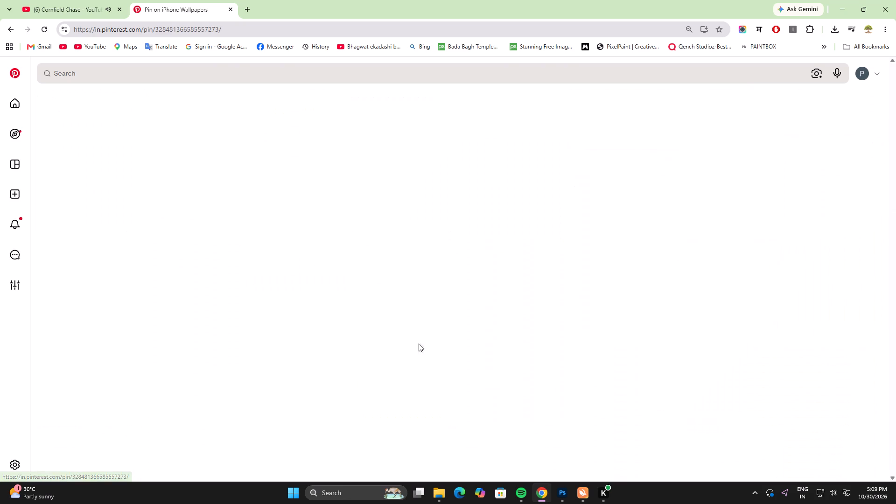
{"action": "left_click", "coordinate": [153, 106]}
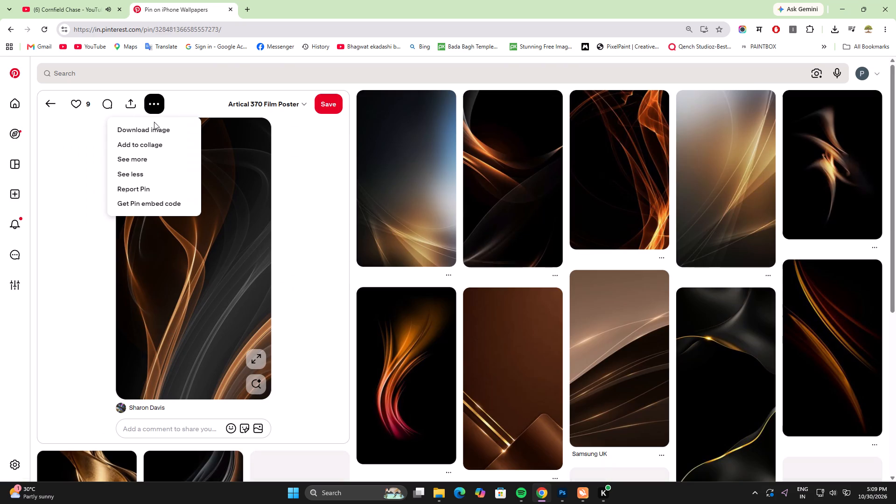
{"action": "left_click", "coordinate": [153, 132]}
{"action": "left_click", "coordinate": [822, 457]}
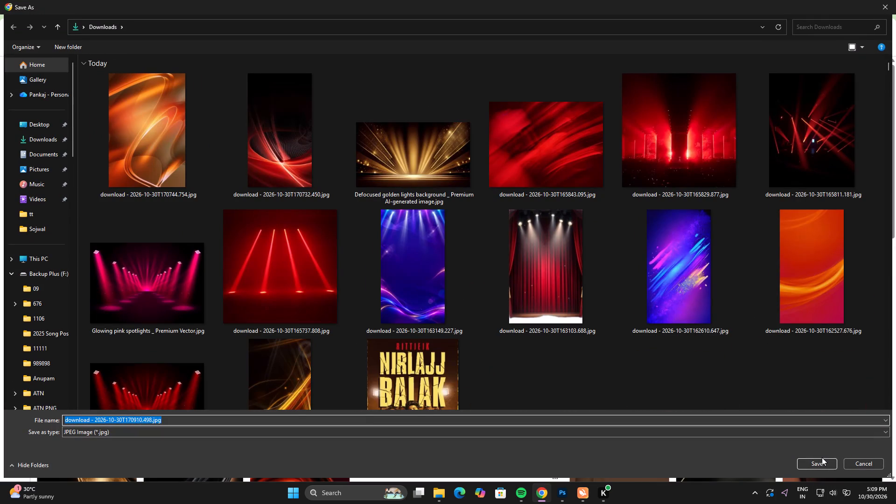
{"action": "left_click", "coordinate": [822, 457]}
{"action": "left_click", "coordinate": [825, 461]}
Look through the related images of the orange smoky waves pin for more backgrounds, and return to the MuchaTseBle pin.
{"action": "scroll", "coordinate": [895, 383], "scroll_direction": "down", "scroll_amount": 3}
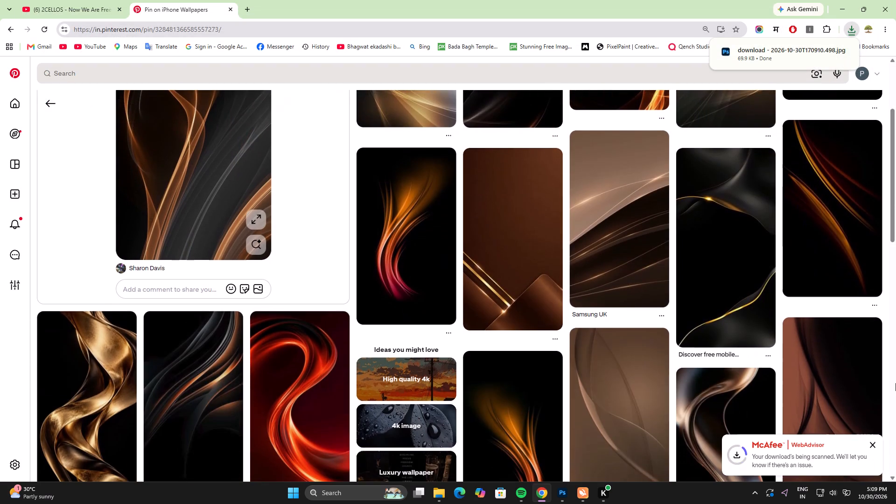
{"action": "scroll", "coordinate": [895, 383], "scroll_direction": "down", "scroll_amount": 7}
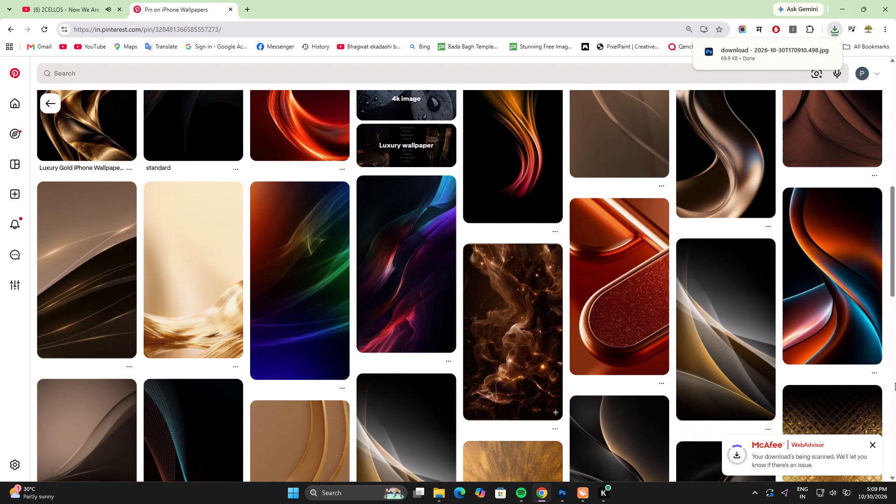
{"action": "scroll", "coordinate": [895, 383], "scroll_direction": "up", "scroll_amount": 4}
{"action": "scroll", "coordinate": [895, 383], "scroll_direction": "down", "scroll_amount": 5}
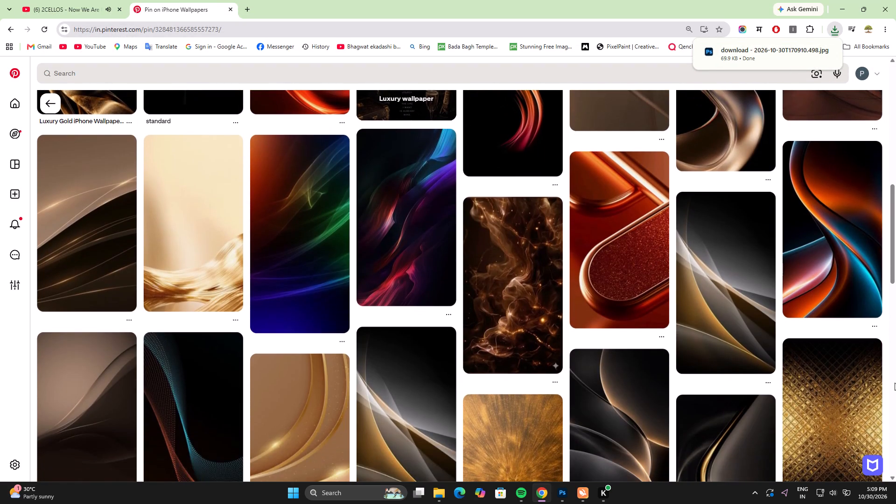
{"action": "left_click", "coordinate": [228, 147]}
{"action": "scroll", "coordinate": [895, 386], "scroll_direction": "down", "scroll_amount": 15}
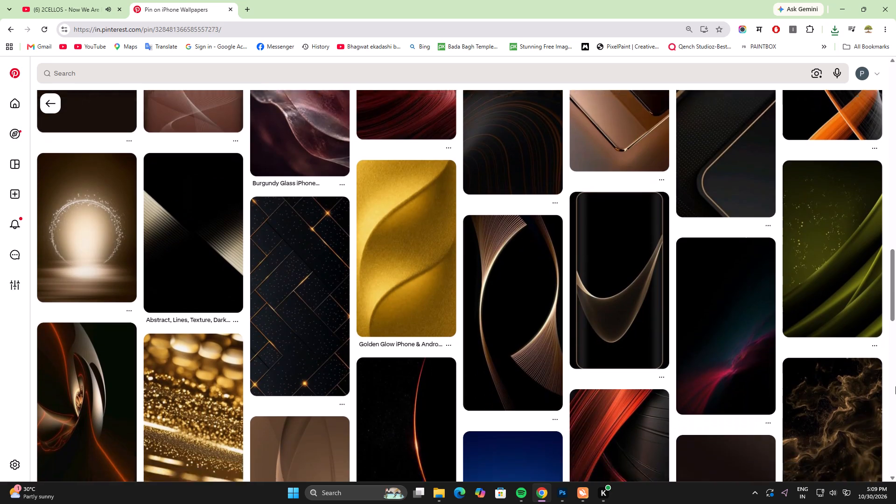
{"action": "scroll", "coordinate": [895, 386], "scroll_direction": "down", "scroll_amount": 8}
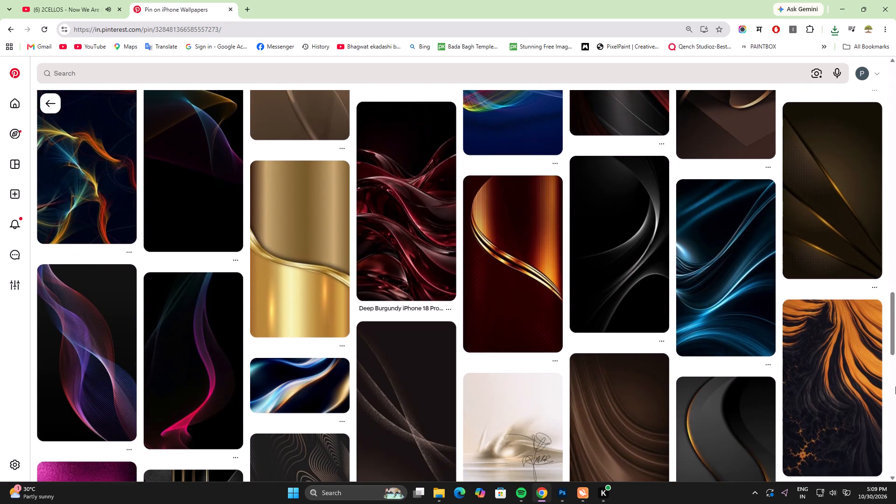
{"action": "scroll", "coordinate": [895, 386], "scroll_direction": "down", "scroll_amount": 11}
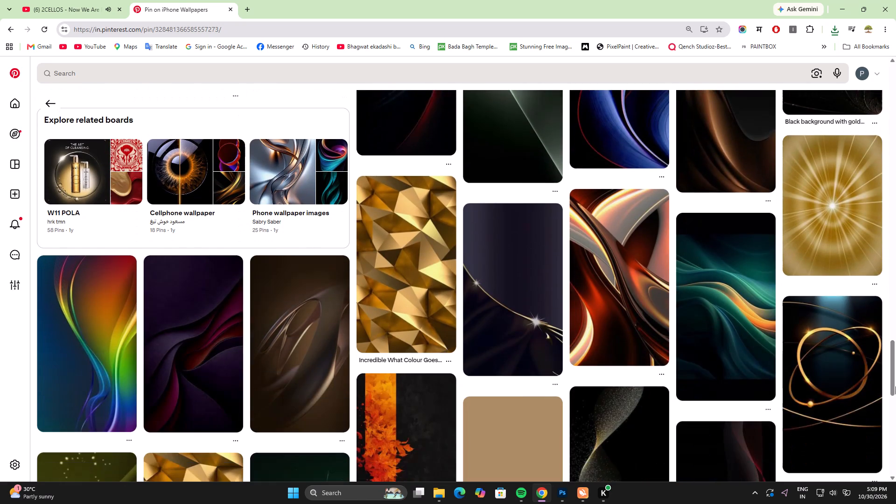
{"action": "scroll", "coordinate": [895, 386], "scroll_direction": "down", "scroll_amount": 12}
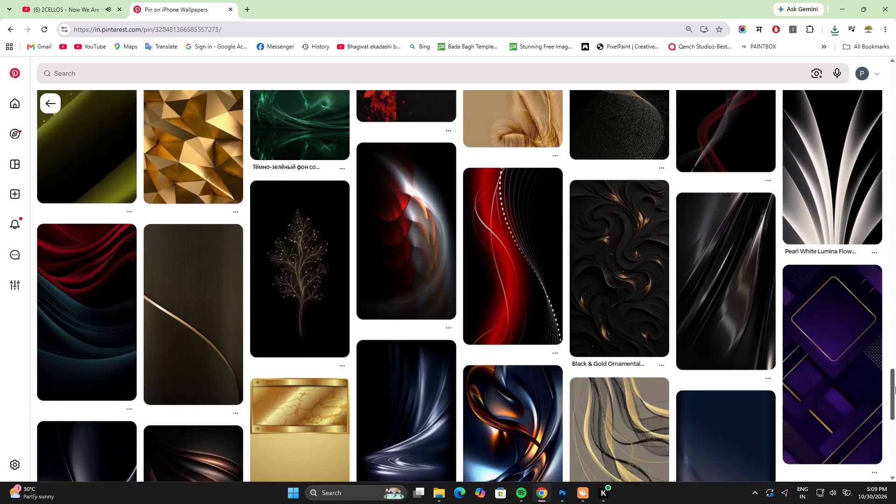
{"action": "left_click", "coordinate": [48, 106]}
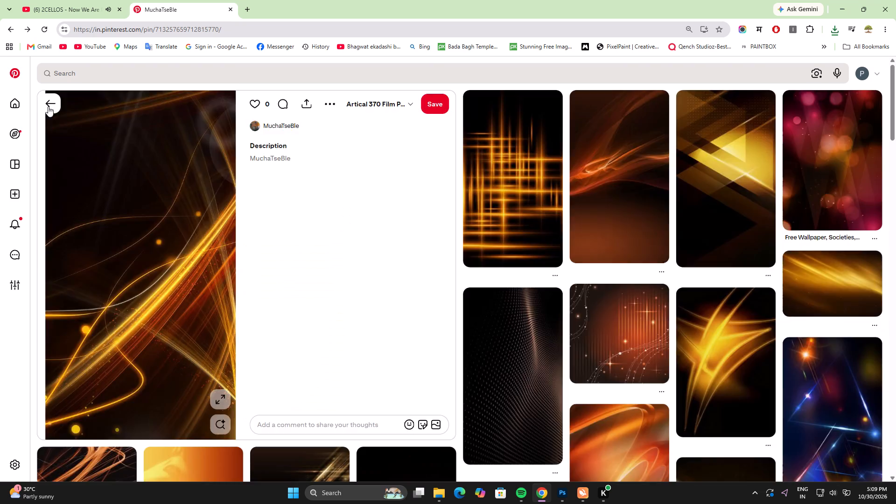
Download the red and dark-blue flowing waves image from the MuchaTseBle pin's related images to Downloads.
{"action": "scroll", "coordinate": [243, 315], "scroll_direction": "down", "scroll_amount": 1}
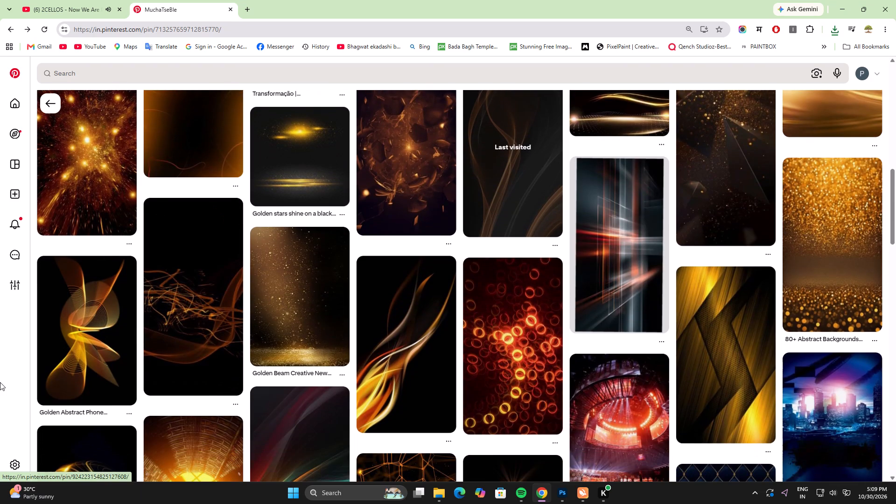
{"action": "scroll", "coordinate": [0, 382], "scroll_direction": "down", "scroll_amount": 8}
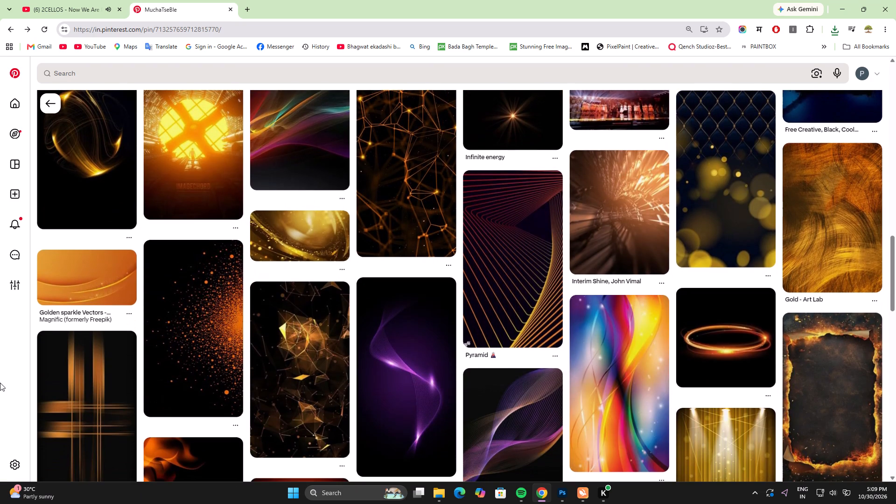
{"action": "scroll", "coordinate": [1, 382], "scroll_direction": "down", "scroll_amount": 8}
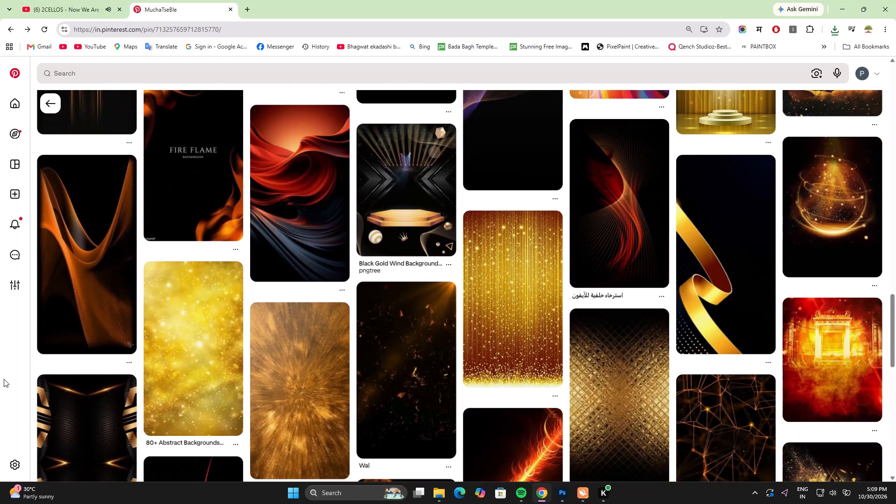
{"action": "scroll", "coordinate": [4, 379], "scroll_direction": "down", "scroll_amount": 3}
{"action": "scroll", "coordinate": [4, 379], "scroll_direction": "up", "scroll_amount": 5}
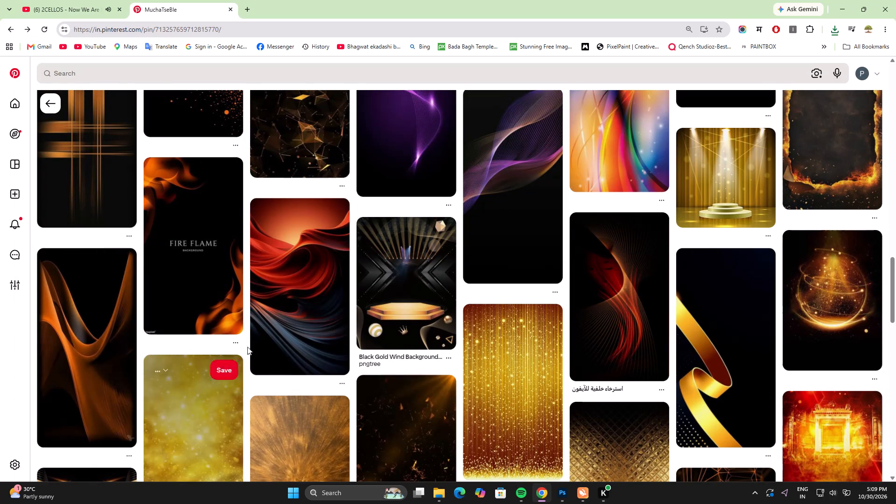
{"action": "left_click", "coordinate": [317, 313]}
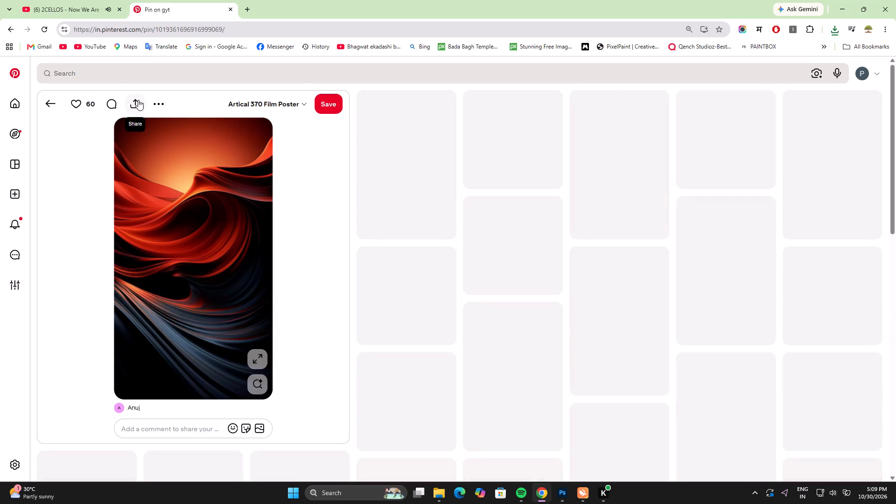
{"action": "left_click", "coordinate": [155, 101]}
{"action": "left_click", "coordinate": [155, 129]}
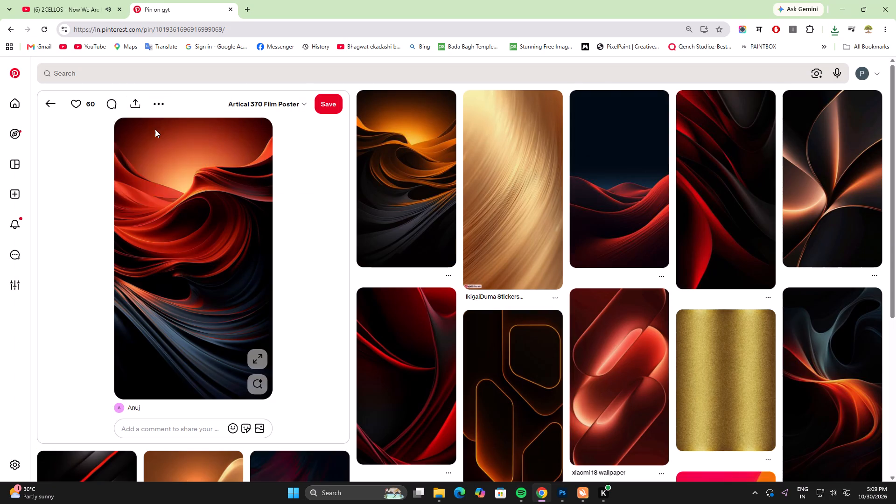
{"action": "left_click", "coordinate": [822, 463]}
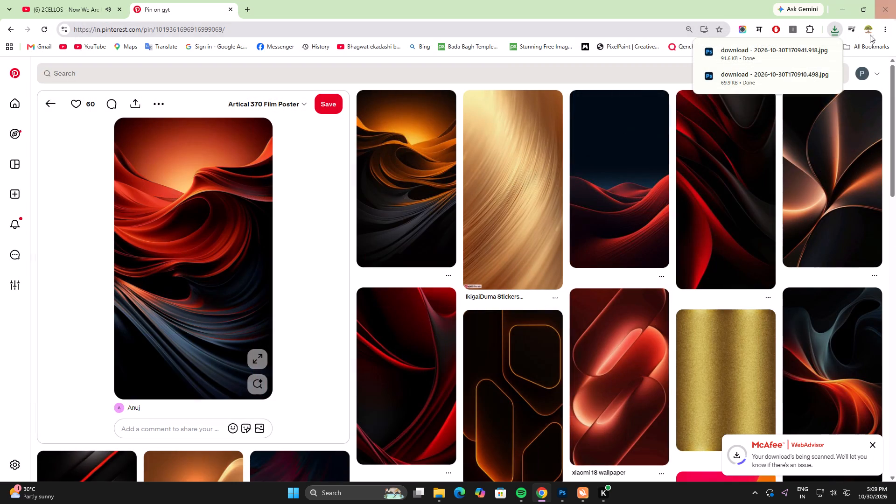
Switch to Photoshop and place the orange smoky waves image, download - 2026-10-30T170910.498.jpg, from Downloads into the poster above the red light wave layer.
{"action": "left_click", "coordinate": [809, 79]}
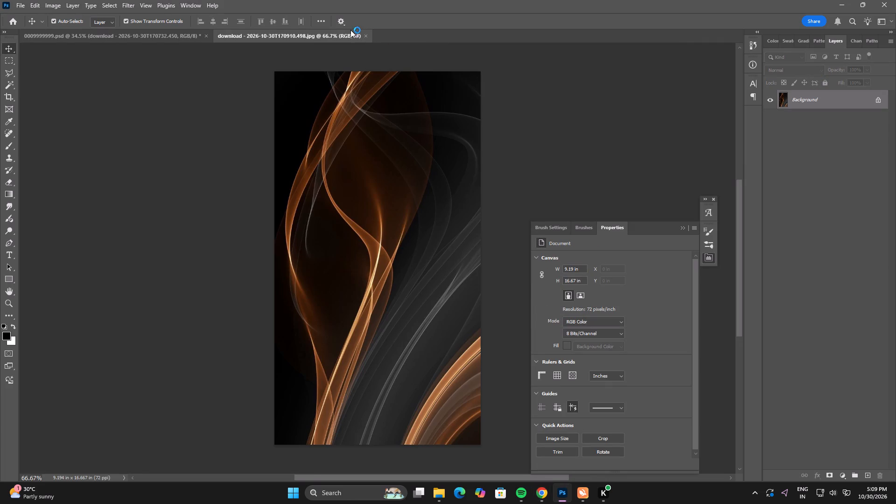
{"action": "left_click", "coordinate": [363, 38]}
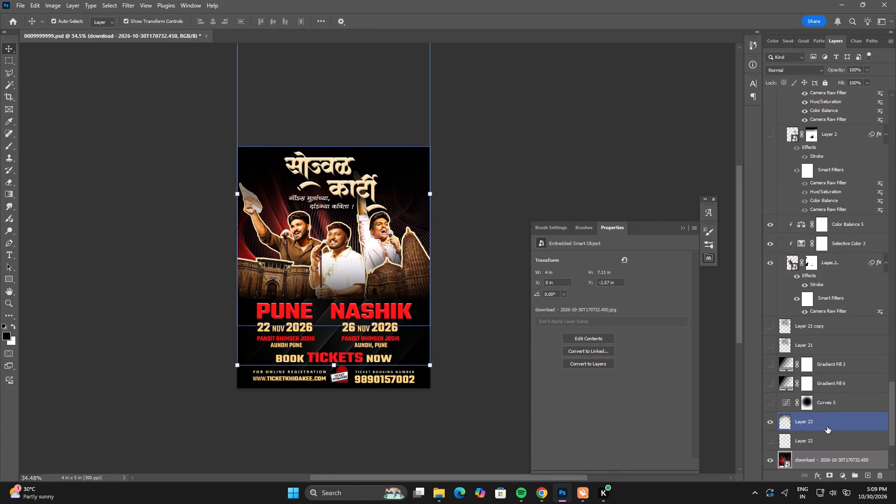
{"action": "key", "text": "alt+Tab"}
{"action": "key", "text": "alt+Tab"}
{"action": "left_click", "coordinate": [75, 26]}
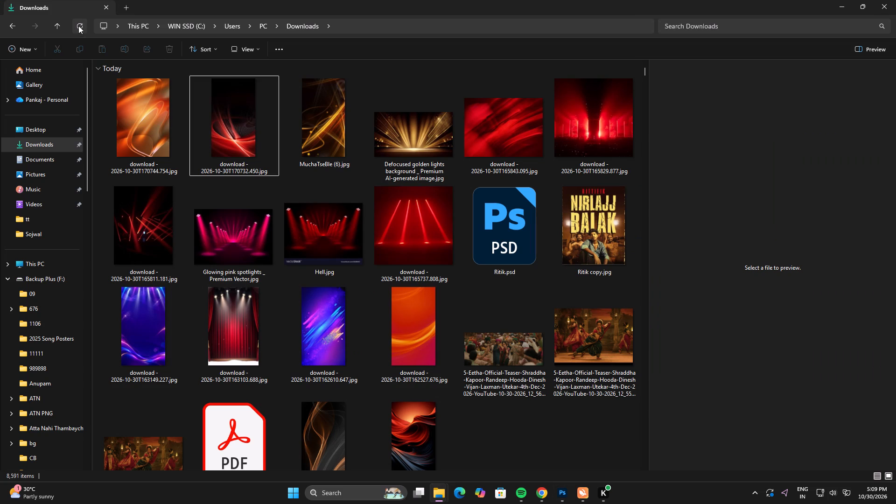
{"action": "left_click", "coordinate": [234, 136]}
{"action": "left_click_drag", "start_coordinate": [241, 107], "coordinate": [222, 240]}
{"action": "key", "text": "alt+Tab"}
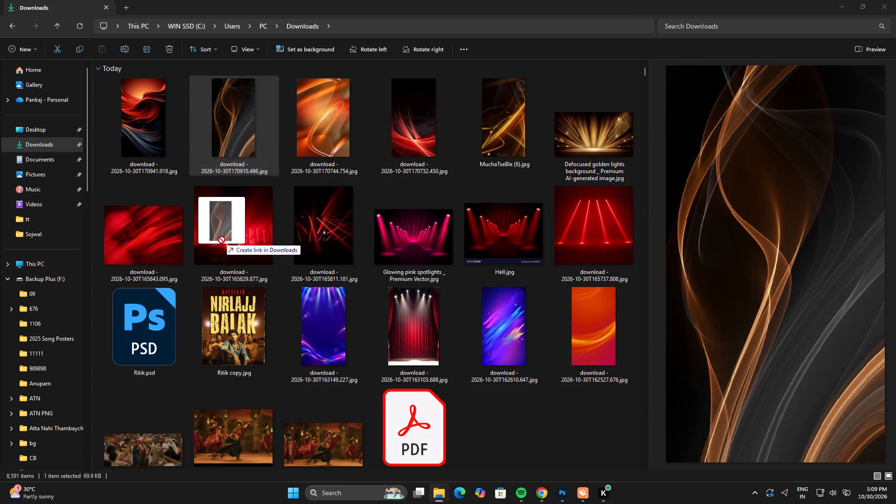
{"action": "left_click_drag", "start_coordinate": [222, 240], "coordinate": [265, 264]}
Rotate the smoky waves image 90° clockwise, scale it to about 37.07%, flip it horizontally, and position it at about X -2.12 in, Y -0.31 in.
{"action": "right_click", "coordinate": [330, 224]}
{"action": "left_click", "coordinate": [373, 302]}
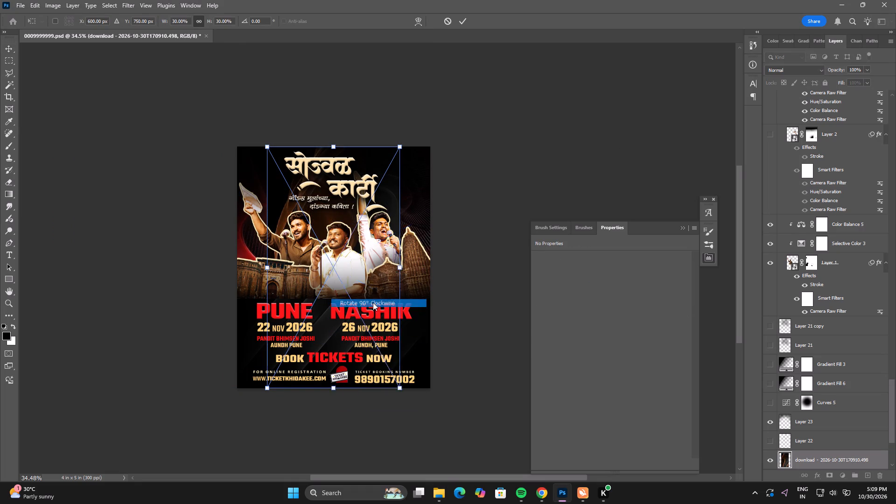
{"action": "left_click_drag", "start_coordinate": [378, 255], "coordinate": [346, 212]}
{"action": "left_click_drag", "start_coordinate": [424, 224], "coordinate": [453, 224], "text": "alt"}
{"action": "right_click", "coordinate": [387, 220]}
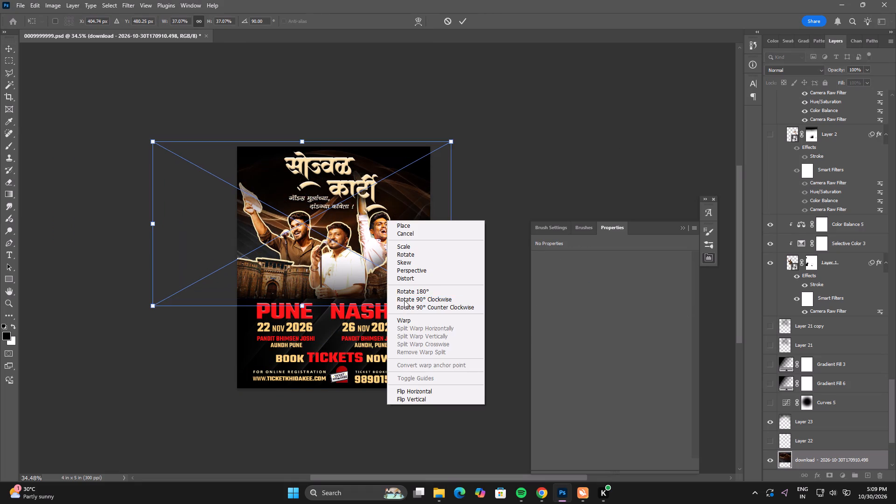
{"action": "left_click", "coordinate": [418, 392]}
{"action": "left_click_drag", "start_coordinate": [340, 249], "coordinate": [395, 244]}
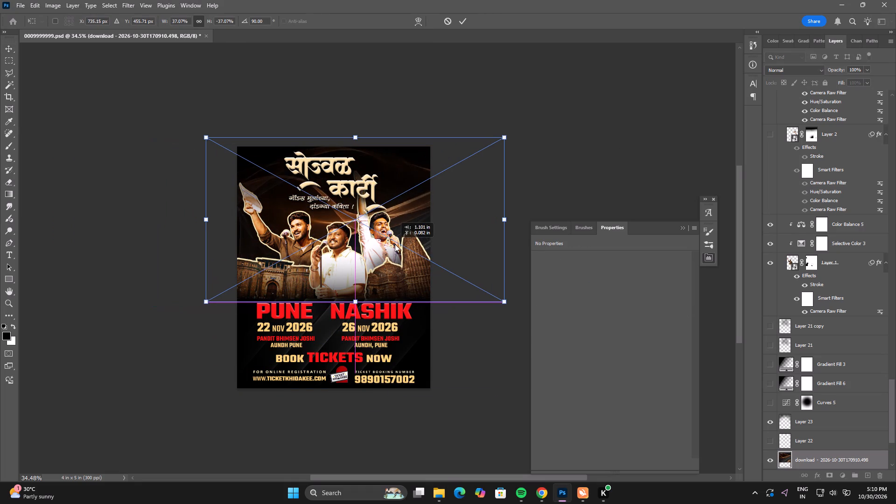
{"action": "left_click_drag", "start_coordinate": [395, 244], "coordinate": [313, 231]}
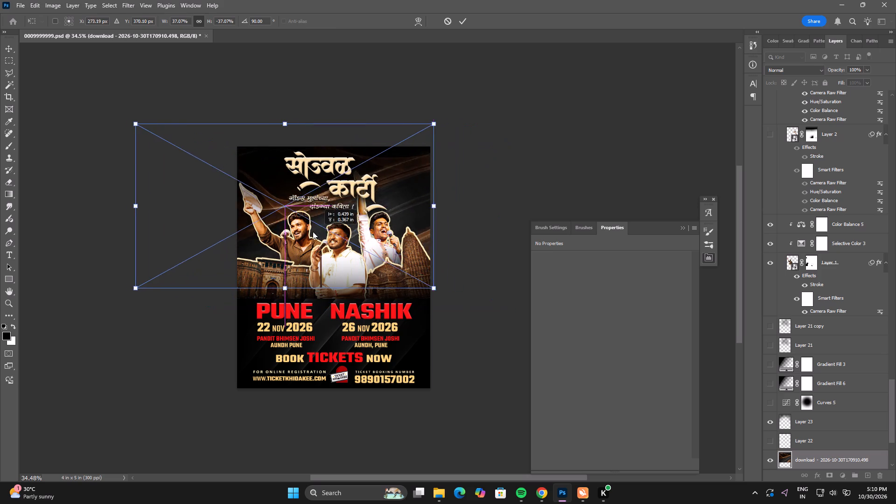
{"action": "left_click_drag", "start_coordinate": [313, 231], "coordinate": [321, 238]}
{"action": "double_click", "coordinate": [321, 238]}
Toggle the visibility of Layer 5, the Color Overlay layer beneath Layer 5 copy, to check its effect on the poster.
{"action": "scroll", "coordinate": [770, 325], "scroll_direction": "up", "scroll_amount": 6}
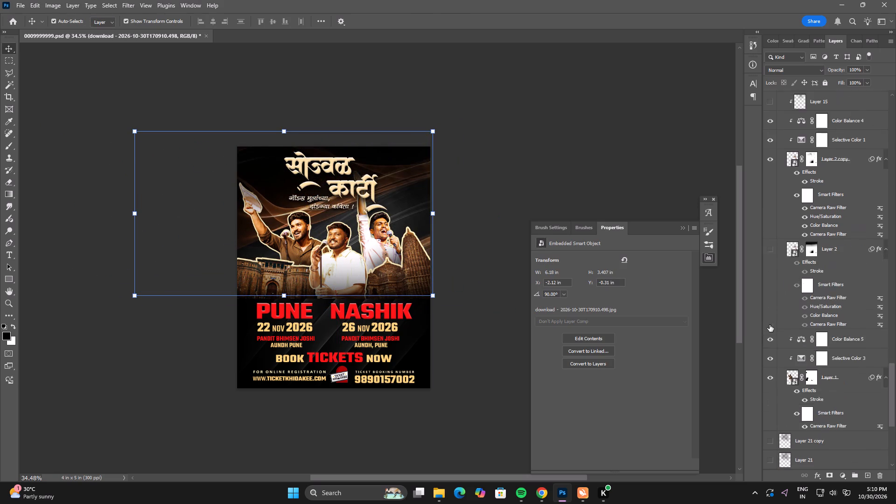
{"action": "scroll", "coordinate": [770, 325], "scroll_direction": "up", "scroll_amount": 12}
{"action": "scroll", "coordinate": [834, 371], "scroll_direction": "up", "scroll_amount": 9}
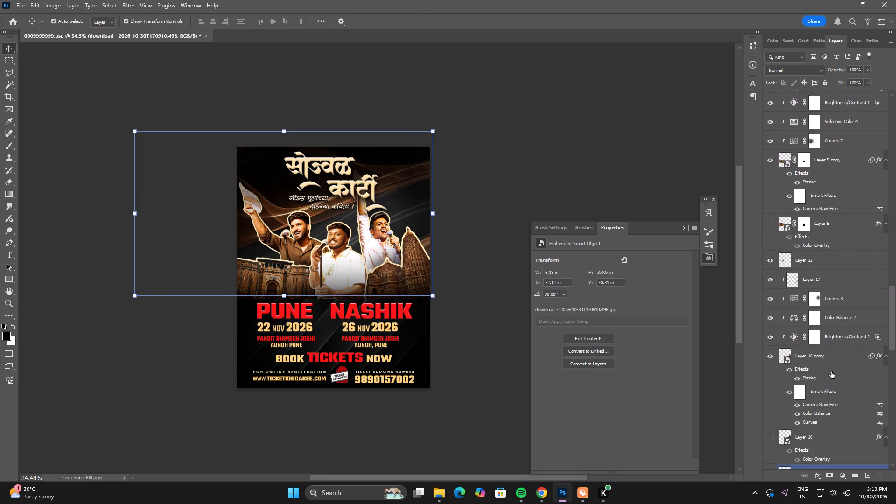
{"action": "scroll", "coordinate": [831, 371], "scroll_direction": "up", "scroll_amount": 7}
{"action": "left_click", "coordinate": [771, 337]}
{"action": "left_click", "coordinate": [771, 337]}
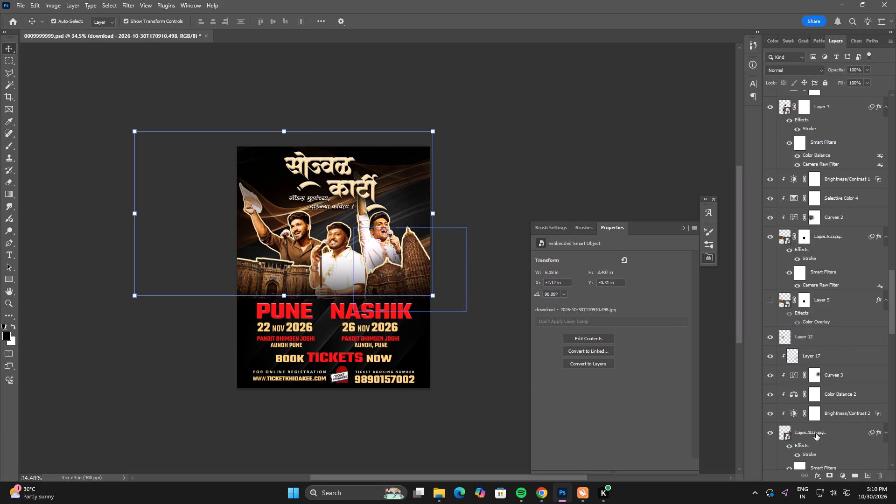
Place the orange curves image, download - 2026-10-30T170744.754.jpg, from Downloads into the poster above the smoky waves layer.
{"action": "scroll", "coordinate": [815, 434], "scroll_direction": "down", "scroll_amount": 6}
{"action": "scroll", "coordinate": [818, 433], "scroll_direction": "down", "scroll_amount": 20}
{"action": "scroll", "coordinate": [818, 433], "scroll_direction": "down", "scroll_amount": 9}
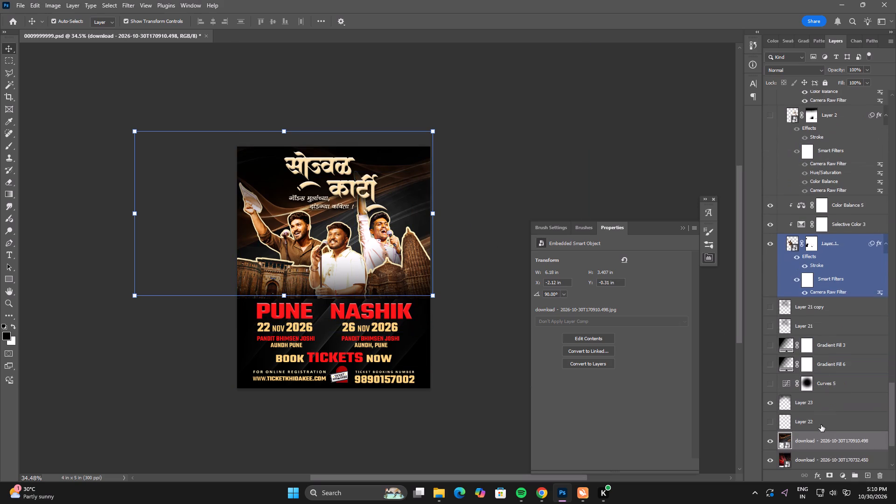
{"action": "left_click", "coordinate": [827, 437]}
{"action": "key", "text": "alt+Tab"}
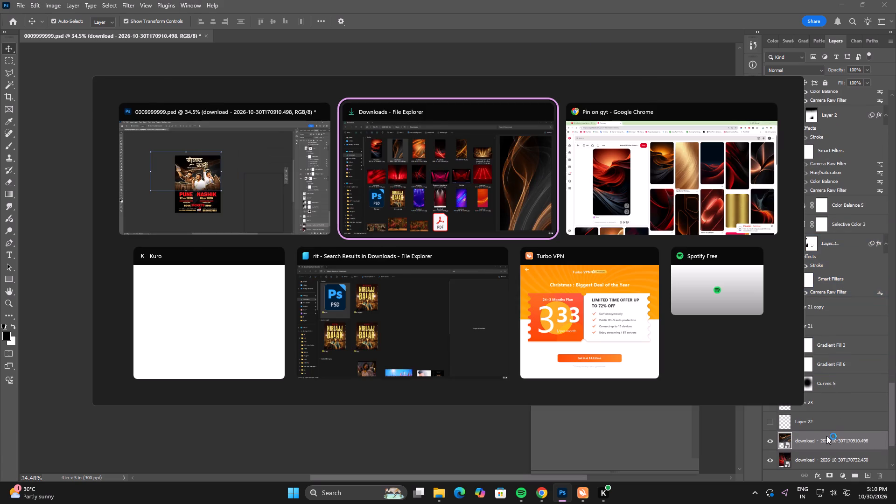
{"action": "left_click", "coordinate": [330, 118]}
{"action": "left_click_drag", "start_coordinate": [334, 100], "coordinate": [353, 238]}
{"action": "key", "text": "alt+Tab"}
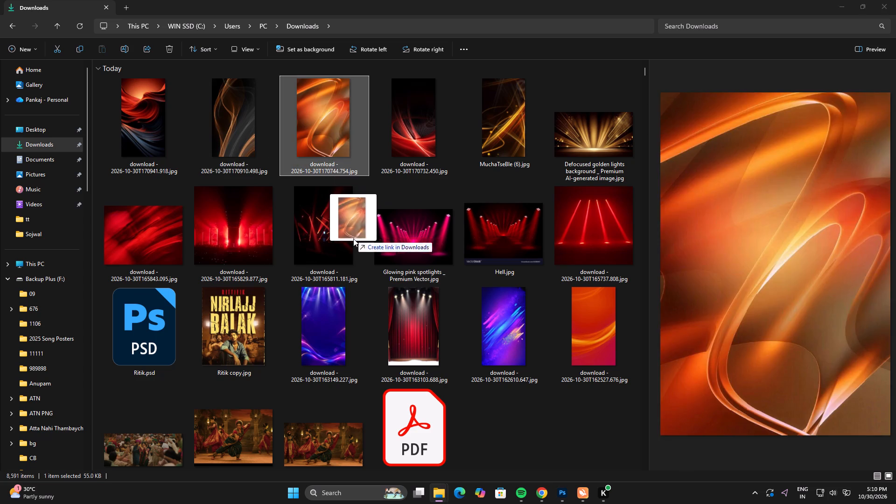
{"action": "left_click_drag", "start_coordinate": [353, 238], "coordinate": [353, 239]}
Scale the orange curves image to about 45.91% to cover the poster's width, and position it at about X -0.12 in, Y -0.18 in.
{"action": "left_click_drag", "start_coordinate": [416, 259], "coordinate": [438, 256], "text": "alt"}
{"action": "left_click_drag", "start_coordinate": [390, 303], "coordinate": [389, 217], "text": "shift"}
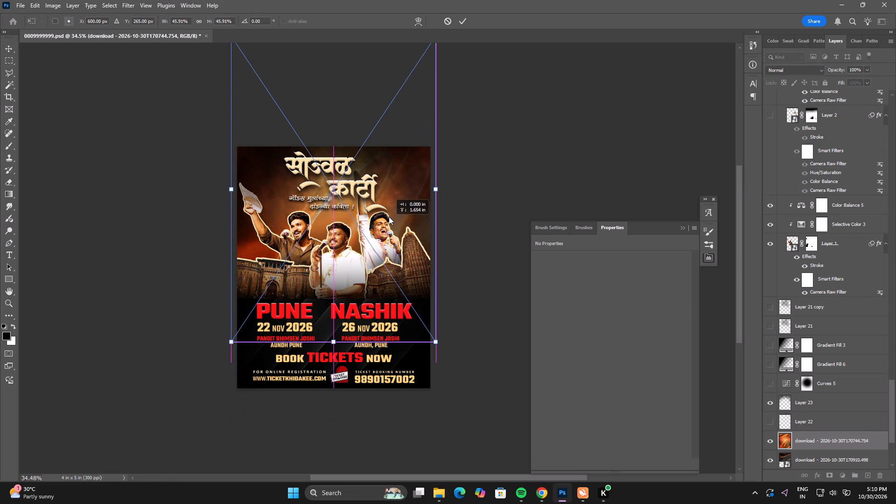
{"action": "left_click_drag", "start_coordinate": [389, 217], "coordinate": [388, 326], "text": "shift"}
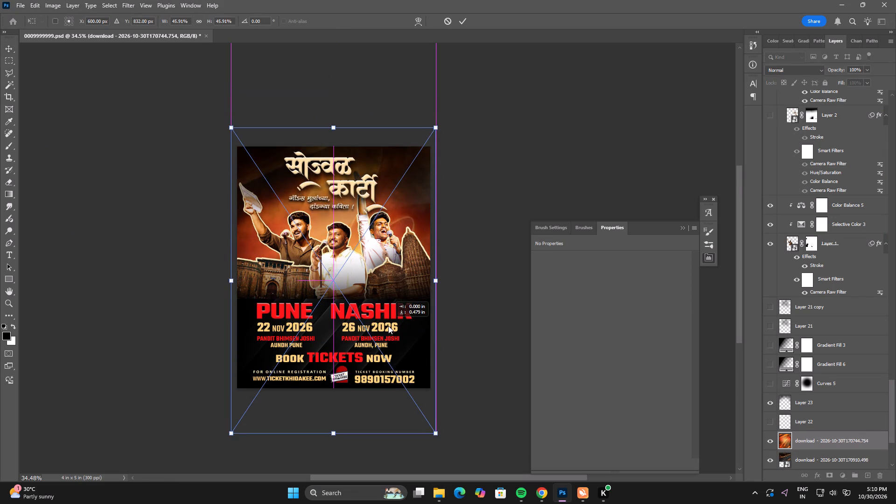
{"action": "left_click_drag", "start_coordinate": [388, 326], "coordinate": [389, 327], "text": "shift"}
{"action": "double_click", "coordinate": [389, 327]}
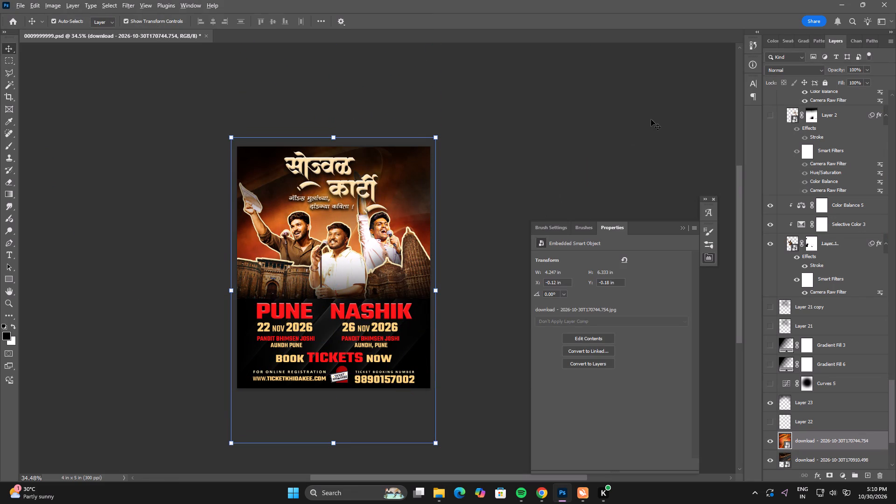
Place the red and dark-blue waves image, download - 2026-10-30T170941.918.jpg, from Downloads into the poster above the orange curves layer.
{"action": "key", "text": "alt+Tab"}
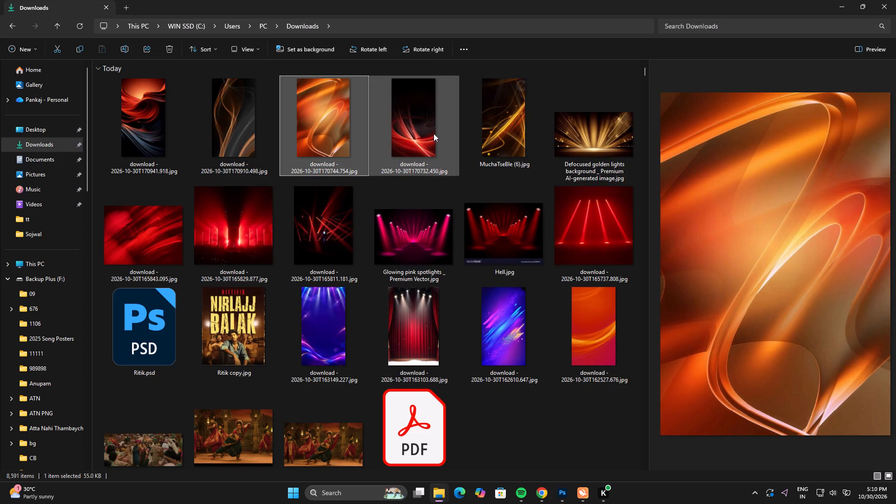
{"action": "left_click", "coordinate": [169, 127]}
{"action": "left_click_drag", "start_coordinate": [153, 117], "coordinate": [172, 242]}
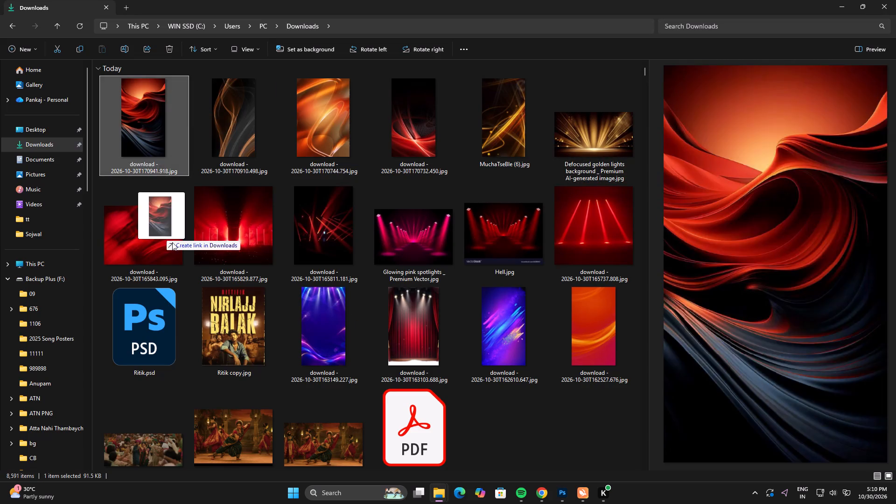
{"action": "left_click_drag", "start_coordinate": [172, 242], "coordinate": [253, 305]}
{"action": "key", "text": "alt+Tab"}
Scale the red and dark-blue waves image to about 75.46% and position it at about X -1.86 in, Y -0.18 in.
{"action": "left_click_drag", "start_coordinate": [404, 267], "coordinate": [437, 261], "text": "alt"}
{"action": "left_click_drag", "start_coordinate": [368, 219], "coordinate": [372, 311], "text": "shift"}
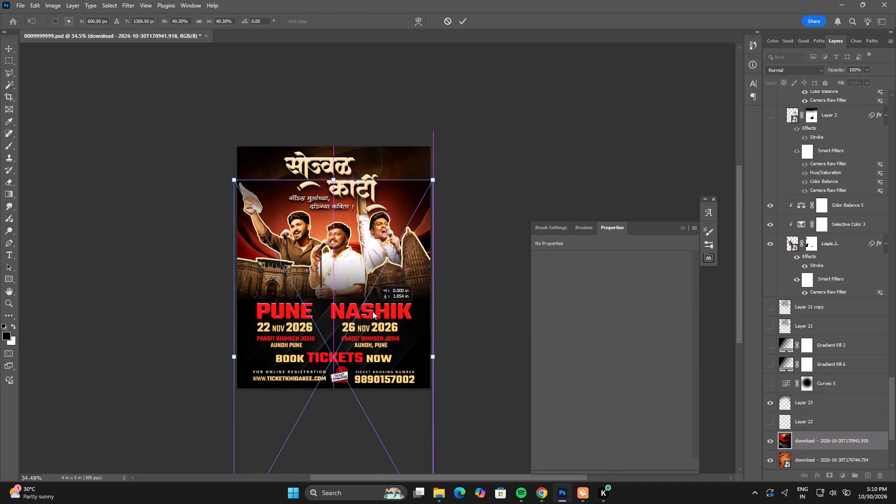
{"action": "left_click_drag", "start_coordinate": [372, 311], "coordinate": [373, 311], "text": "shift"}
{"action": "left_click_drag", "start_coordinate": [433, 186], "coordinate": [467, 140], "text": "alt"}
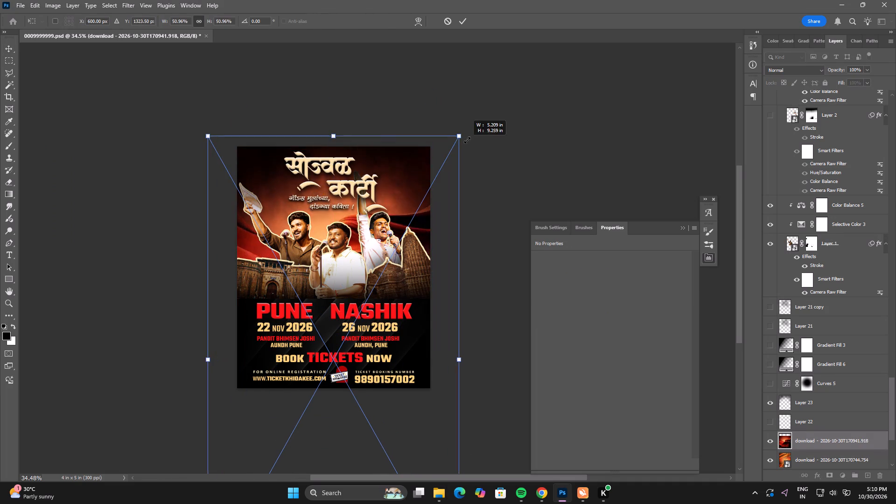
{"action": "left_click_drag", "start_coordinate": [467, 140], "coordinate": [479, 119], "text": "alt"}
{"action": "left_click_drag", "start_coordinate": [388, 202], "coordinate": [389, 237], "text": "shift"}
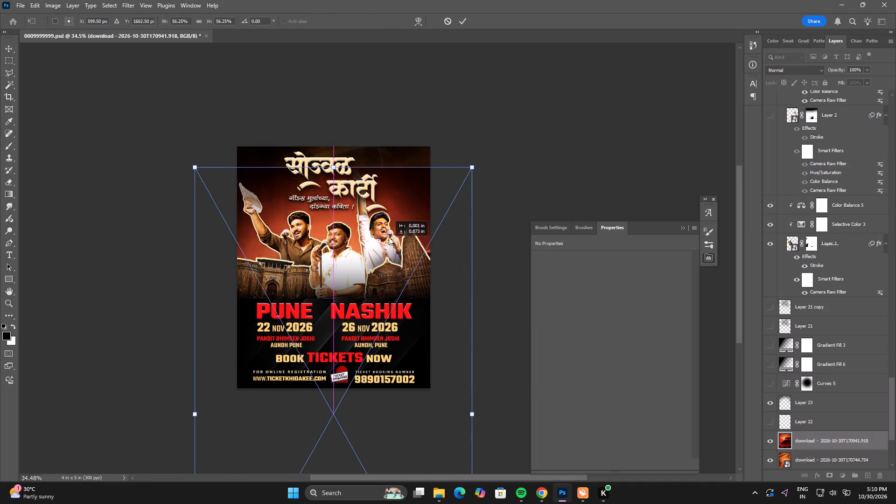
{"action": "left_click_drag", "start_coordinate": [389, 237], "coordinate": [390, 232], "text": "shift"}
{"action": "left_click_drag", "start_coordinate": [474, 140], "coordinate": [567, 81], "text": "alt"}
{"action": "left_click_drag", "start_coordinate": [389, 194], "coordinate": [388, 208], "text": "shift"}
{"action": "left_click_drag", "start_coordinate": [384, 224], "coordinate": [388, 276], "text": "shift"}
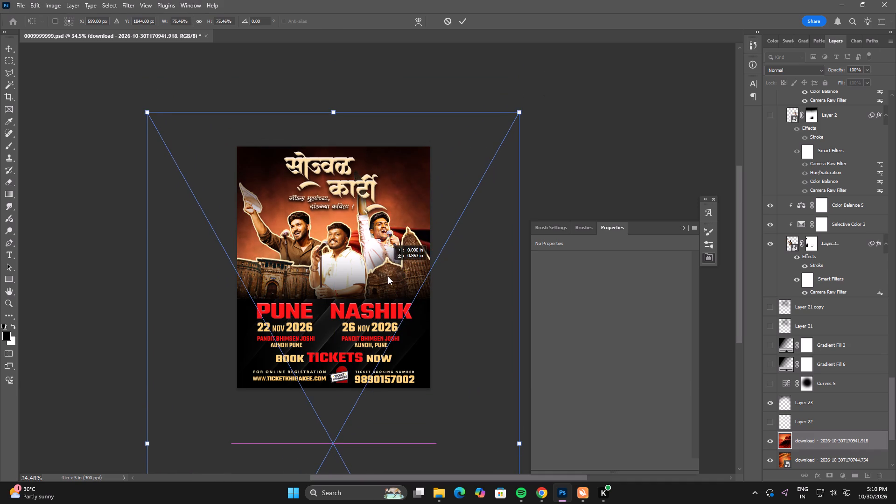
{"action": "left_click_drag", "start_coordinate": [388, 276], "coordinate": [390, 288], "text": "shift"}
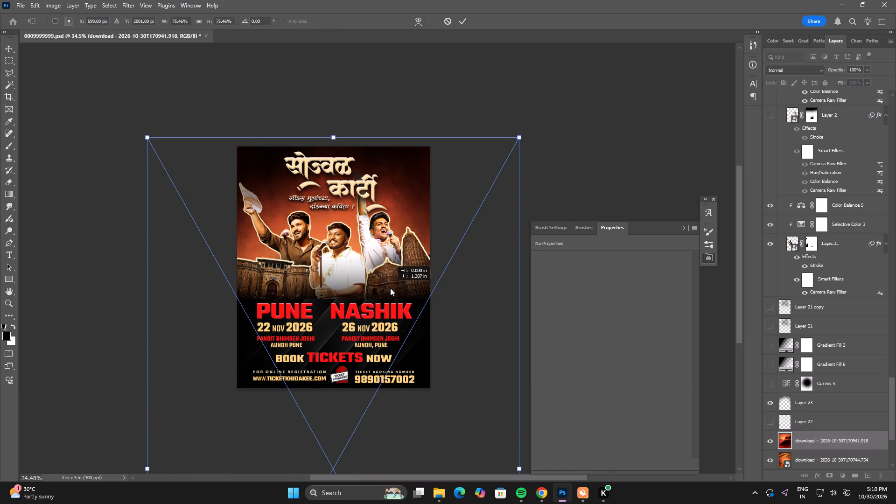
{"action": "left_click_drag", "start_coordinate": [390, 288], "coordinate": [391, 289], "text": "shift"}
{"action": "double_click", "coordinate": [390, 287]}
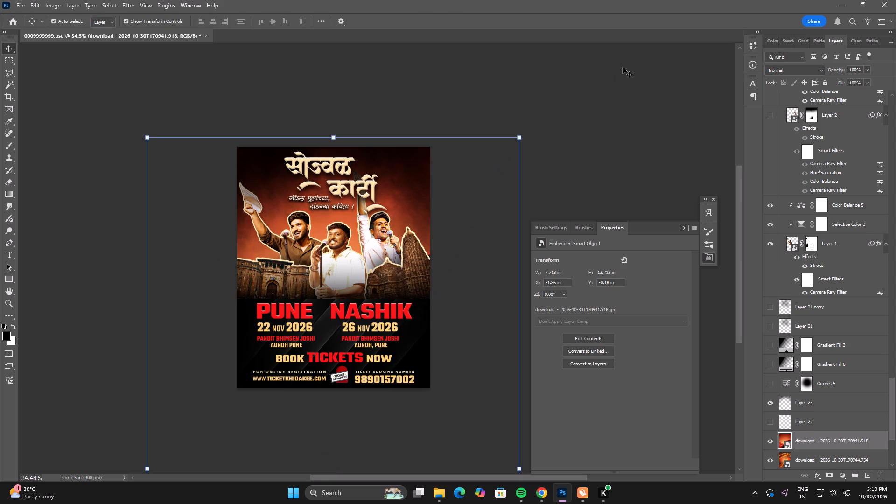
Add a Color Balance adjustment above the red waves image, setting midtones to Cyan-Red +100 and shifting them toward yellow.
{"action": "type", "text": "ff"}
{"action": "key", "text": "f"}
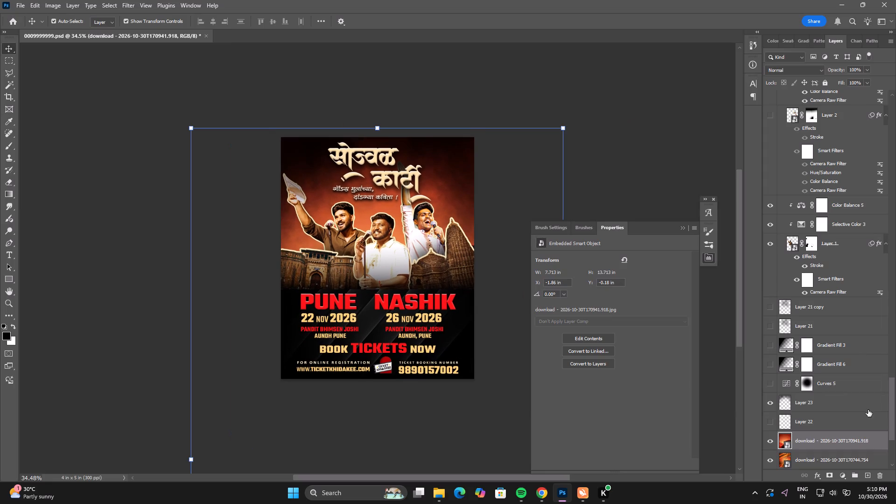
{"action": "left_click", "coordinate": [843, 473]}
{"action": "left_click", "coordinate": [854, 392]}
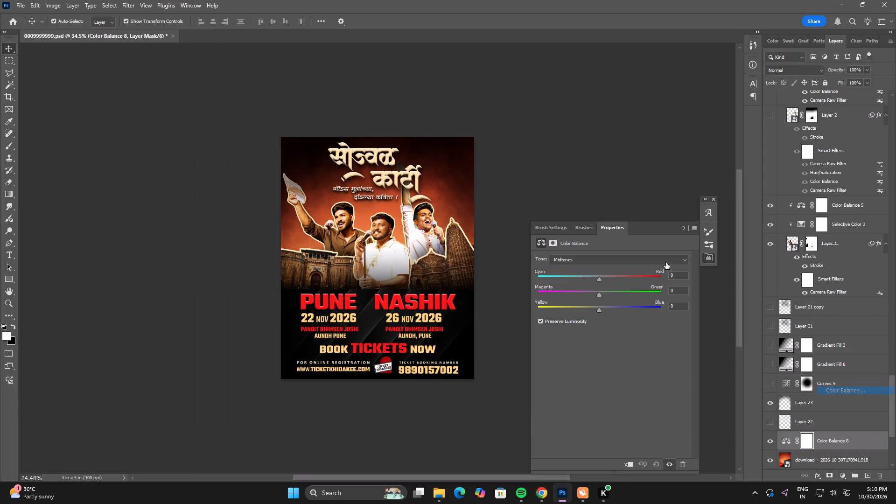
{"action": "left_click_drag", "start_coordinate": [596, 277], "coordinate": [569, 273]}
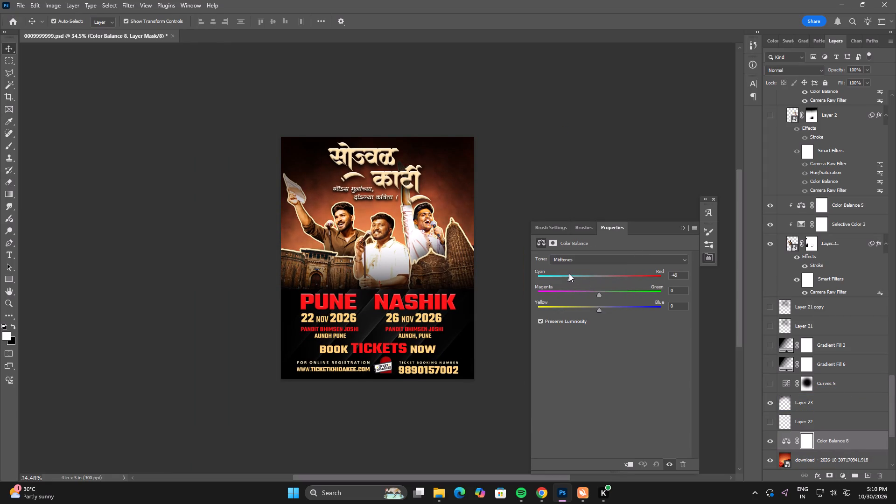
{"action": "left_click_drag", "start_coordinate": [569, 273], "coordinate": [669, 284]}
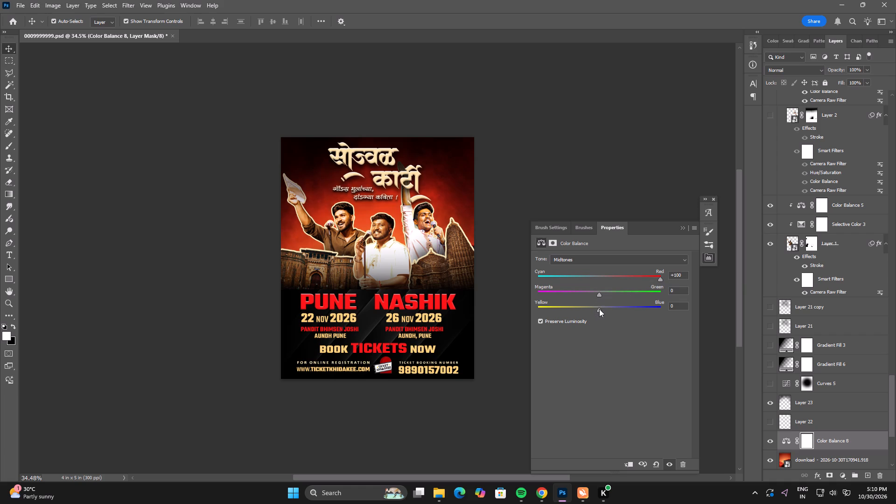
{"action": "left_click_drag", "start_coordinate": [600, 309], "coordinate": [530, 305]}
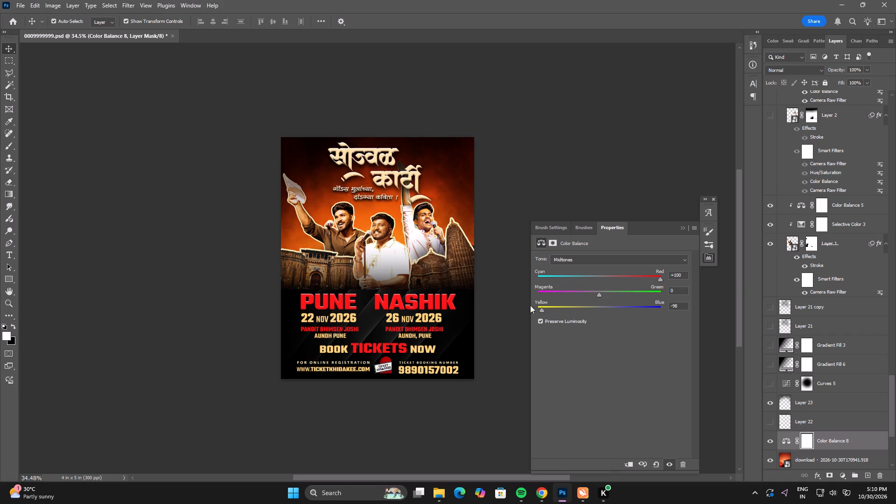
{"action": "left_click_drag", "start_coordinate": [530, 305], "coordinate": [577, 306]}
Set the Color Balance shadows to Cyan-Red +13 and Yellow-Blue to about -29.
{"action": "left_click", "coordinate": [590, 260]}
{"action": "left_click", "coordinate": [587, 264]}
{"action": "left_click", "coordinate": [587, 267]}
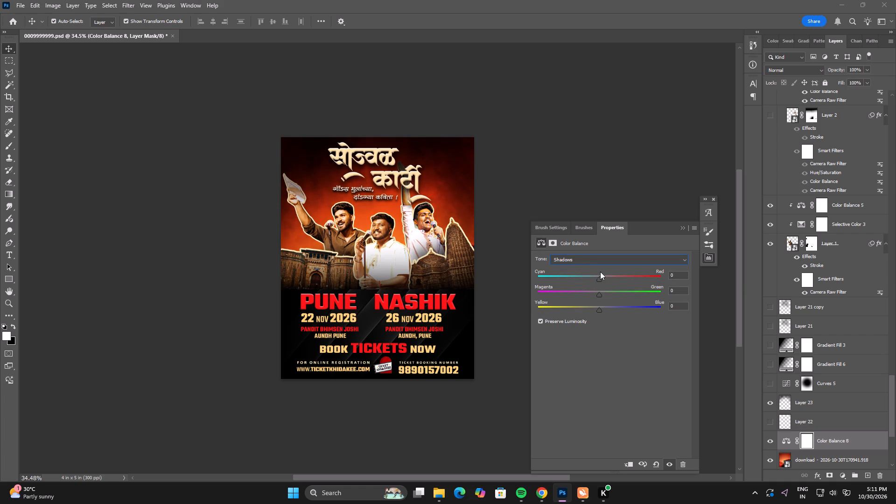
{"action": "left_click_drag", "start_coordinate": [600, 276], "coordinate": [607, 280]}
{"action": "left_click_drag", "start_coordinate": [595, 307], "coordinate": [591, 308]}
{"action": "left_click_drag", "start_coordinate": [591, 308], "coordinate": [581, 311]}
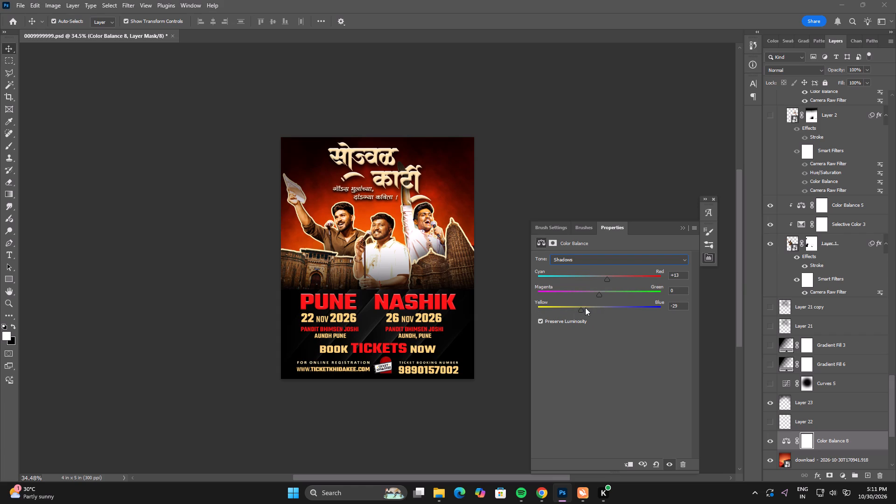
{"action": "left_click", "coordinate": [586, 308]}
Set the Color Balance highlights to Yellow-Blue -100 and shift their Cyan-Red balance slightly toward red.
{"action": "left_click", "coordinate": [581, 260]}
{"action": "left_click", "coordinate": [574, 287]}
{"action": "left_click_drag", "start_coordinate": [598, 308], "coordinate": [564, 308]}
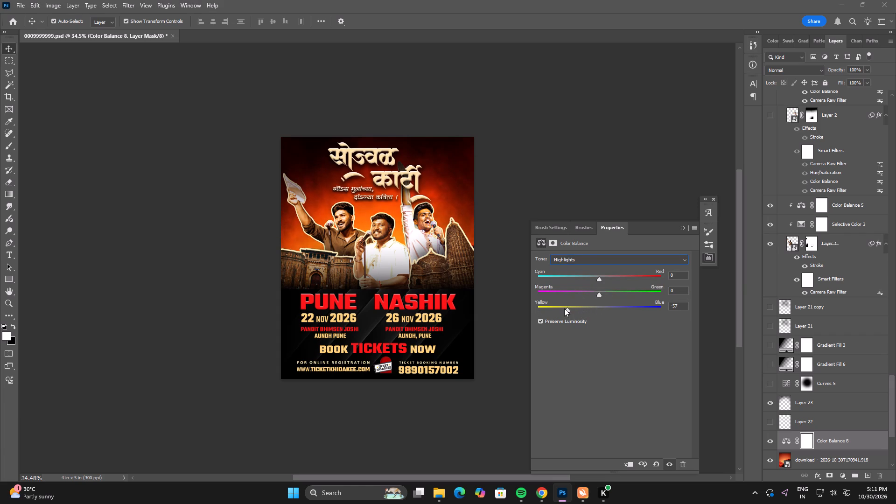
{"action": "left_click_drag", "start_coordinate": [564, 308], "coordinate": [566, 308]}
{"action": "left_click", "coordinate": [567, 308]}
{"action": "left_click_drag", "start_coordinate": [567, 308], "coordinate": [556, 308]}
{"action": "left_click_drag", "start_coordinate": [600, 277], "coordinate": [615, 280]}
{"action": "left_click_drag", "start_coordinate": [584, 306], "coordinate": [553, 305]}
{"action": "left_click_drag", "start_coordinate": [553, 305], "coordinate": [506, 296]}
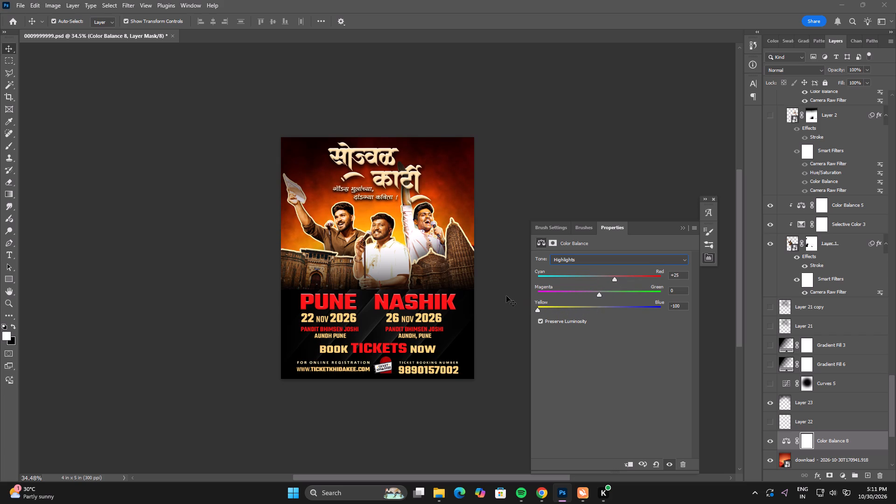
{"action": "left_click_drag", "start_coordinate": [506, 296], "coordinate": [508, 296]}
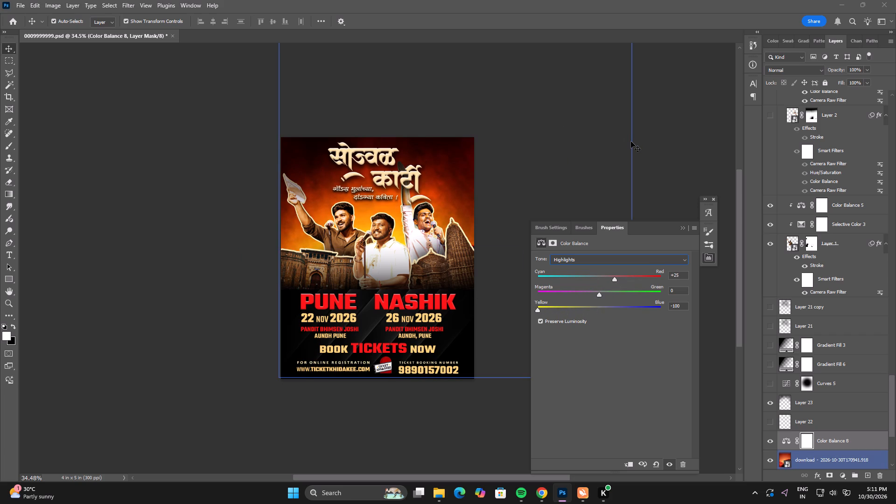
{"action": "left_click_drag", "start_coordinate": [615, 278], "coordinate": [589, 280]}
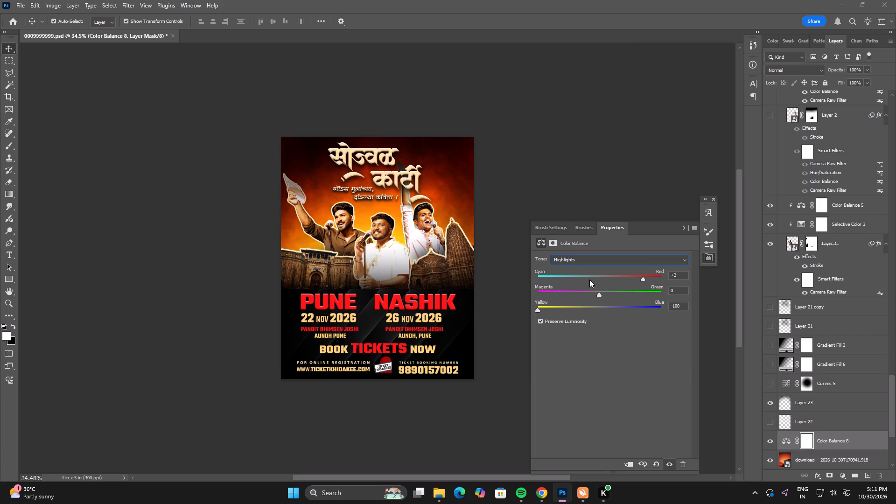
{"action": "left_click_drag", "start_coordinate": [589, 280], "coordinate": [609, 277]}
Recolour the PUNE and NASHIK headings to golden orange ffa81e, trying orange, yellow and dark red tones sampled or picked along the way.
{"action": "left_click", "coordinate": [323, 301]}
{"action": "left_click", "coordinate": [411, 303], "text": "shift"}
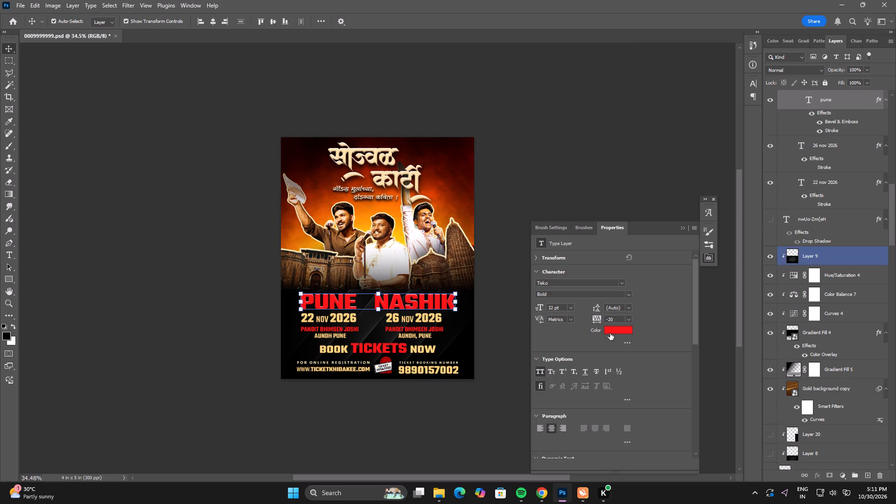
{"action": "left_click", "coordinate": [611, 333]}
{"action": "left_click", "coordinate": [361, 218]}
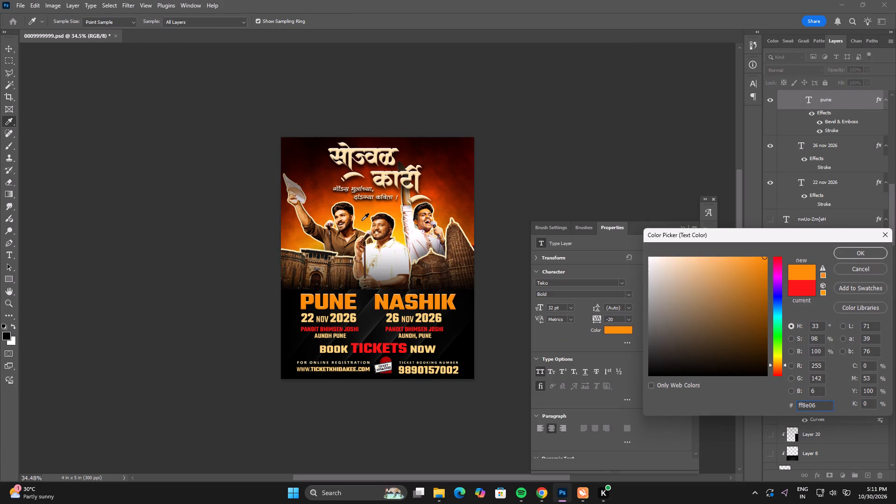
{"action": "double_click", "coordinate": [361, 219]}
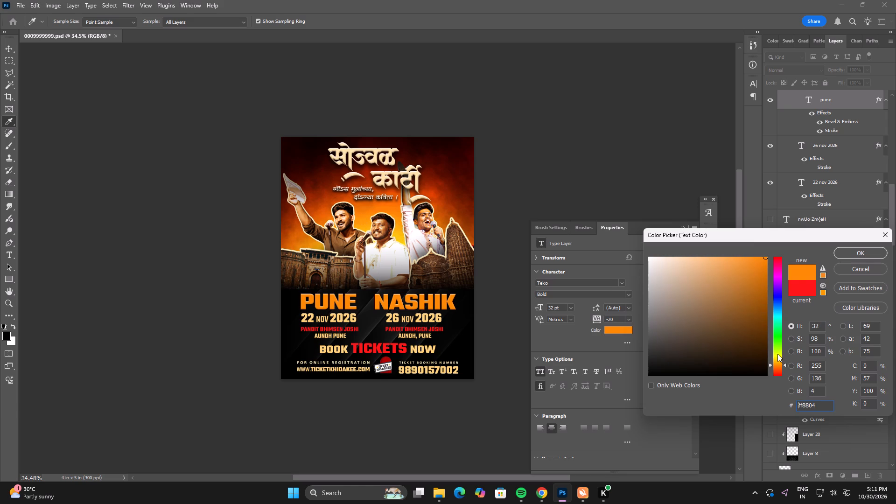
{"action": "left_click", "coordinate": [780, 364]}
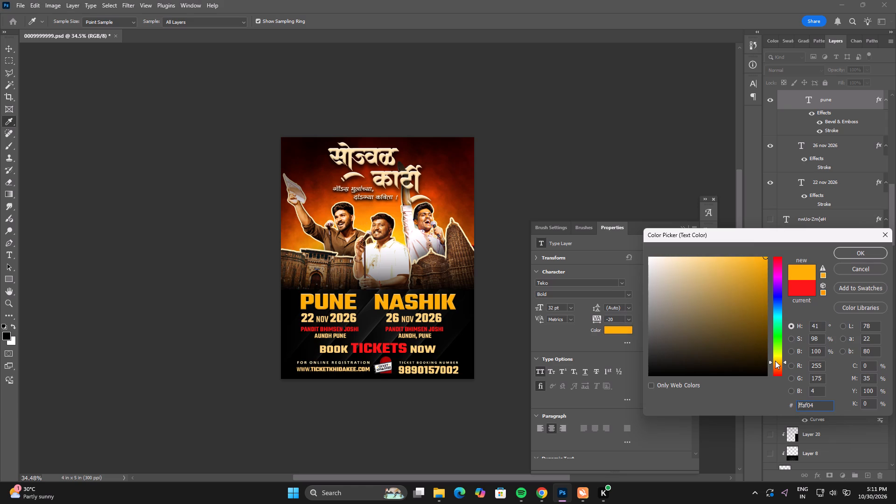
{"action": "left_click", "coordinate": [775, 361]}
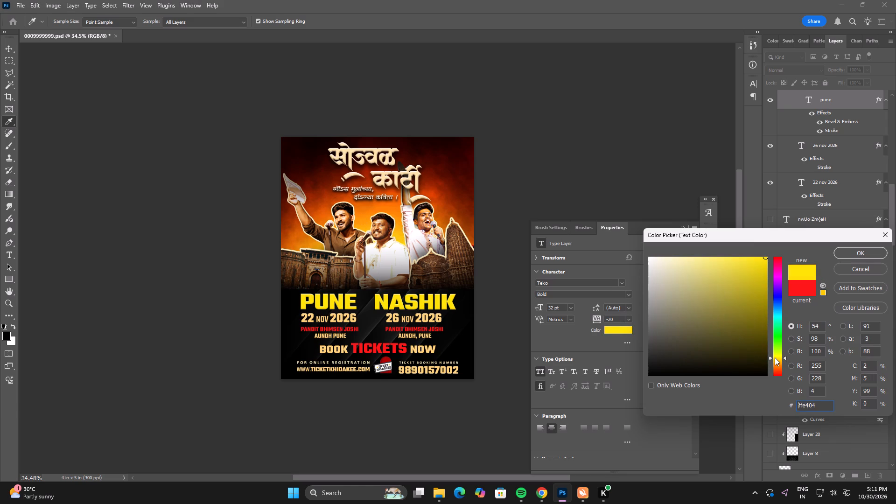
{"action": "left_click", "coordinate": [432, 138]}
{"action": "left_click", "coordinate": [446, 166]}
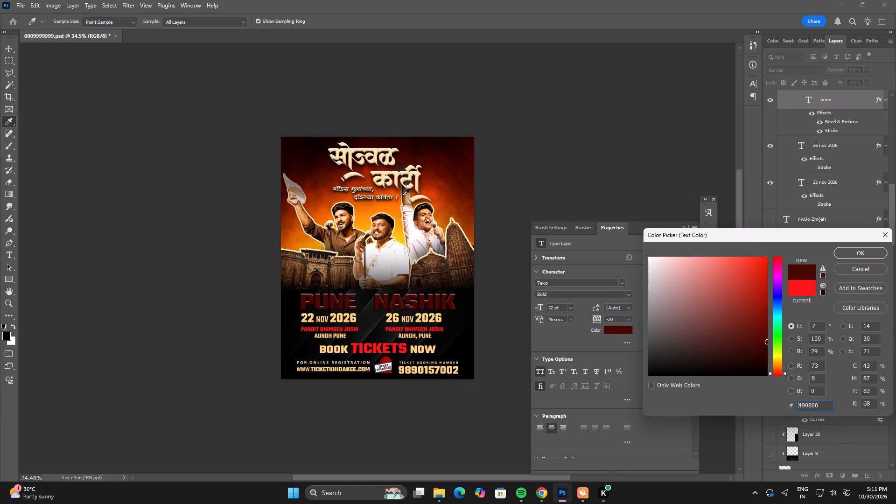
{"action": "left_click", "coordinate": [365, 211]}
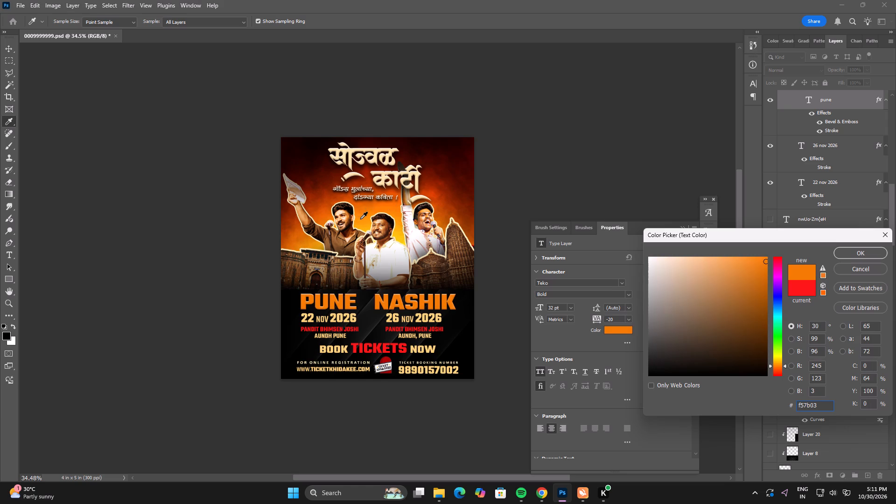
{"action": "left_click_drag", "start_coordinate": [749, 277], "coordinate": [758, 254]}
{"action": "left_click", "coordinate": [777, 357]}
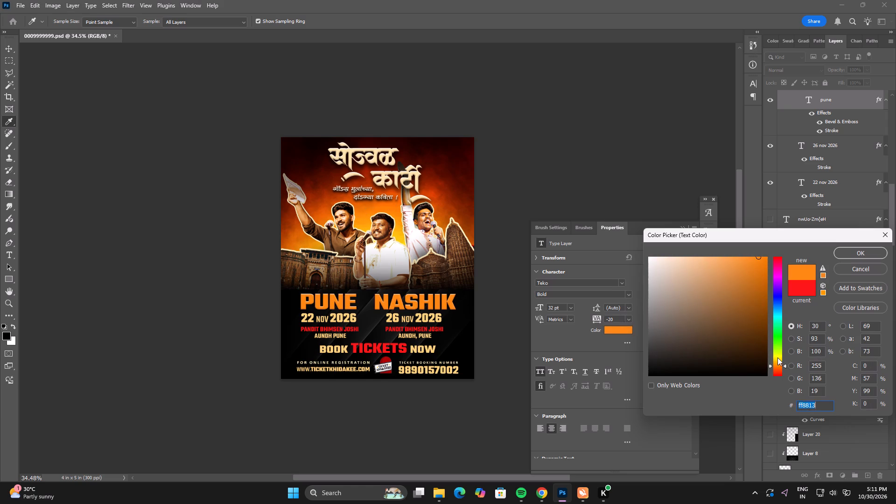
{"action": "left_click_drag", "start_coordinate": [728, 267], "coordinate": [727, 249]}
{"action": "left_click_drag", "start_coordinate": [731, 260], "coordinate": [744, 242]}
{"action": "left_click_drag", "start_coordinate": [777, 360], "coordinate": [778, 367]}
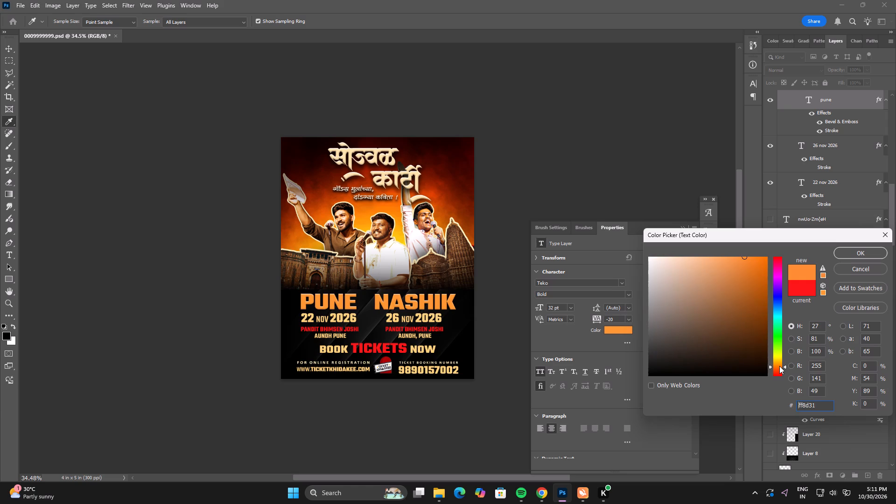
{"action": "left_click_drag", "start_coordinate": [742, 262], "coordinate": [753, 264]}
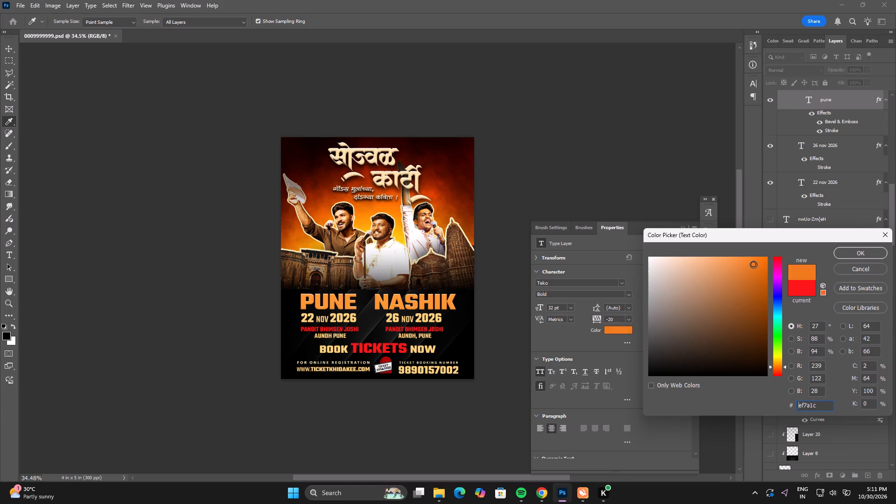
{"action": "left_click_drag", "start_coordinate": [753, 264], "coordinate": [753, 257]}
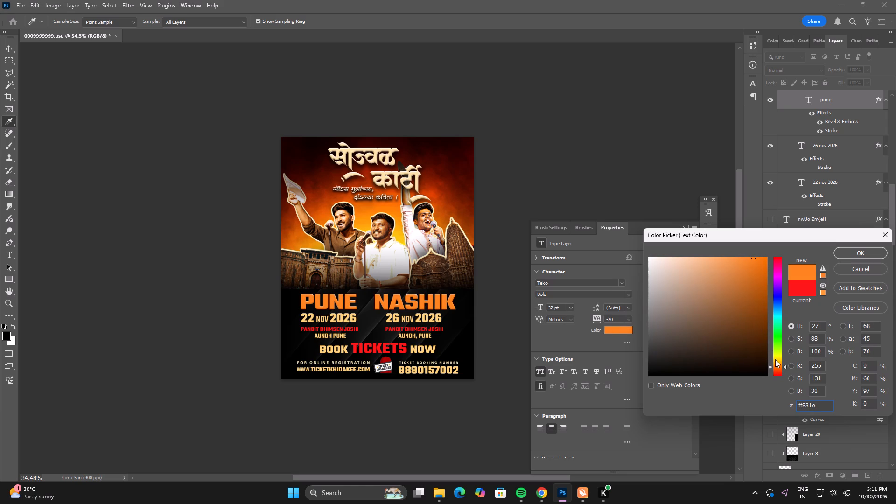
{"action": "left_click_drag", "start_coordinate": [778, 370], "coordinate": [779, 364]}
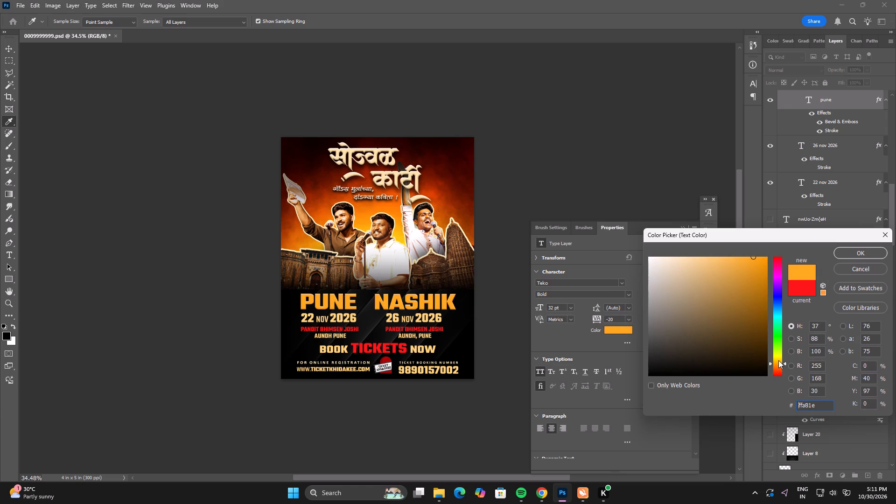
{"action": "left_click", "coordinate": [837, 258]}
{"action": "left_click", "coordinate": [423, 403]}
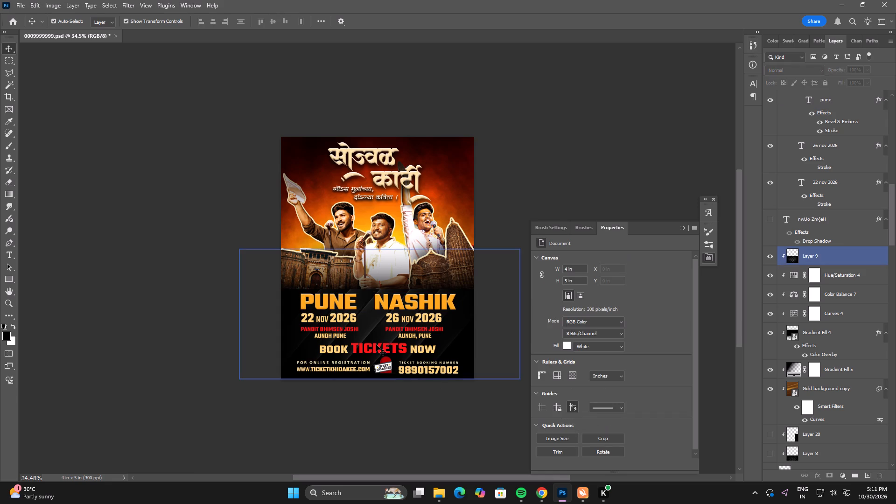
Recolour both venue text blocks under the PUNE and NASHIK dates to golden orange ffa81e, sampled from the NASHIK heading.
{"action": "left_click", "coordinate": [344, 328]}
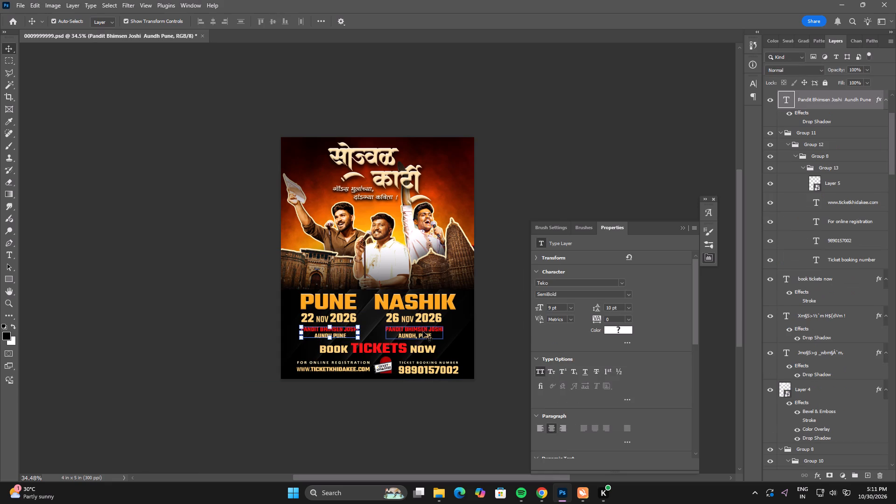
{"action": "left_click", "coordinate": [423, 331], "text": "shift"}
{"action": "left_click", "coordinate": [606, 329]}
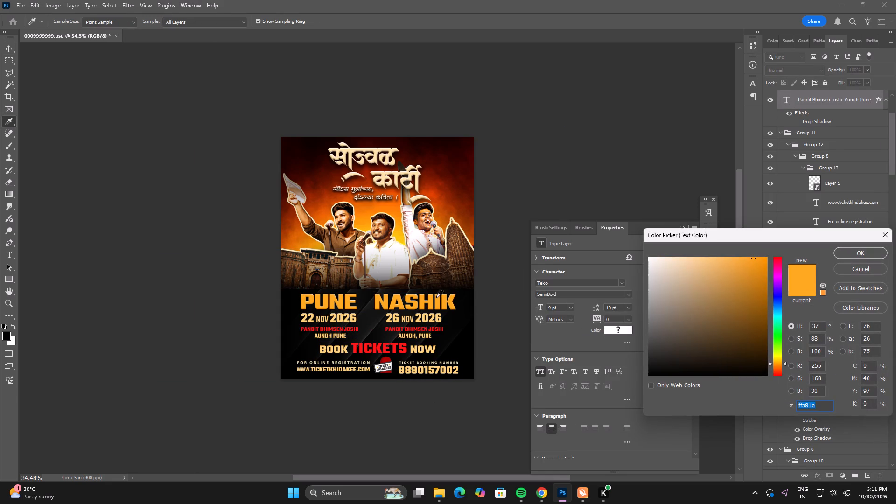
{"action": "left_click", "coordinate": [436, 297]}
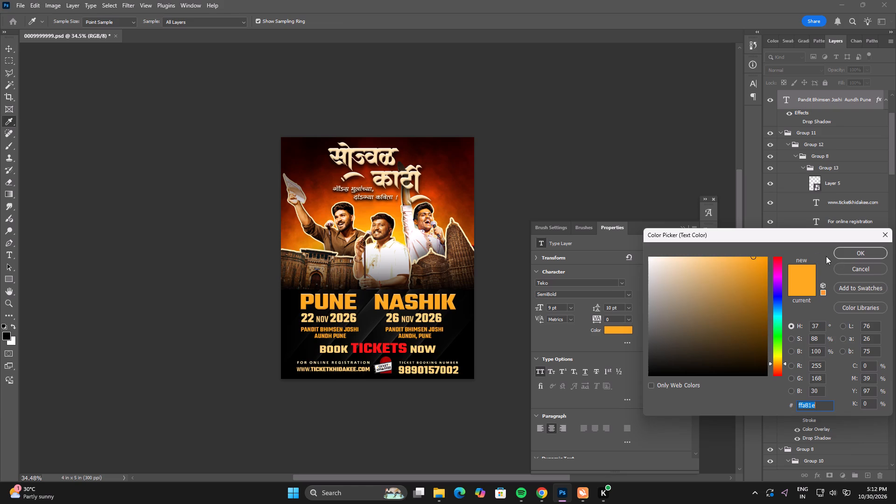
{"action": "left_click", "coordinate": [851, 255]}
{"action": "left_click", "coordinate": [461, 420]}
Examine the recoloured poster close up and as a whole in full-screen view.
{"action": "scroll", "coordinate": [426, 385], "scroll_direction": "up", "scroll_amount": 3, "text": "alt"}
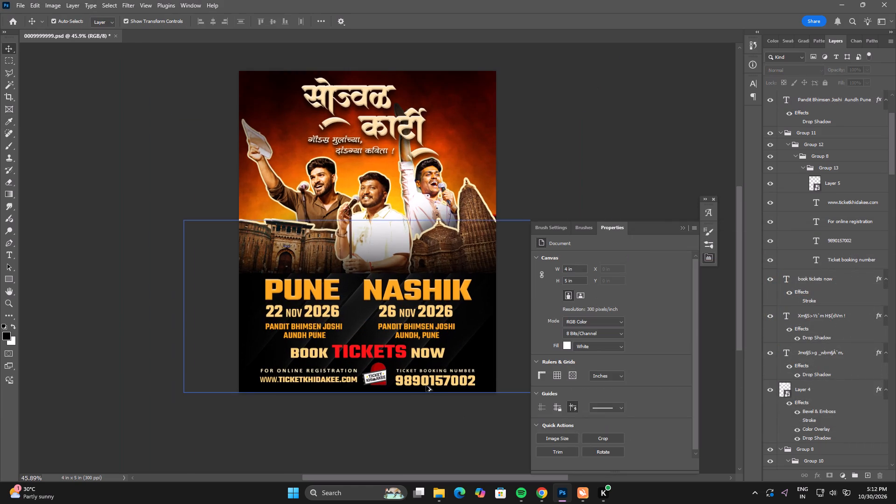
{"action": "scroll", "coordinate": [426, 385], "scroll_direction": "down", "scroll_amount": 3, "text": "alt"}
{"action": "left_click", "coordinate": [418, 419]}
{"action": "key", "text": "space"}
{"action": "key", "text": "space"}
{"action": "key", "text": "space"}
{"action": "key", "text": "space"}
{"action": "key", "text": "space"}
{"action": "key", "text": "space"}
{"action": "key", "text": "space"}
{"action": "key", "text": "space"}
{"action": "key", "text": "space"}
{"action": "key", "text": "space"}
{"action": "key", "text": "space"}
{"action": "key", "text": "space"}
{"action": "left_click_drag", "start_coordinate": [466, 413], "coordinate": [417, 413]}
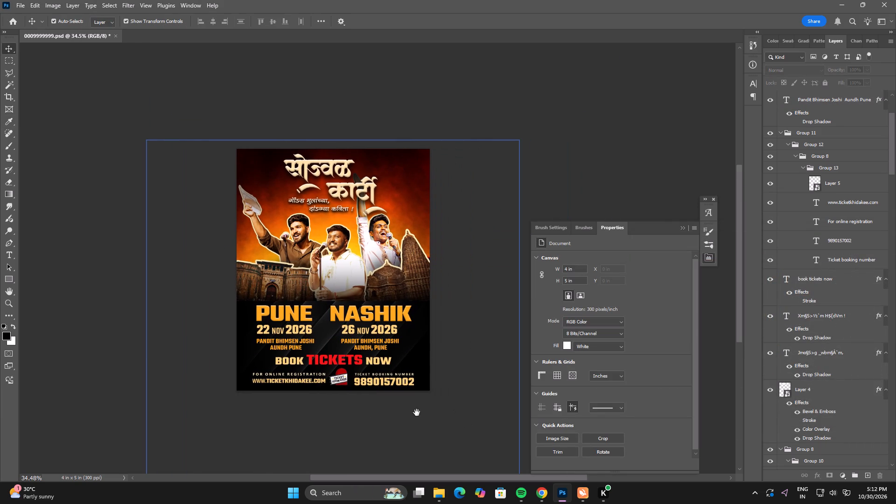
{"action": "type", "text": "ff"}
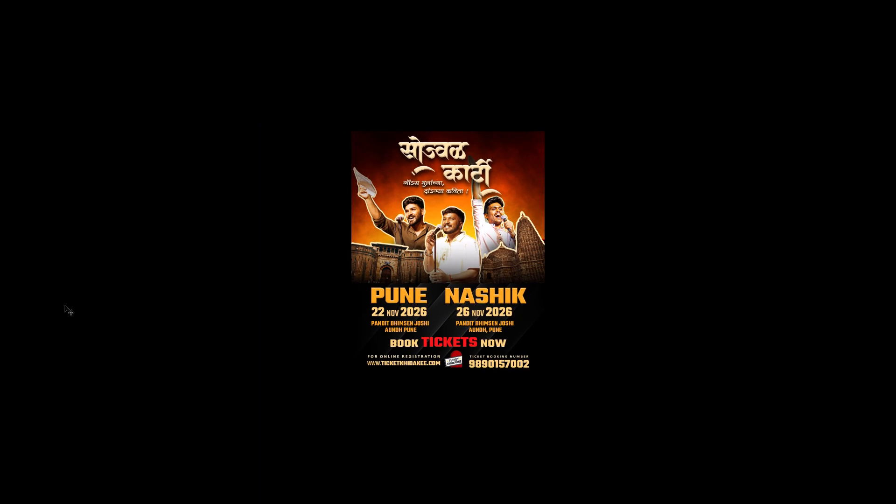
{"action": "key", "text": "f"}
Place the golden light-streak image MuchaTseBle (6).jpg from the Downloads folder above the Color Balance 8 layer.
{"action": "left_click", "coordinate": [448, 198]}
{"action": "scroll", "coordinate": [823, 399], "scroll_direction": "down", "scroll_amount": 5}
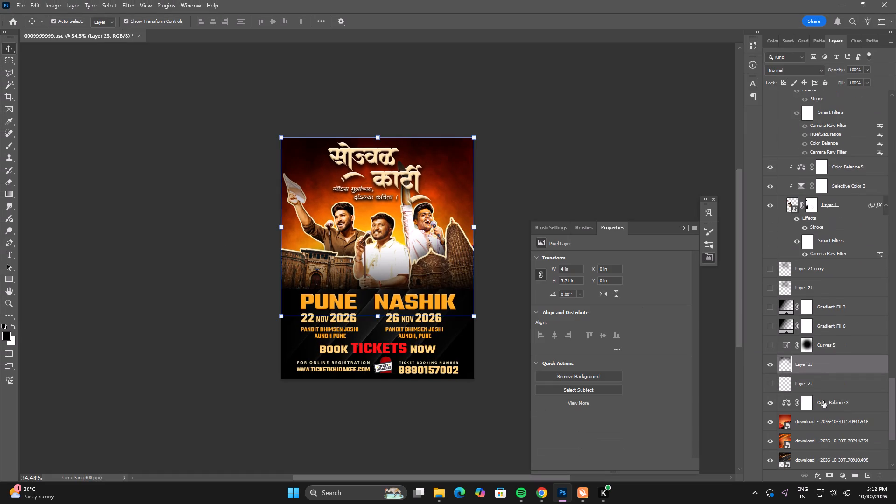
{"action": "left_click", "coordinate": [823, 403]}
{"action": "key", "text": "alt+Tab"}
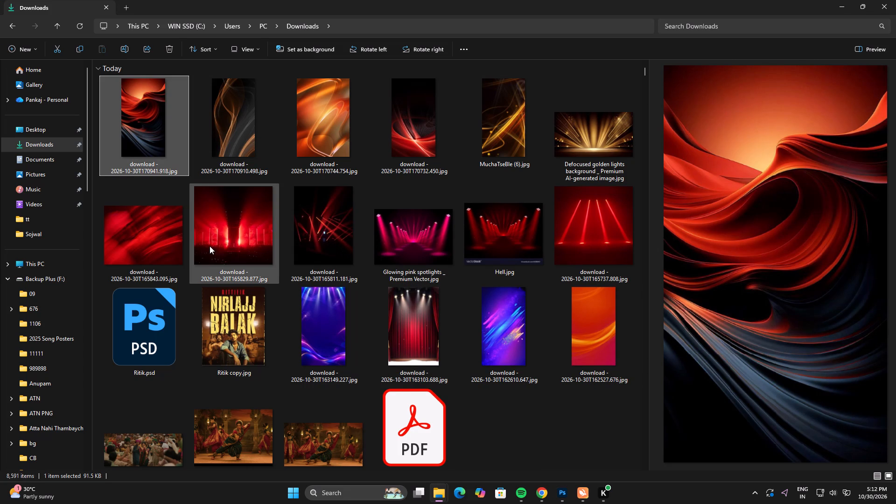
{"action": "scroll", "coordinate": [258, 238], "scroll_direction": "up", "scroll_amount": 2}
{"action": "left_click", "coordinate": [526, 132]}
{"action": "left_click_drag", "start_coordinate": [515, 118], "coordinate": [512, 143]}
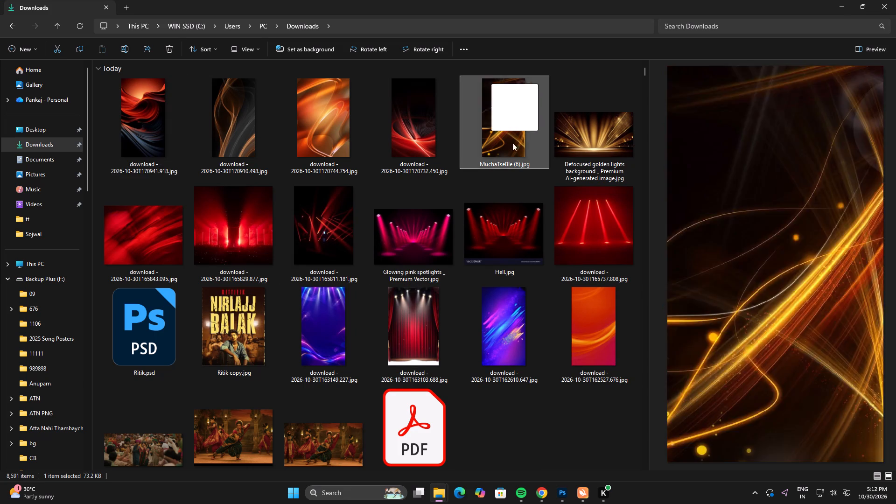
{"action": "left_click_drag", "start_coordinate": [512, 143], "coordinate": [456, 295]}
{"action": "key", "text": "alt+Tab"}
Rotate the placed light-streak image 90° clockwise and enlarge it to about 46% scale.
{"action": "right_click", "coordinate": [413, 247]}
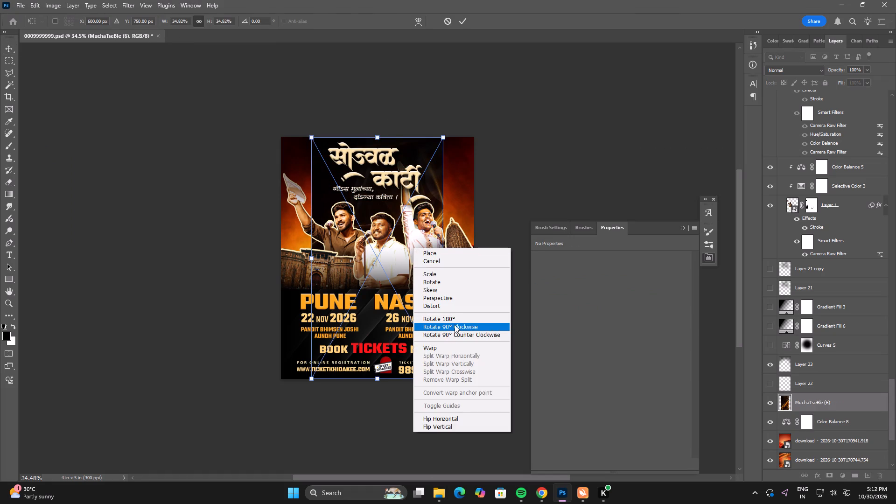
{"action": "left_click", "coordinate": [454, 324]}
{"action": "left_click_drag", "start_coordinate": [429, 261], "coordinate": [348, 213]}
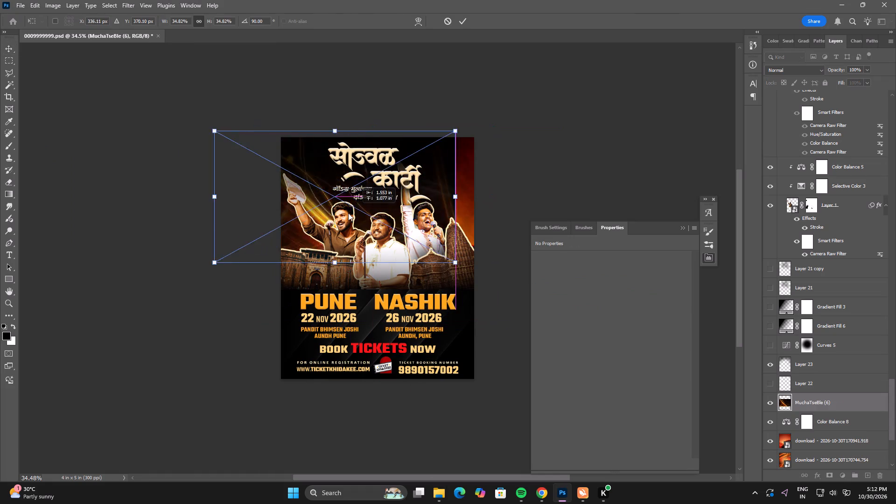
{"action": "left_click_drag", "start_coordinate": [348, 213], "coordinate": [337, 215]}
{"action": "left_click_drag", "start_coordinate": [410, 216], "coordinate": [476, 211], "text": "alt"}
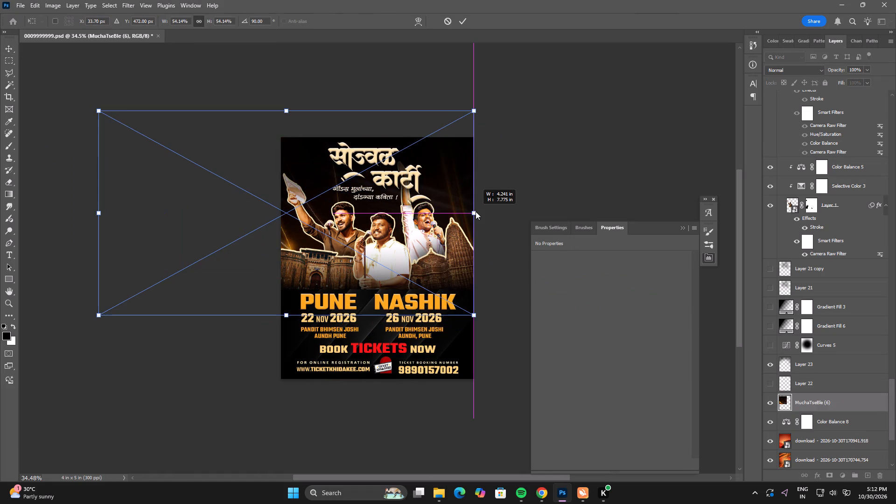
{"action": "left_click_drag", "start_coordinate": [476, 211], "coordinate": [492, 207], "text": "alt"}
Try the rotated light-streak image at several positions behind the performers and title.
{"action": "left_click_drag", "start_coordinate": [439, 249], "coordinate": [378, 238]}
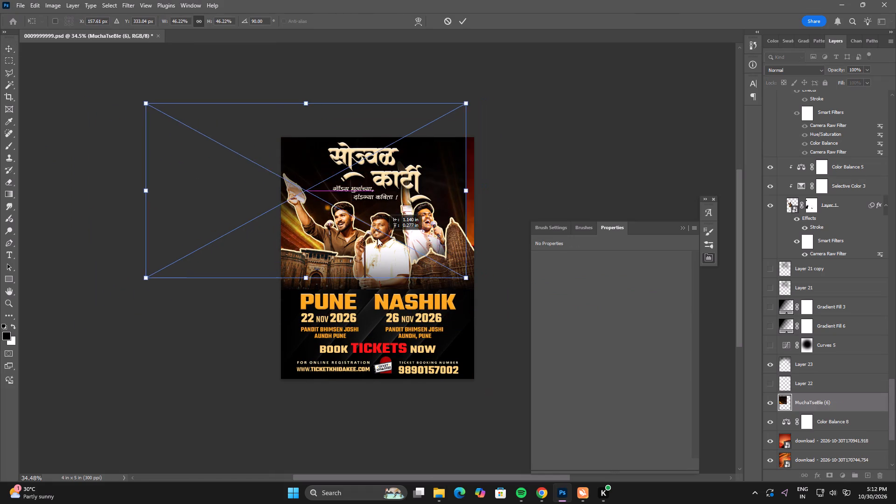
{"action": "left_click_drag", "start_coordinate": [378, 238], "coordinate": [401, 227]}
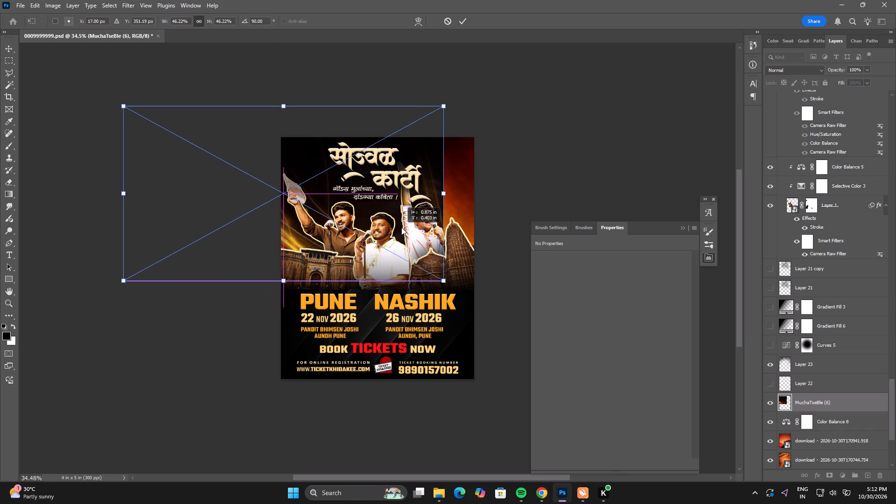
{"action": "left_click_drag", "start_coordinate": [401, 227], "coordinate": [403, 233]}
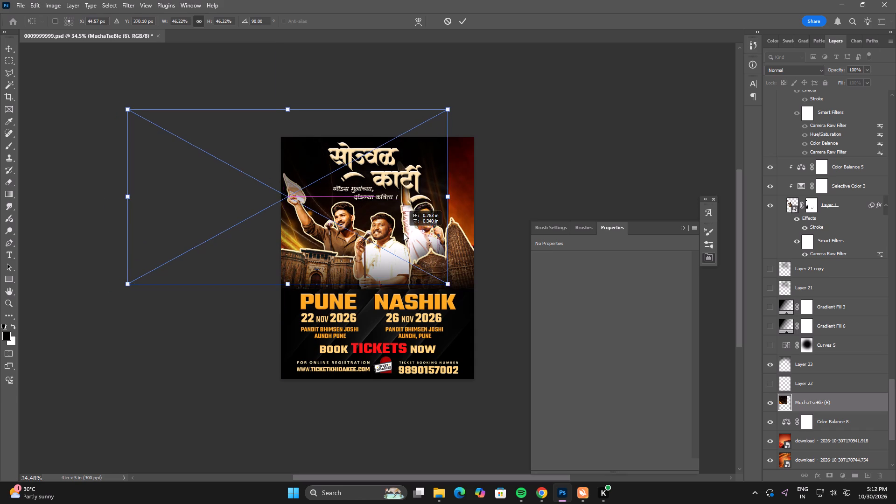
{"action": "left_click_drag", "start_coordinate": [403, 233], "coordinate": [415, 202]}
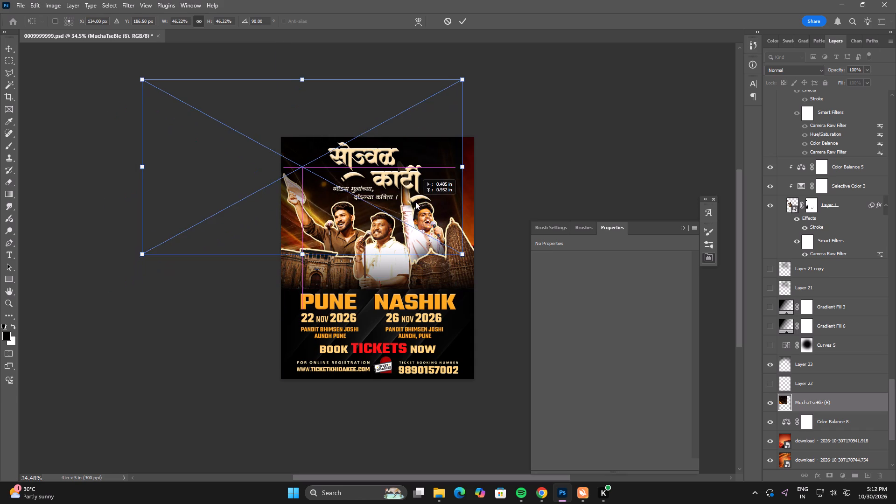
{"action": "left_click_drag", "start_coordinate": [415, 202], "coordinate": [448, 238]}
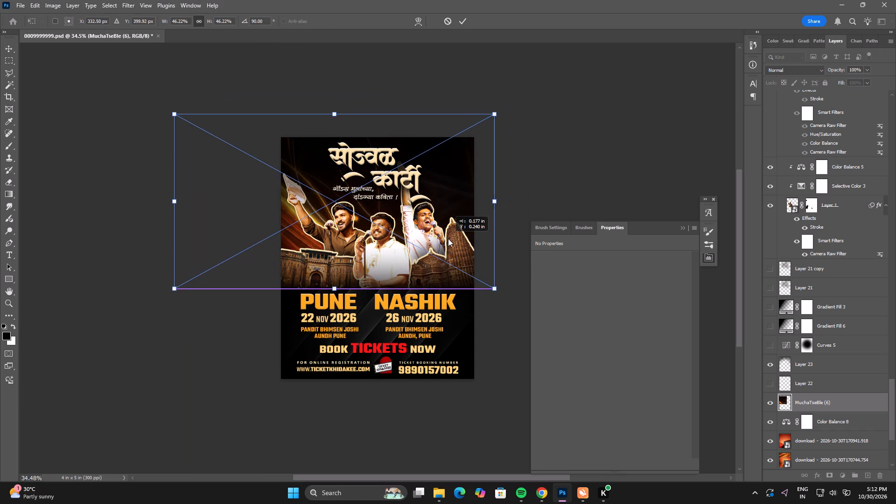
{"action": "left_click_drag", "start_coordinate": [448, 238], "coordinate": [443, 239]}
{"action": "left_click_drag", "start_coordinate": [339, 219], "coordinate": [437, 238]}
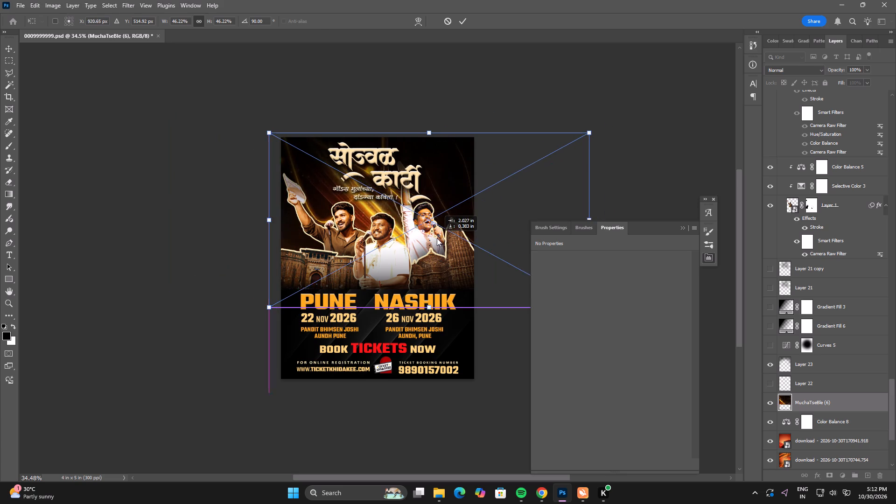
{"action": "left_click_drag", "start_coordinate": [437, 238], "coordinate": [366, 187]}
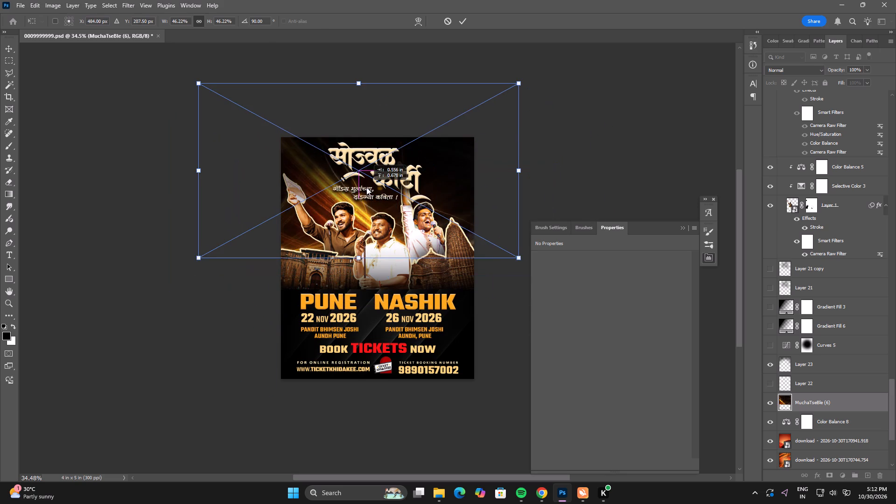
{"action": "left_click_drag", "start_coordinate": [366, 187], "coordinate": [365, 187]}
Rotate the light-streak image 90° counter-clockwise, move it over the poster's centre and right side, and apply the transform.
{"action": "right_click", "coordinate": [389, 193]}
{"action": "left_click", "coordinate": [426, 278]}
{"action": "left_click_drag", "start_coordinate": [394, 218], "coordinate": [435, 265]}
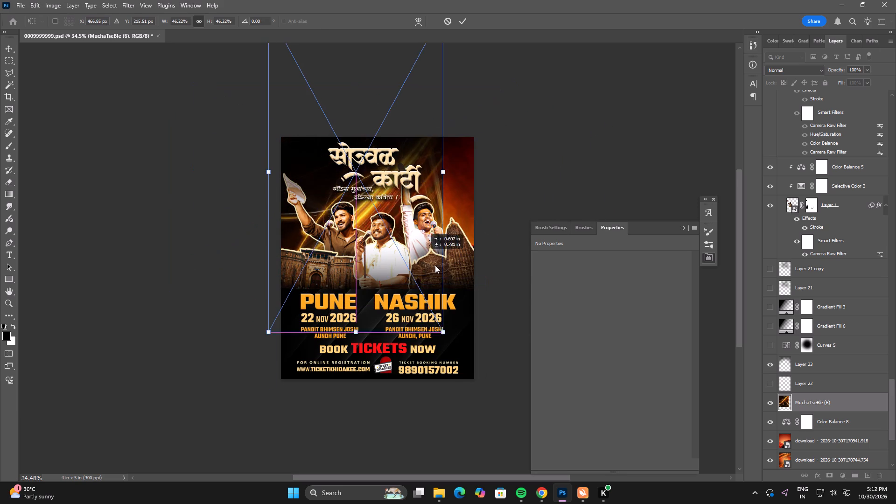
{"action": "left_click_drag", "start_coordinate": [435, 265], "coordinate": [441, 308]}
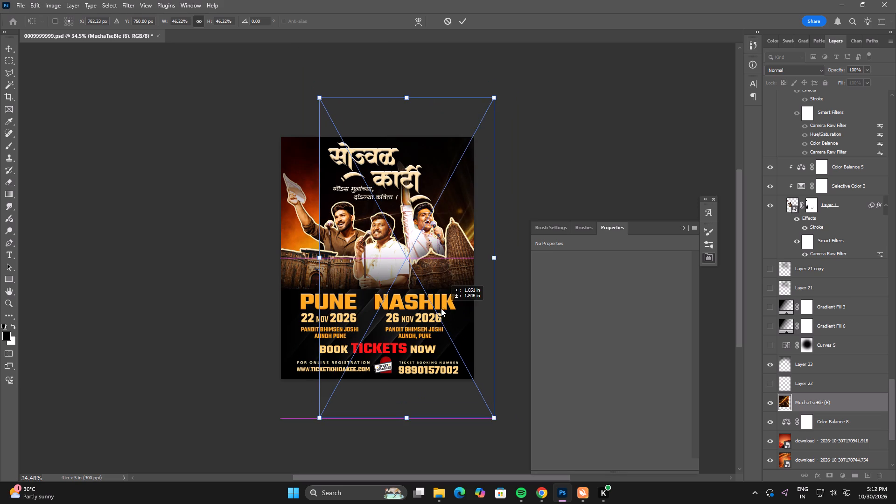
{"action": "left_click_drag", "start_coordinate": [441, 308], "coordinate": [434, 246]}
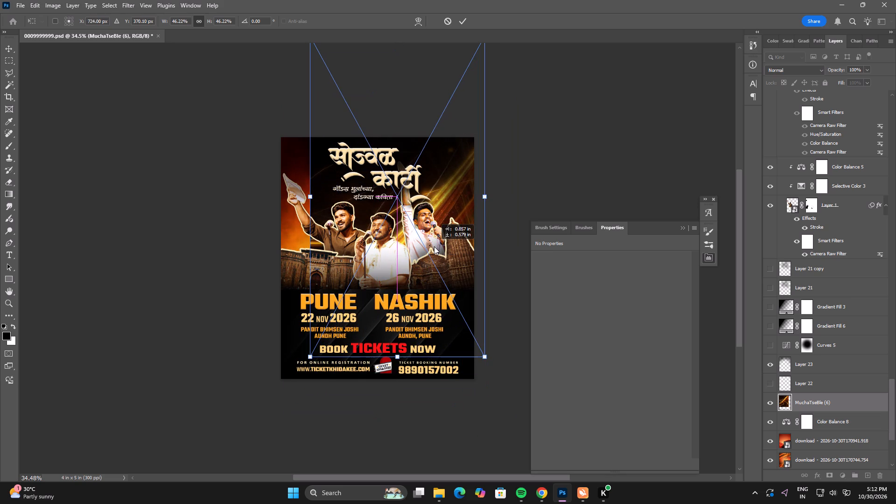
{"action": "left_click_drag", "start_coordinate": [434, 246], "coordinate": [430, 322]}
{"action": "double_click", "coordinate": [428, 316]}
Switch to Chrome, return to the Pinterest golden background results, and browse them for another background image.
{"action": "key", "text": "alt+Tab"}
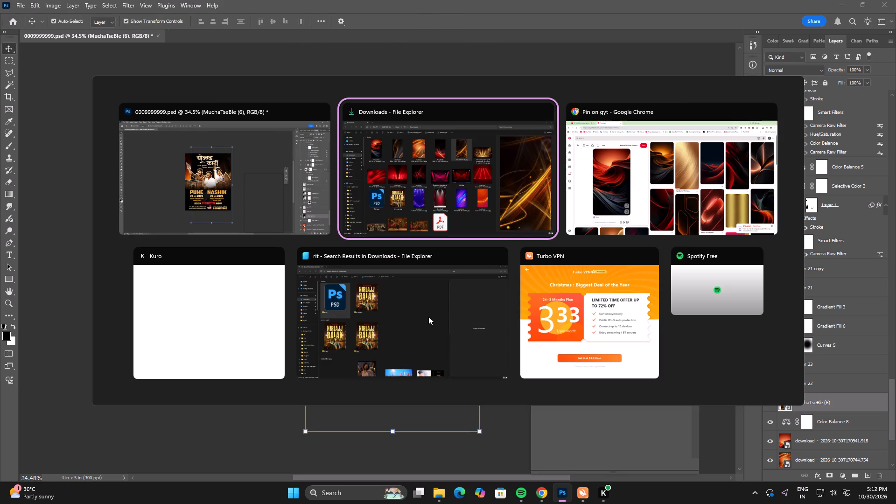
{"action": "key", "text": "alt+Tab"}
{"action": "key", "text": "alt+Tab"}
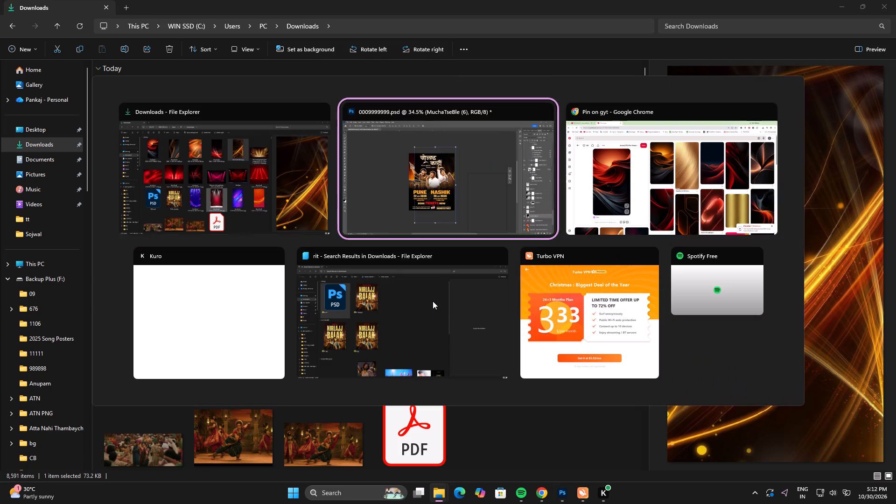
{"action": "left_click", "coordinate": [47, 104]}
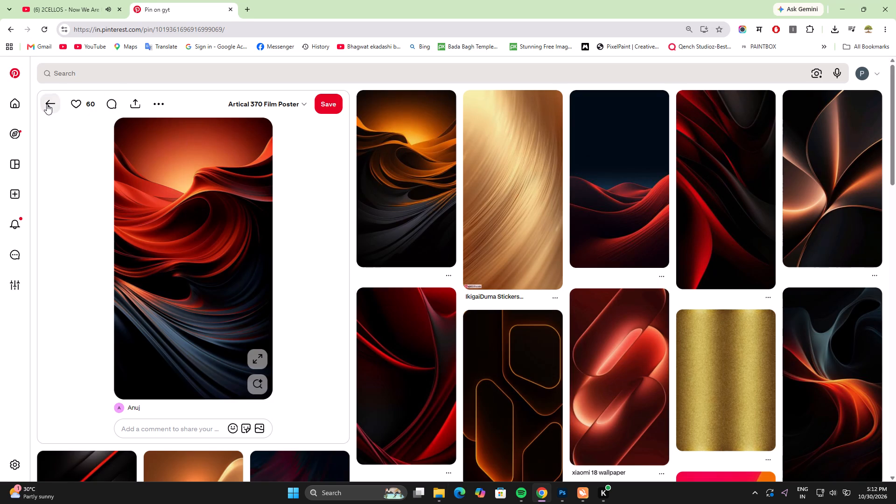
{"action": "left_click", "coordinate": [47, 104]}
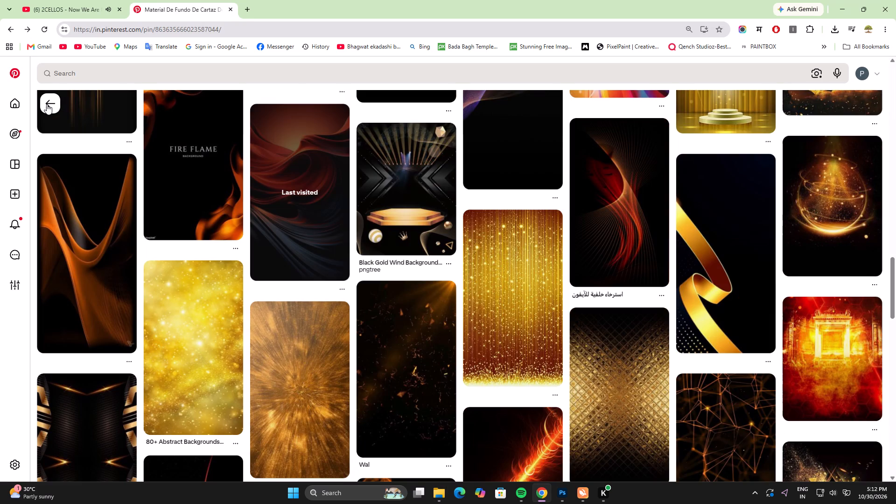
{"action": "left_click", "coordinate": [47, 104]}
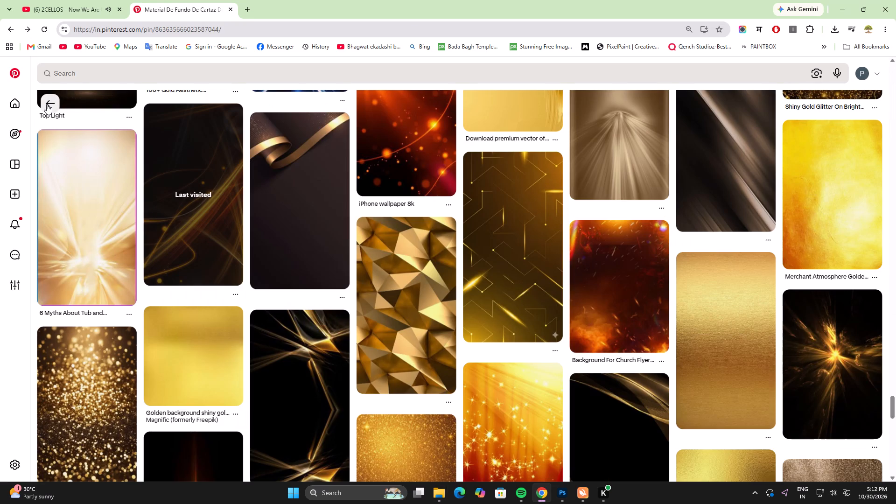
{"action": "scroll", "coordinate": [638, 370], "scroll_direction": "down", "scroll_amount": 4}
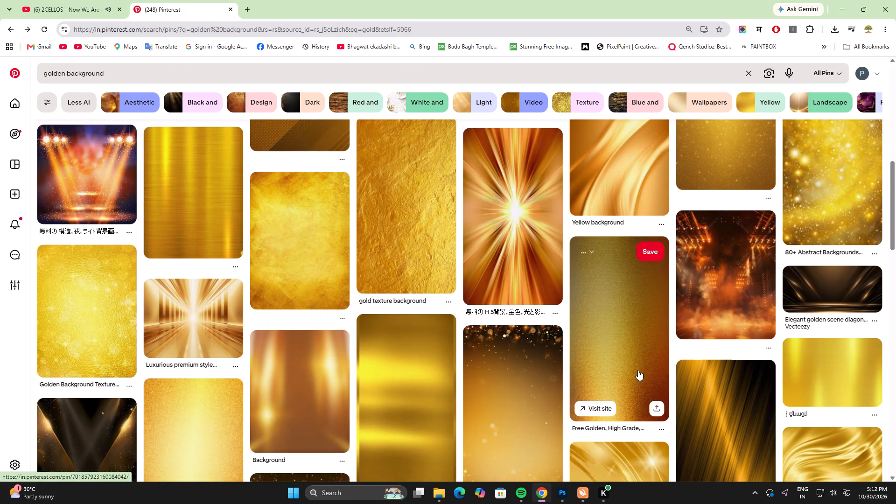
{"action": "scroll", "coordinate": [638, 370], "scroll_direction": "down", "scroll_amount": 9}
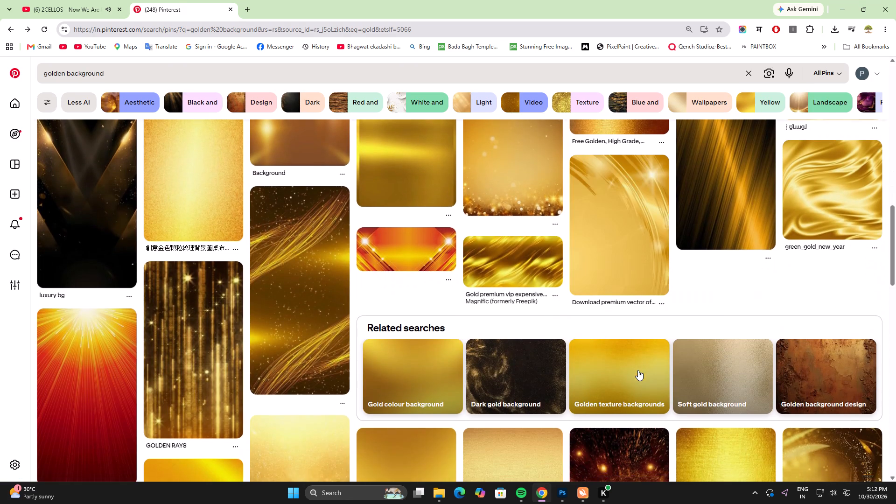
{"action": "scroll", "coordinate": [638, 370], "scroll_direction": "down", "scroll_amount": 4}
{"action": "scroll", "coordinate": [895, 426], "scroll_direction": "down", "scroll_amount": 8}
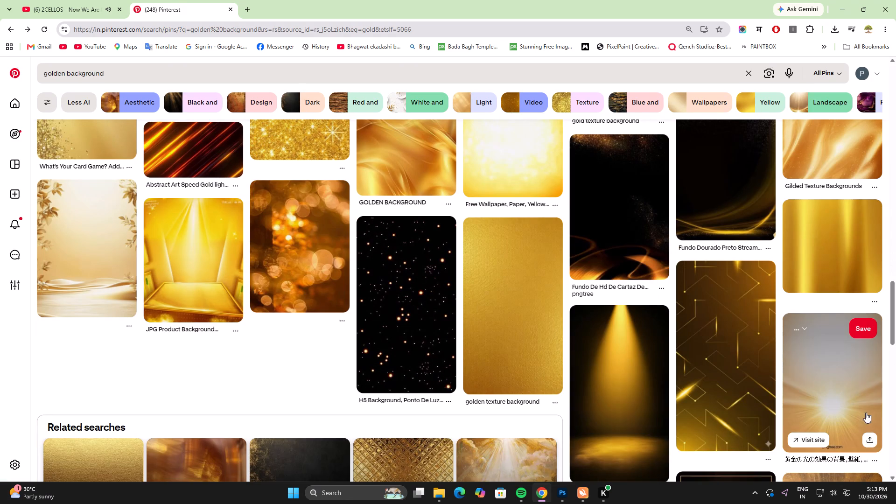
{"action": "scroll", "coordinate": [863, 411], "scroll_direction": "up", "scroll_amount": 1}
Open the black and gold Fundo Dourado Preto Streamer Dourado pin and save its image to the Downloads folder.
{"action": "left_click", "coordinate": [718, 227]}
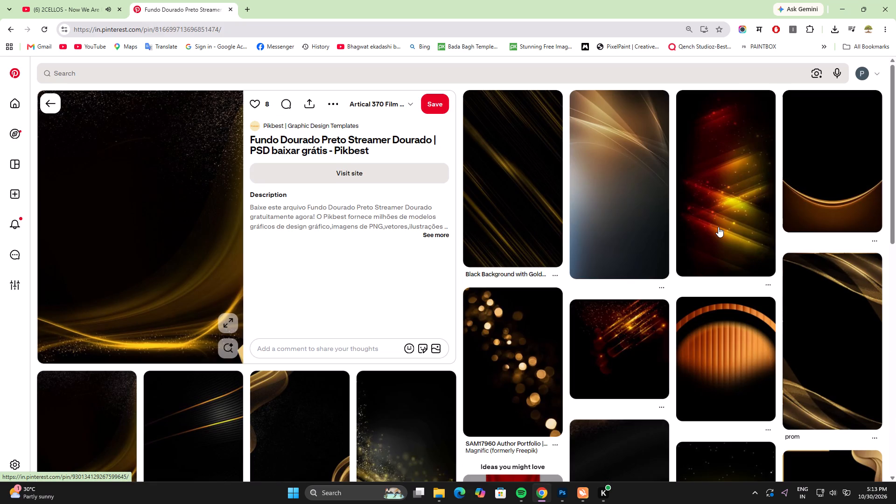
{"action": "left_click", "coordinate": [329, 106]}
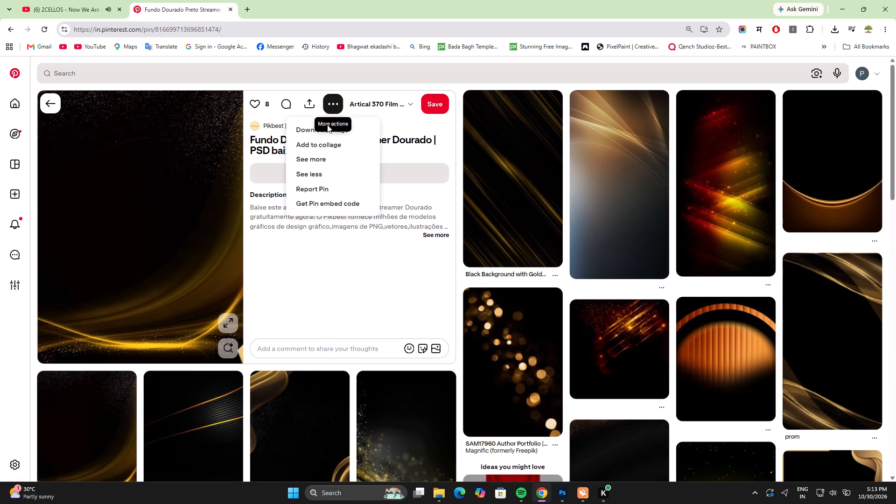
{"action": "left_click", "coordinate": [323, 131]}
{"action": "left_click", "coordinate": [821, 469]}
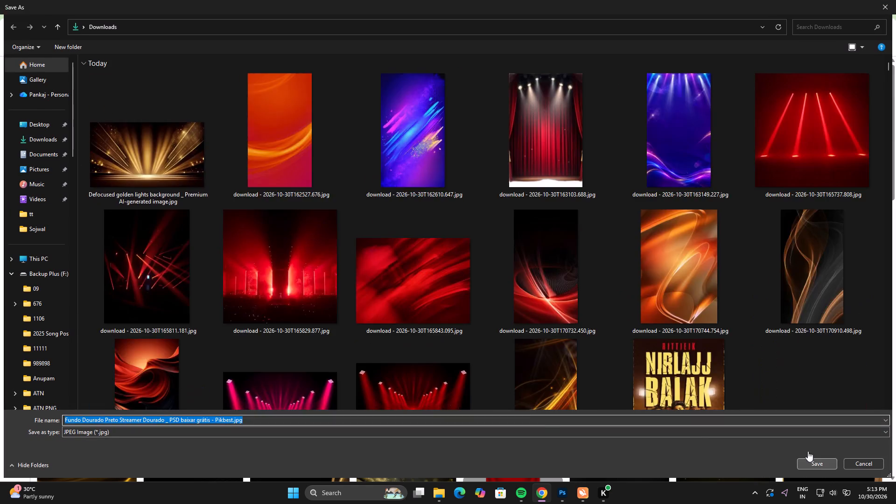
Browse the pins related to the Fundo Dourado Preto Streamer Dourado pin for another black and gold background.
{"action": "scroll", "coordinate": [797, 440], "scroll_direction": "down", "scroll_amount": 5}
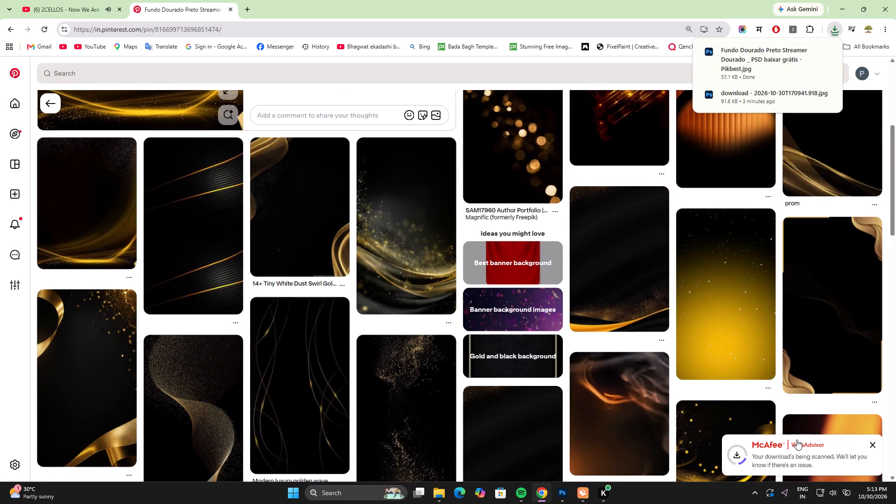
{"action": "scroll", "coordinate": [797, 440], "scroll_direction": "down", "scroll_amount": 1}
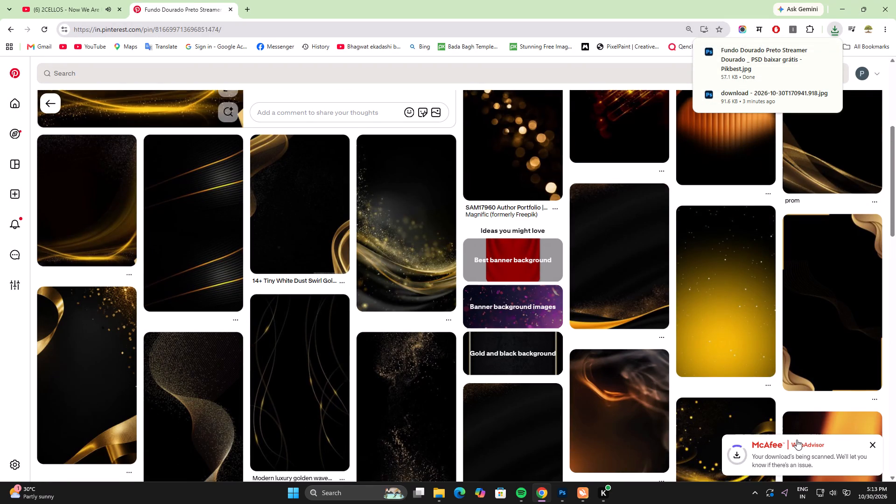
{"action": "scroll", "coordinate": [797, 440], "scroll_direction": "down", "scroll_amount": 2}
{"action": "scroll", "coordinate": [860, 398], "scroll_direction": "down", "scroll_amount": 1}
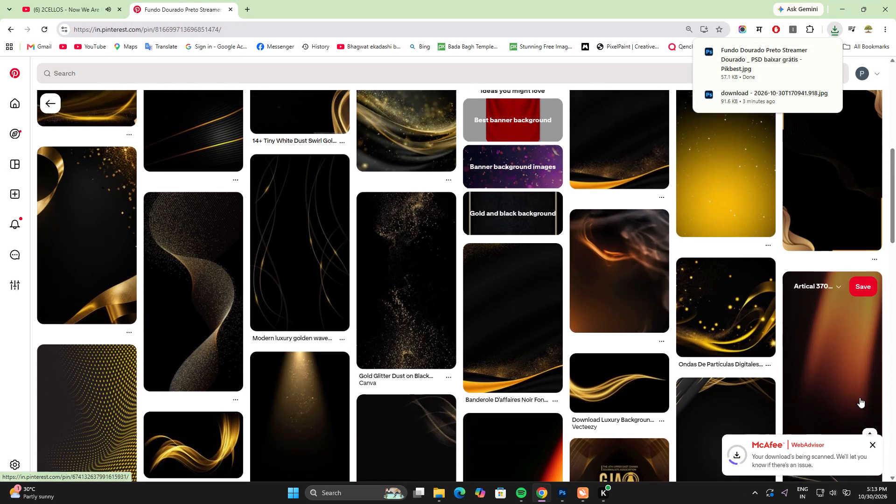
{"action": "scroll", "coordinate": [860, 398], "scroll_direction": "down", "scroll_amount": 5}
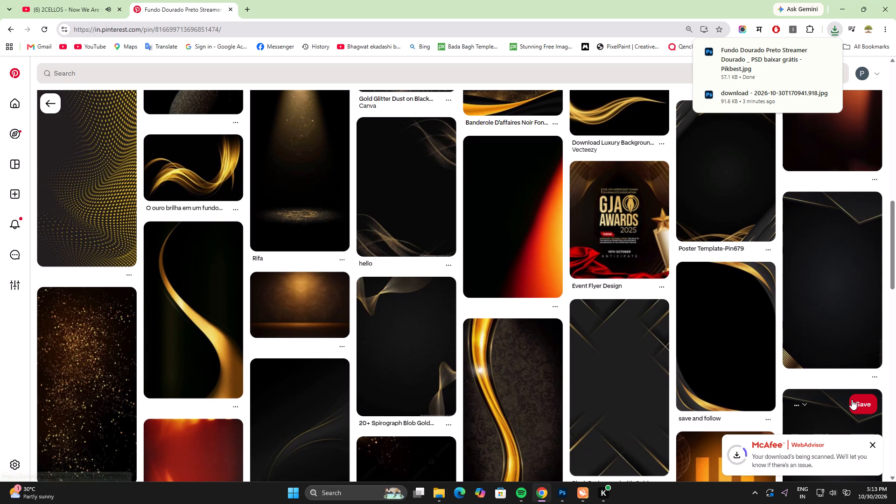
{"action": "scroll", "coordinate": [852, 399], "scroll_direction": "down", "scroll_amount": 3}
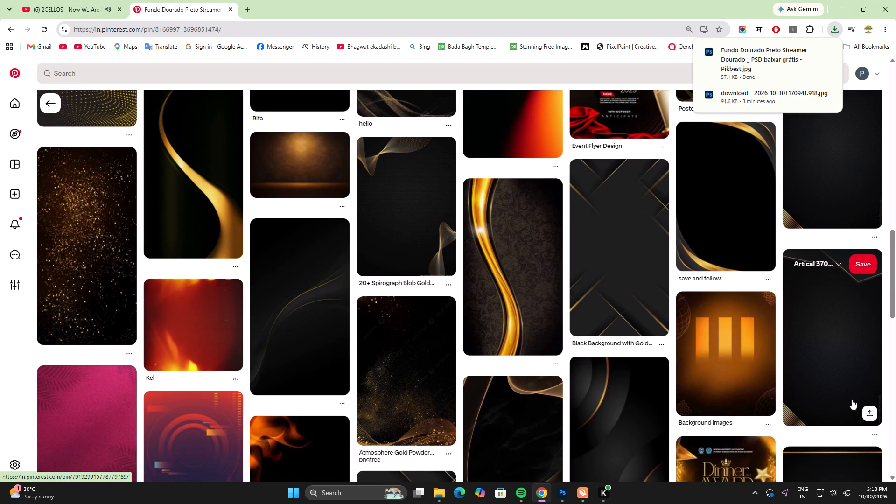
{"action": "scroll", "coordinate": [852, 399], "scroll_direction": "down", "scroll_amount": 5}
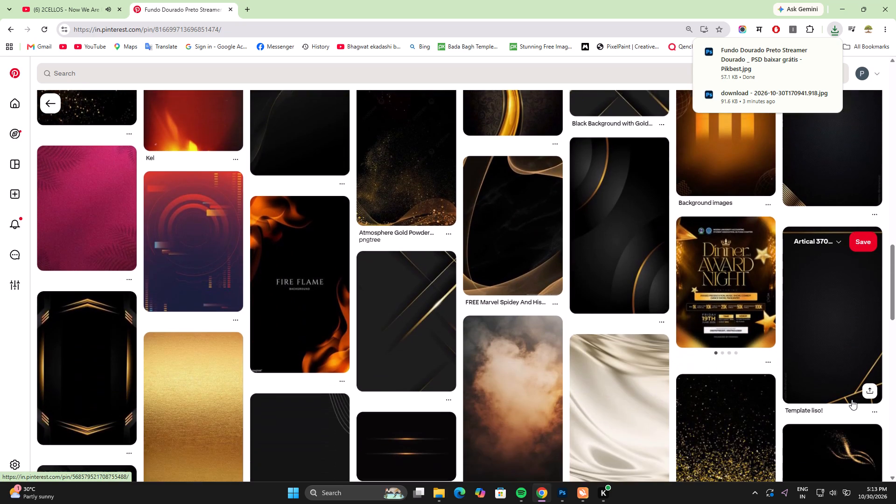
{"action": "scroll", "coordinate": [852, 399], "scroll_direction": "down", "scroll_amount": 7}
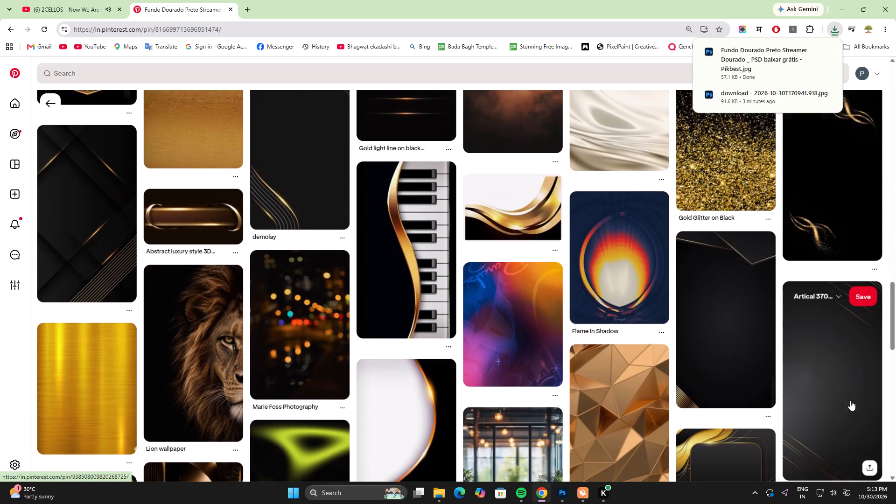
{"action": "scroll", "coordinate": [850, 400], "scroll_direction": "down", "scroll_amount": 19}
{"action": "scroll", "coordinate": [849, 400], "scroll_direction": "down", "scroll_amount": 8}
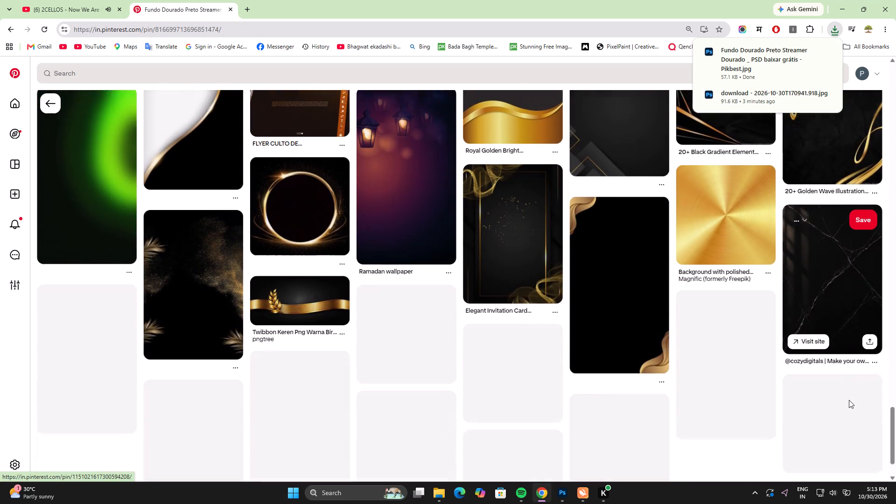
{"action": "scroll", "coordinate": [849, 400], "scroll_direction": "down", "scroll_amount": 5}
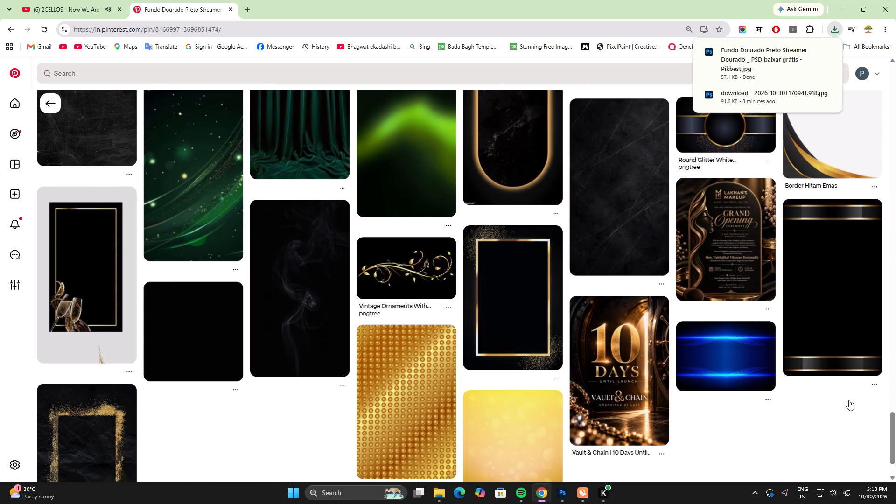
{"action": "scroll", "coordinate": [849, 400], "scroll_direction": "down", "scroll_amount": 2}
{"action": "scroll", "coordinate": [279, 346], "scroll_direction": "down", "scroll_amount": 4}
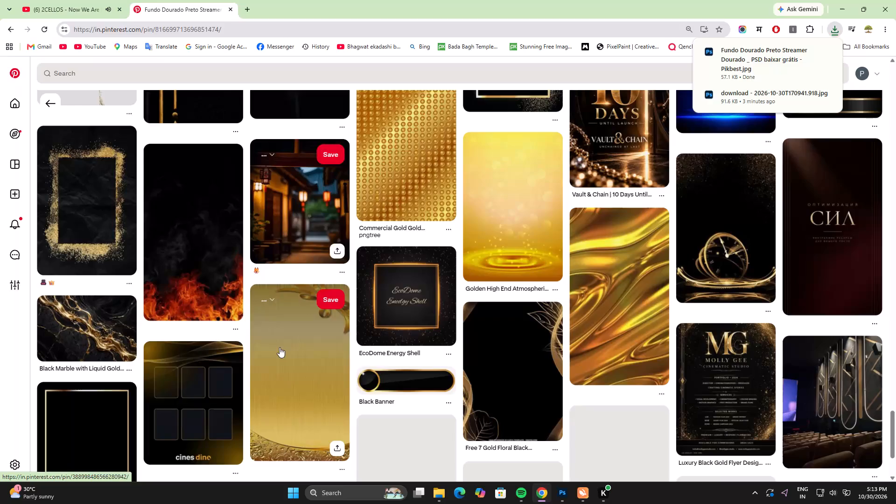
Return to the golden background search results and look through more of them for a suitable poster background.
{"action": "left_click", "coordinate": [47, 105]}
{"action": "scroll", "coordinate": [127, 319], "scroll_direction": "down", "scroll_amount": 5}
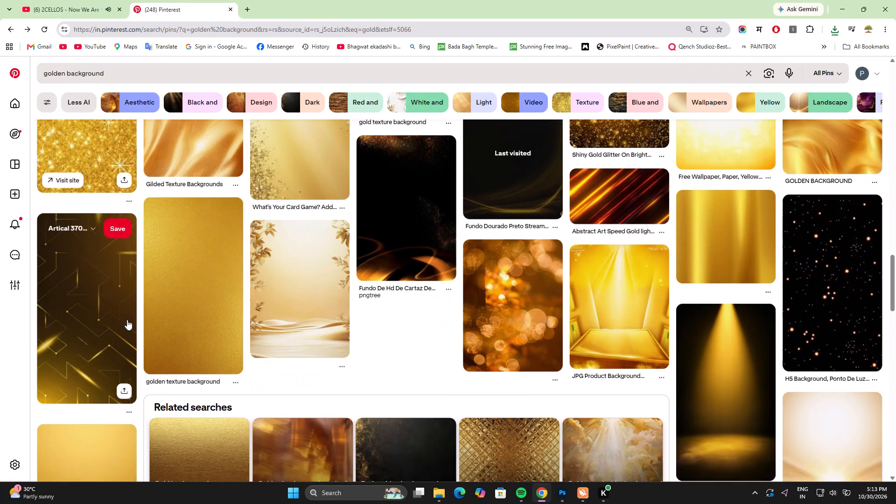
{"action": "scroll", "coordinate": [128, 321], "scroll_direction": "down", "scroll_amount": 4}
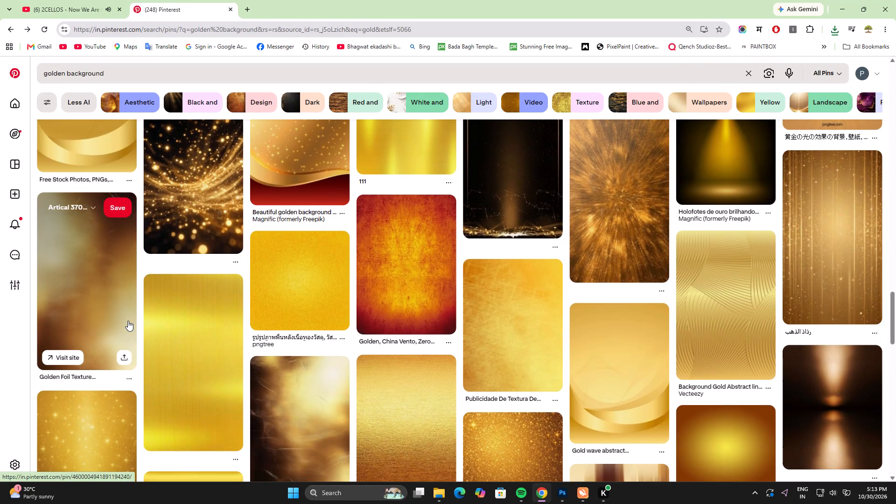
{"action": "scroll", "coordinate": [128, 321], "scroll_direction": "down", "scroll_amount": 6}
{"action": "scroll", "coordinate": [128, 321], "scroll_direction": "up", "scroll_amount": 3}
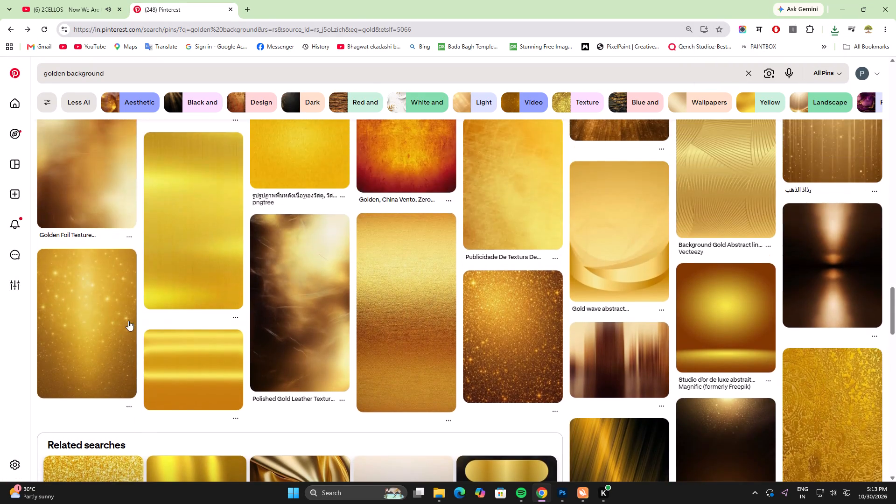
{"action": "scroll", "coordinate": [128, 321], "scroll_direction": "down", "scroll_amount": 11}
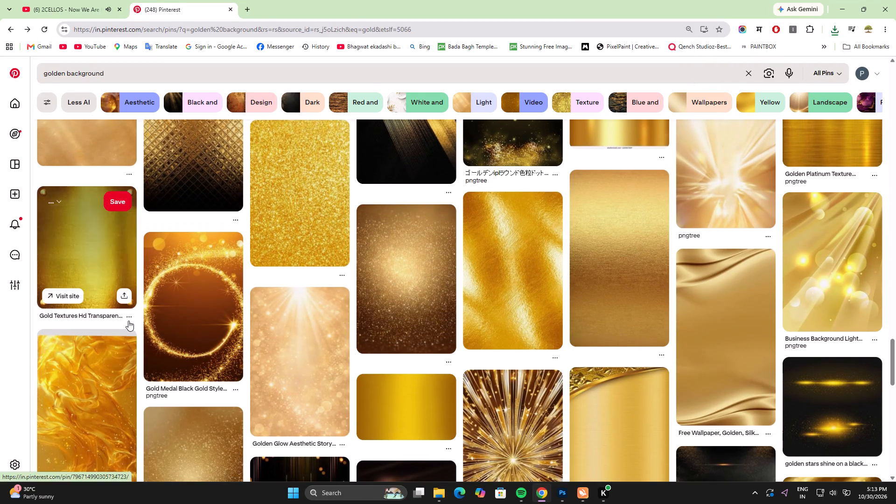
{"action": "scroll", "coordinate": [128, 321], "scroll_direction": "down", "scroll_amount": 5}
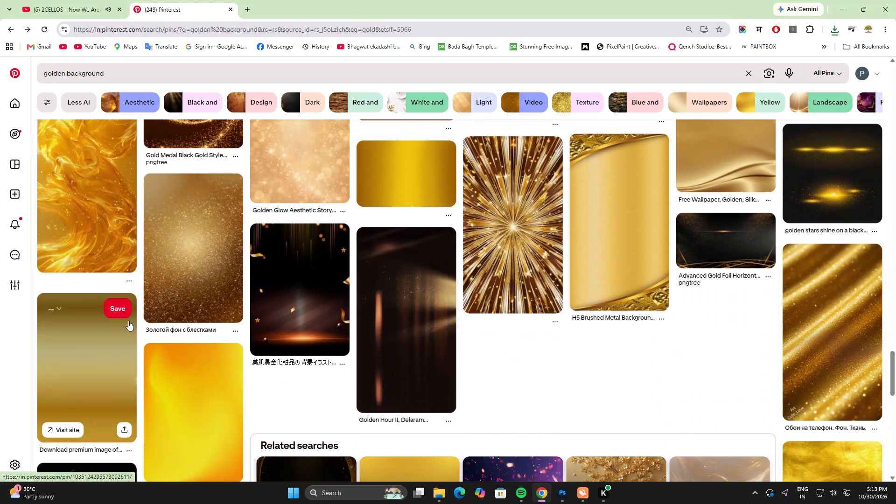
{"action": "scroll", "coordinate": [128, 321], "scroll_direction": "down", "scroll_amount": 11}
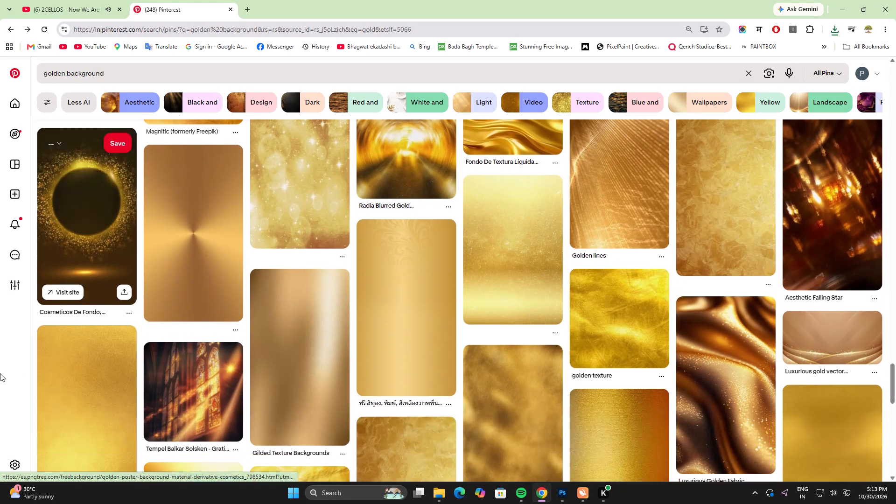
{"action": "scroll", "coordinate": [0, 373], "scroll_direction": "down", "scroll_amount": 15}
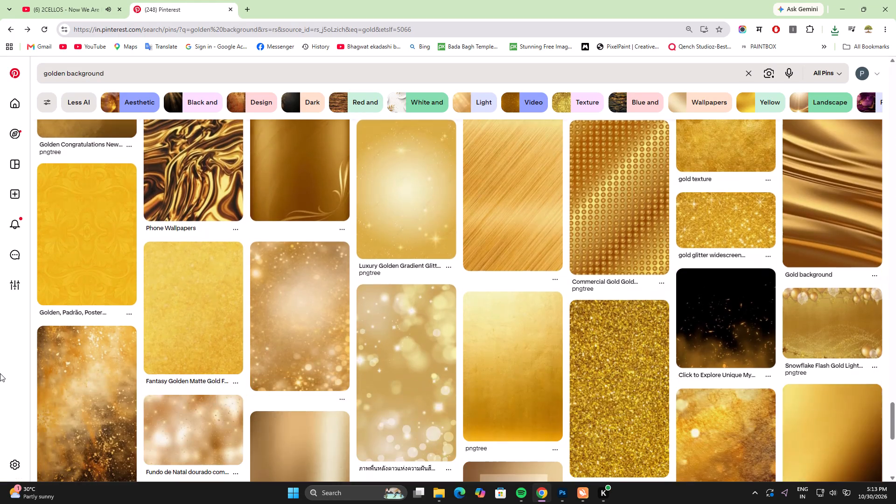
{"action": "scroll", "coordinate": [0, 373], "scroll_direction": "down", "scroll_amount": 4}
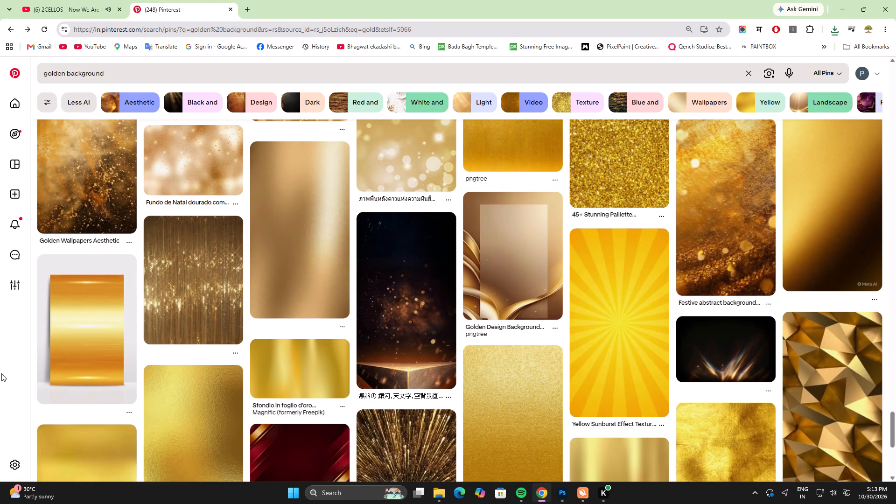
{"action": "scroll", "coordinate": [1, 373], "scroll_direction": "down", "scroll_amount": 9}
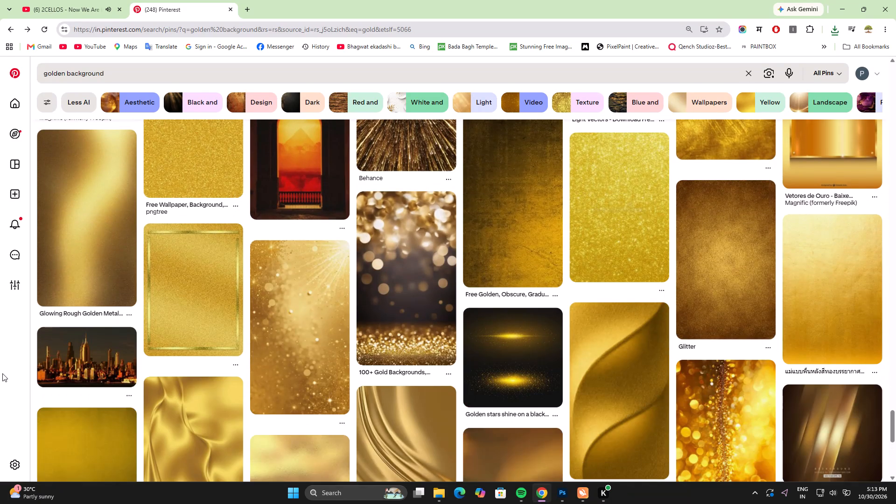
{"action": "scroll", "coordinate": [2, 373], "scroll_direction": "down", "scroll_amount": 10}
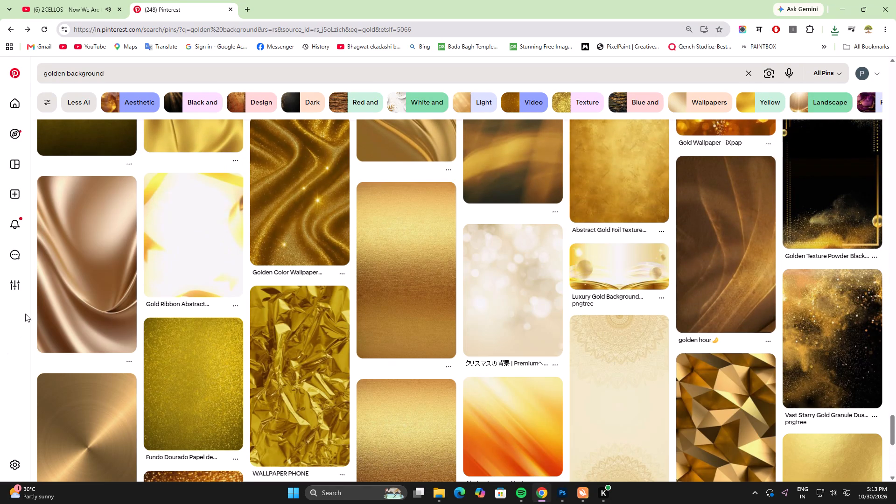
Narrow the search to black and golden backgrounds and look through the first results.
{"action": "left_click", "coordinate": [196, 99]}
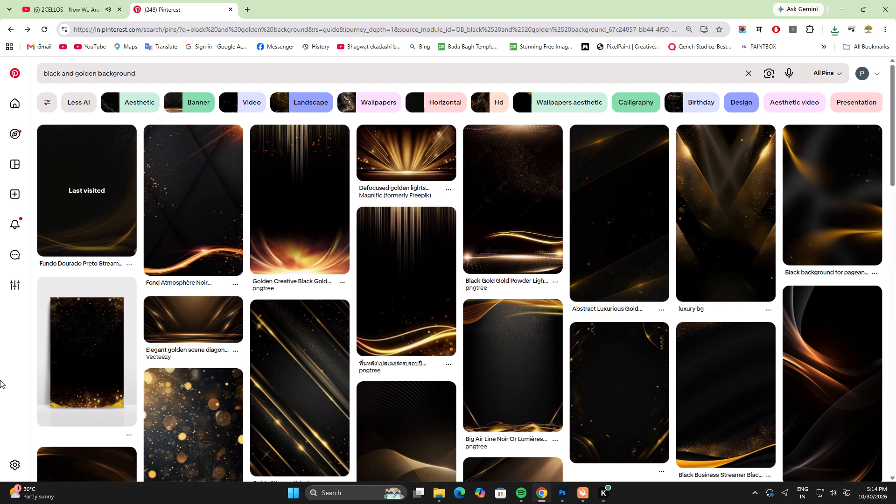
{"action": "scroll", "coordinate": [0, 343], "scroll_direction": "down", "scroll_amount": 1}
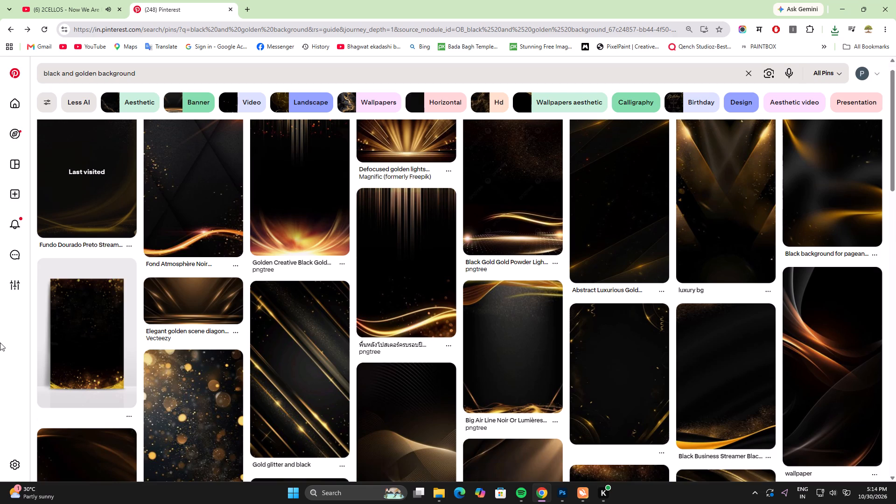
{"action": "scroll", "coordinate": [0, 343], "scroll_direction": "down", "scroll_amount": 4}
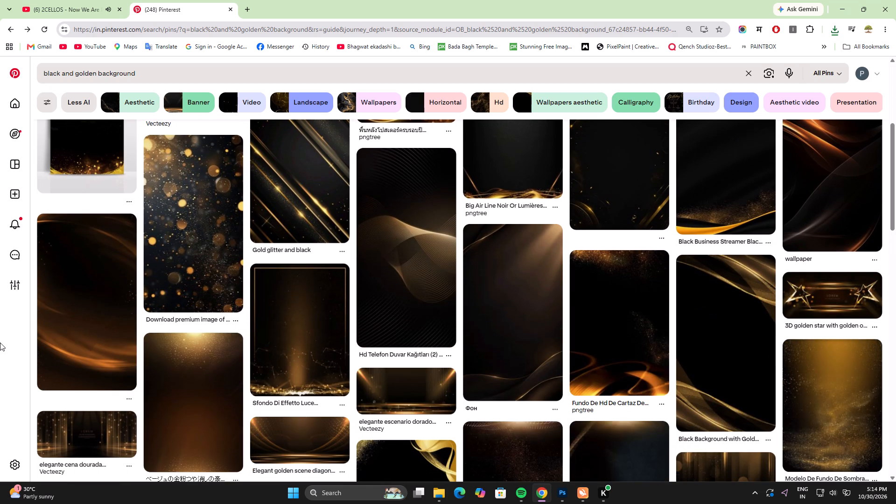
Open the pin with gold waves on black, Black Background with Gold Streaks, and save its image to the Downloads folder.
{"action": "left_click", "coordinate": [735, 333]}
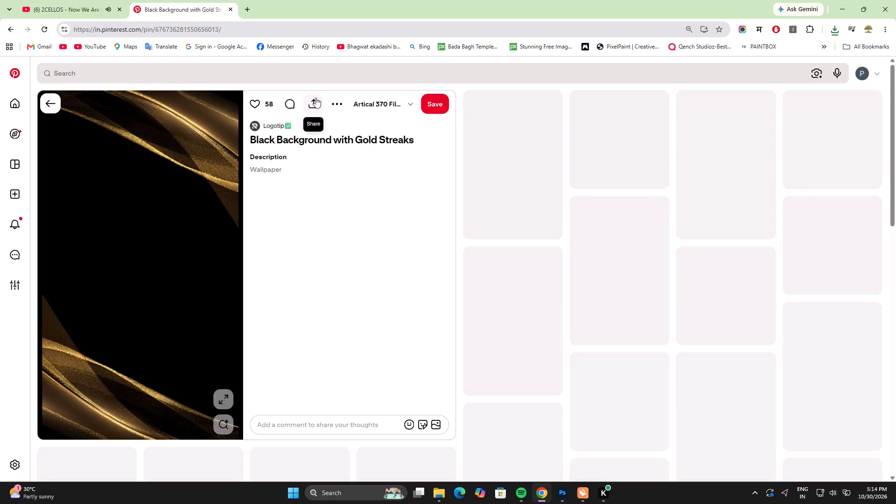
{"action": "left_click", "coordinate": [336, 102]}
{"action": "left_click", "coordinate": [325, 129]}
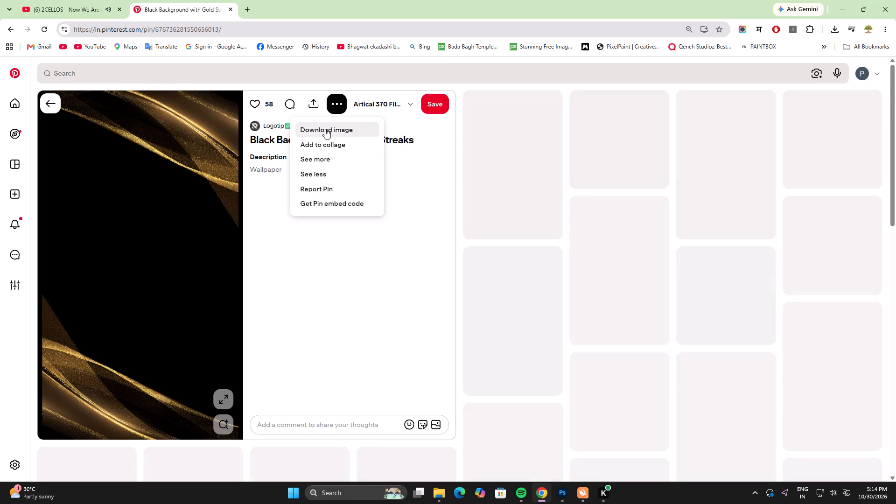
{"action": "left_click", "coordinate": [808, 462]}
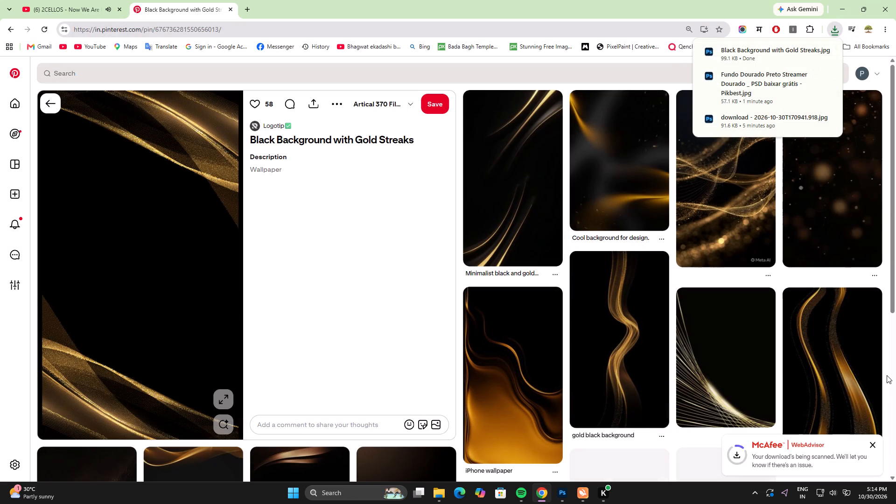
Browse the pins related to Black Background with Gold Streaks for further background options.
{"action": "scroll", "coordinate": [887, 375], "scroll_direction": "down", "scroll_amount": 6}
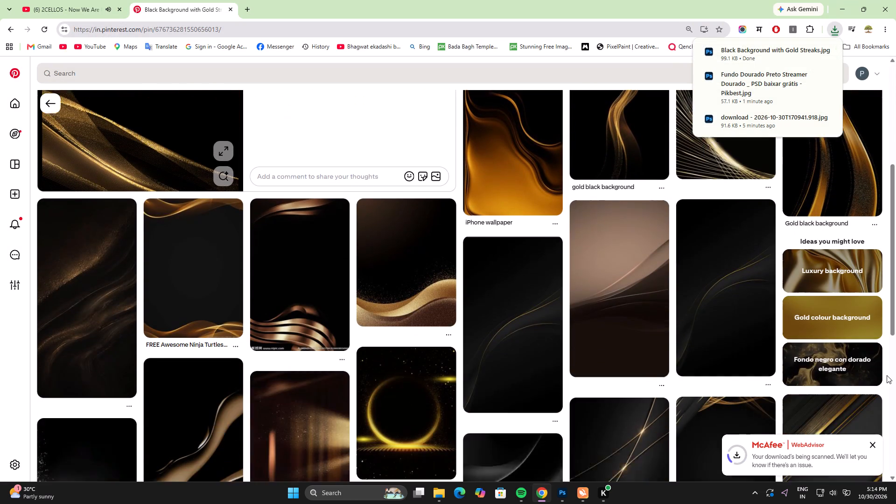
{"action": "scroll", "coordinate": [887, 375], "scroll_direction": "down", "scroll_amount": 7}
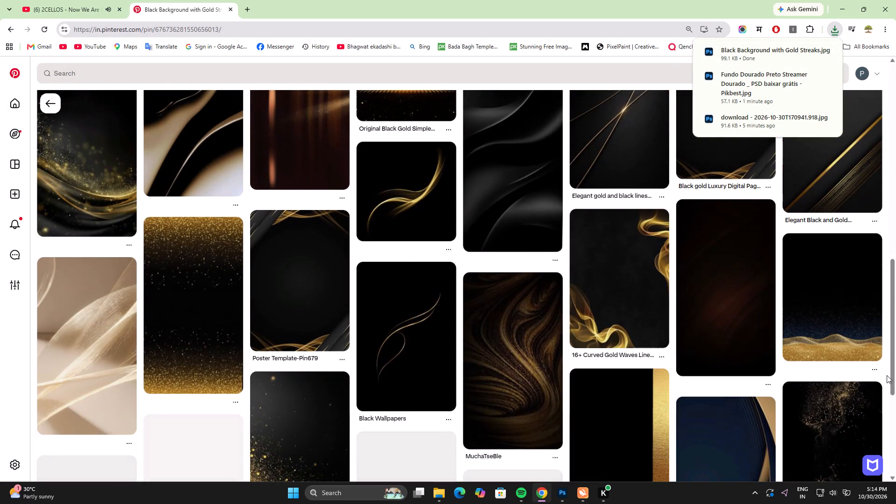
{"action": "scroll", "coordinate": [886, 375], "scroll_direction": "down", "scroll_amount": 9}
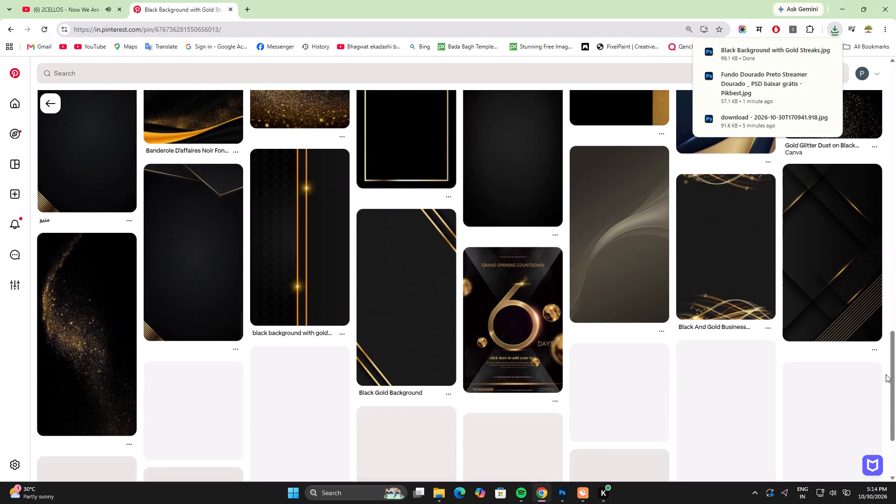
{"action": "scroll", "coordinate": [883, 374], "scroll_direction": "down", "scroll_amount": 4}
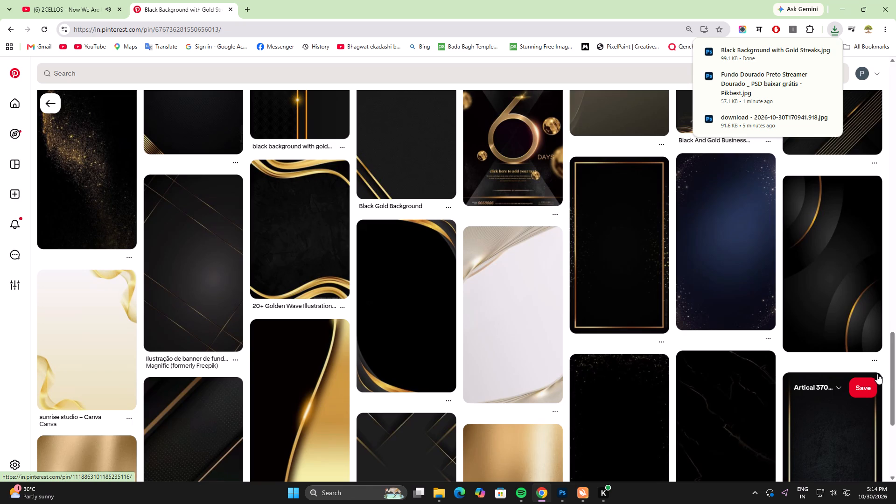
Show the saved images in the Downloads folder and place the Fundo Dourado Preto Streamer Dourado image into the Photoshop poster above MuchaTseBle (6).
{"action": "left_click", "coordinate": [807, 53]}
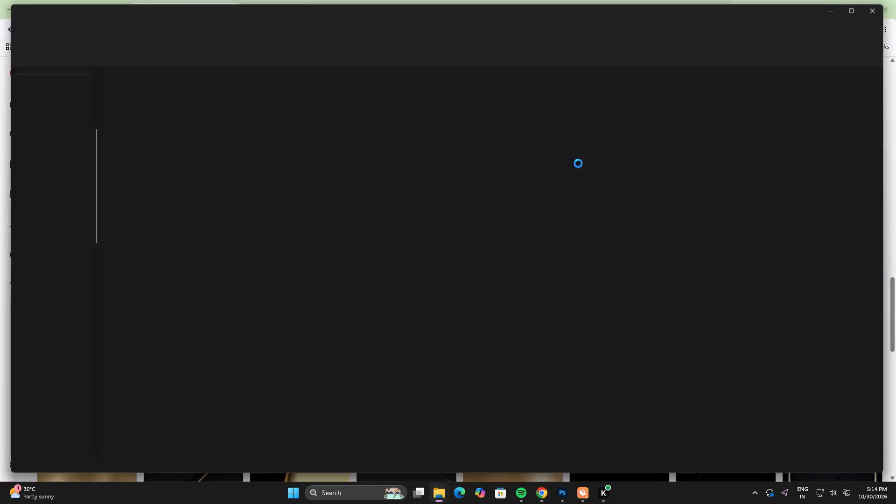
{"action": "left_click", "coordinate": [81, 28]}
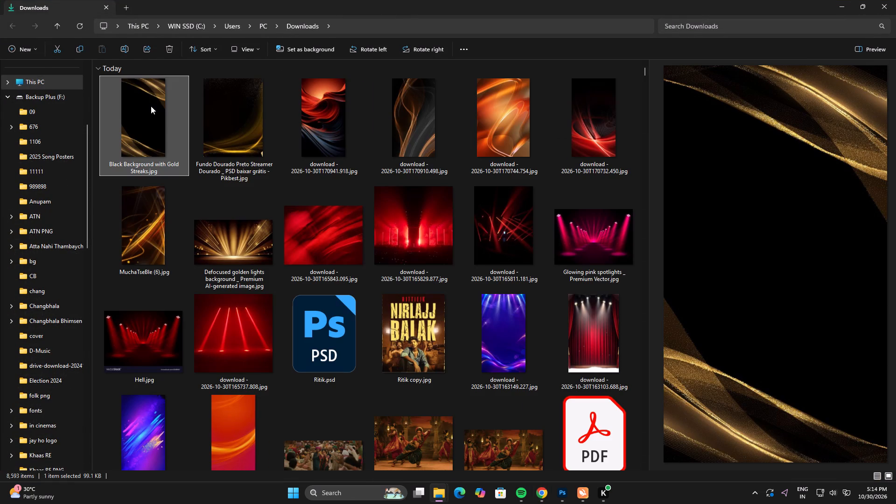
{"action": "left_click", "coordinate": [259, 140]}
{"action": "left_click_drag", "start_coordinate": [243, 114], "coordinate": [261, 221]}
{"action": "key", "text": "alt+Tab"}
{"action": "key", "text": "alt+Tab"}
{"action": "key", "text": "alt+Tab"}
{"action": "left_click", "coordinate": [470, 258]}
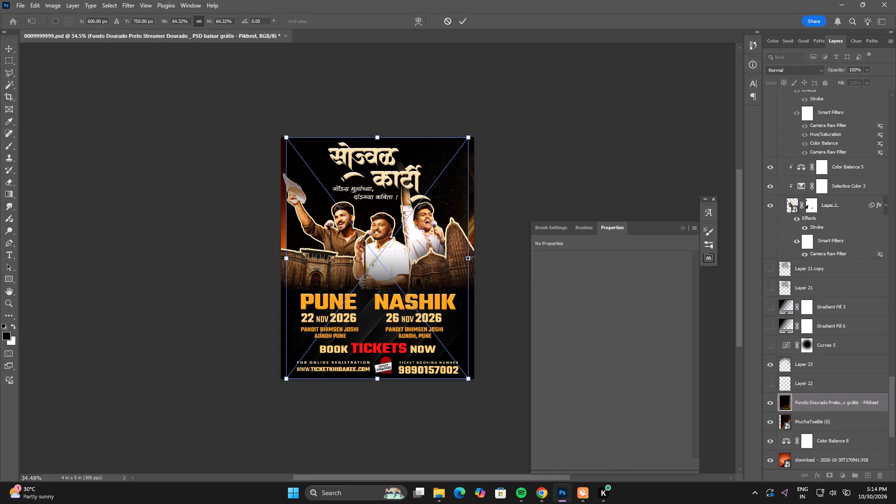
Move the placed Fundo Dourado image up and right to about X 1.38 in, Y -1.8 in, and apply the transform.
{"action": "left_click_drag", "start_coordinate": [406, 269], "coordinate": [468, 269], "text": "shift"}
{"action": "left_click_drag", "start_coordinate": [456, 301], "coordinate": [452, 203], "text": "shift"}
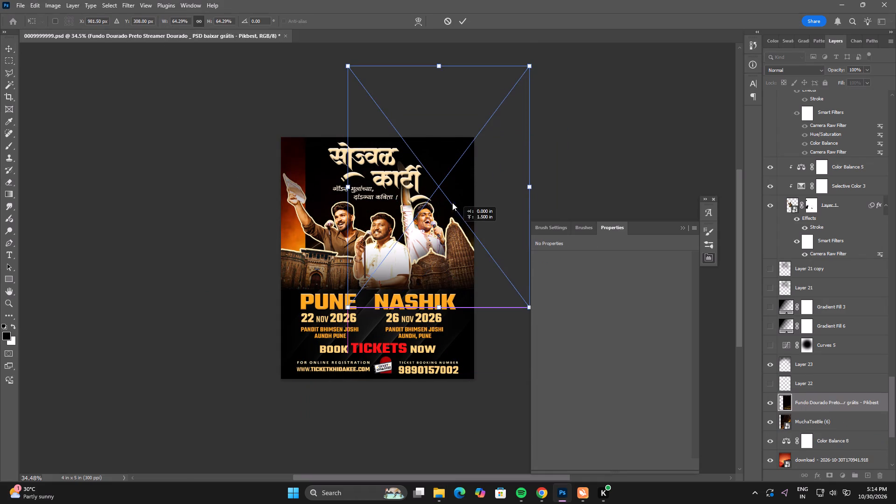
{"action": "left_click_drag", "start_coordinate": [452, 203], "coordinate": [450, 214], "text": "shift"}
{"action": "double_click", "coordinate": [450, 214]}
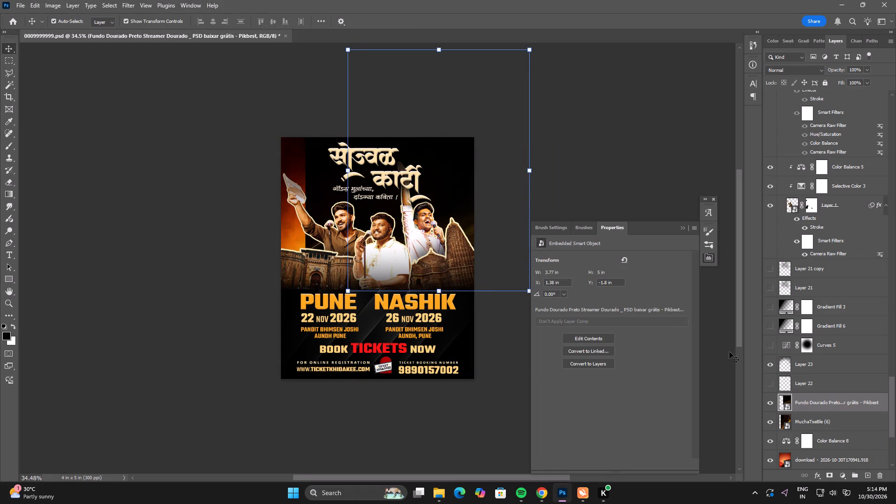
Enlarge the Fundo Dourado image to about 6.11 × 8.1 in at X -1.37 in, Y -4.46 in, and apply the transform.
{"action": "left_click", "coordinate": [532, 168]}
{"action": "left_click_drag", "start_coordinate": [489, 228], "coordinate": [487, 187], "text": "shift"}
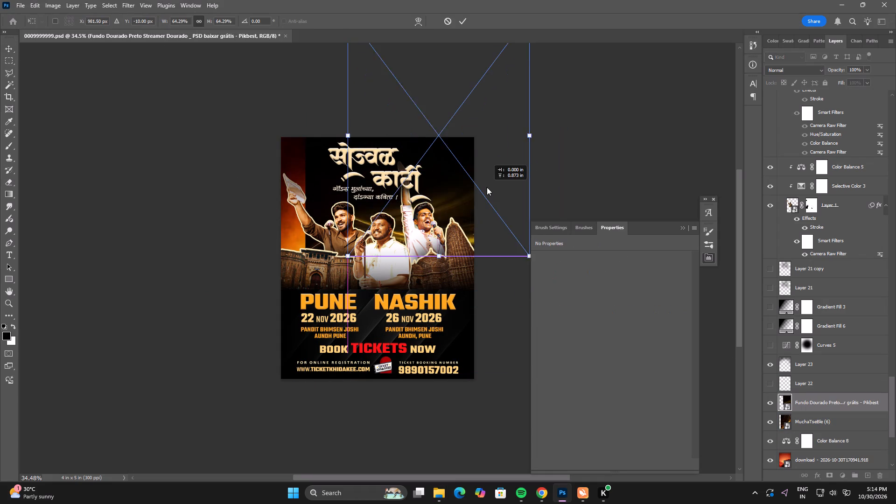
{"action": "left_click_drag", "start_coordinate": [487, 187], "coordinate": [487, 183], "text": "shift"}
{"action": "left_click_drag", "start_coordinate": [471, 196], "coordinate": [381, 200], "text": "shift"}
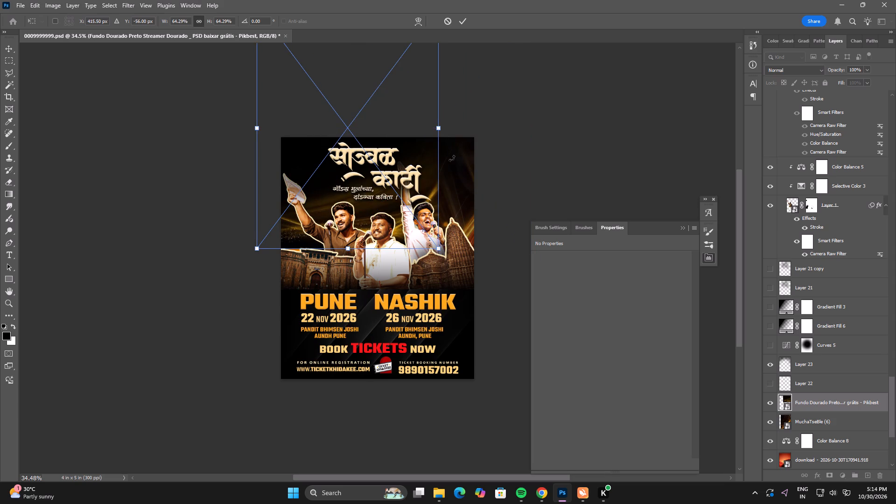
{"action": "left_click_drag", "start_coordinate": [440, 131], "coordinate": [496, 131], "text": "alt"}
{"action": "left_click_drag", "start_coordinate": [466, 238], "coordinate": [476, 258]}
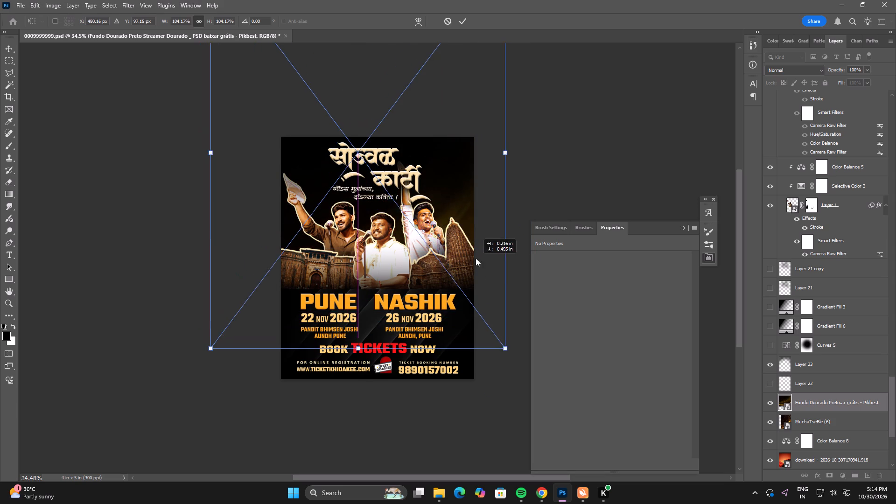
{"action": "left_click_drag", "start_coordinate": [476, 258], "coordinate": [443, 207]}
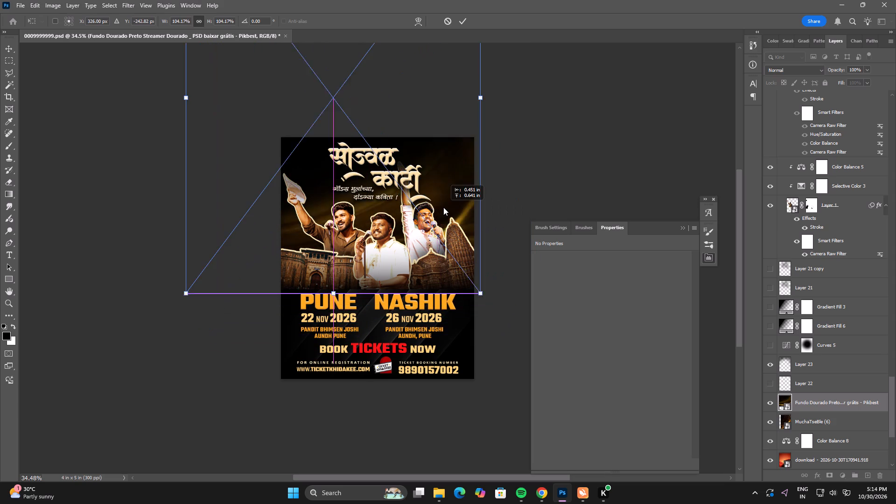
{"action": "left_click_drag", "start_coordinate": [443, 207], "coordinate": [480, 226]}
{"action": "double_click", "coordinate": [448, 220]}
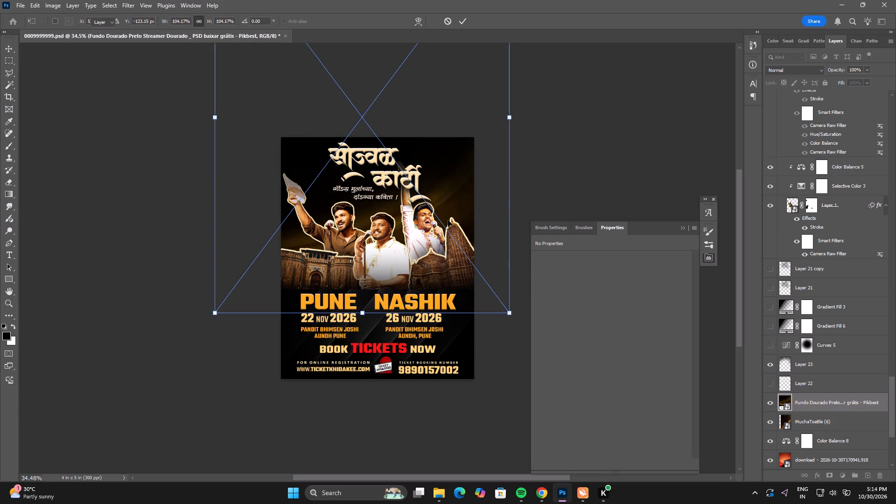
Shrink the Fundo Dourado image to about 3.73 × 4.95 in, position it at X 0.26 in, Y -2.3 in, and apply the transform.
{"action": "left_click", "coordinate": [514, 119]}
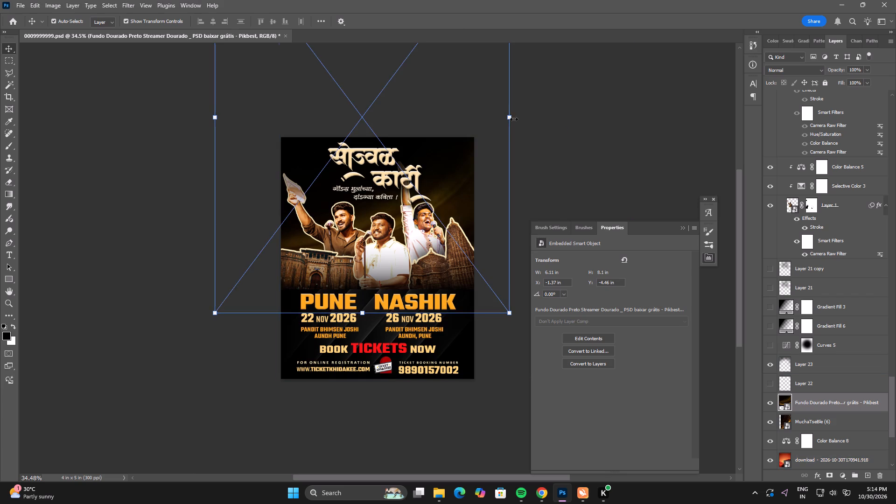
{"action": "left_click_drag", "start_coordinate": [448, 113], "coordinate": [406, 319]}
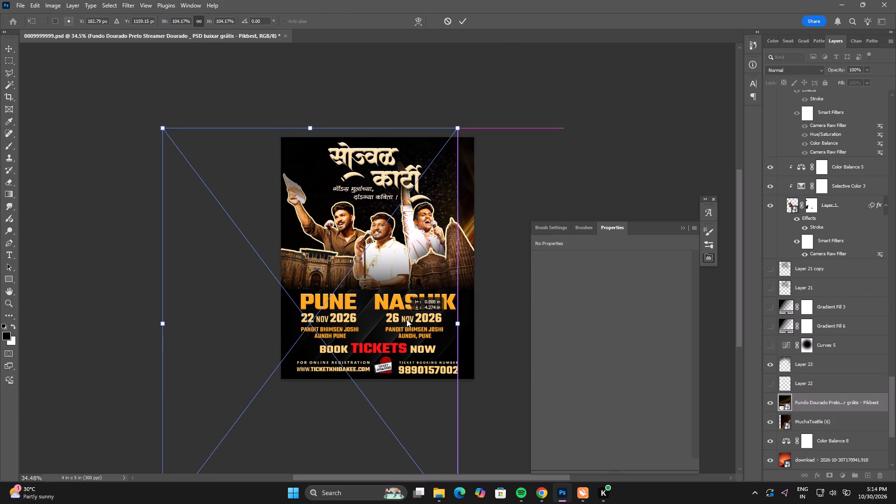
{"action": "left_click_drag", "start_coordinate": [406, 319], "coordinate": [430, 261]}
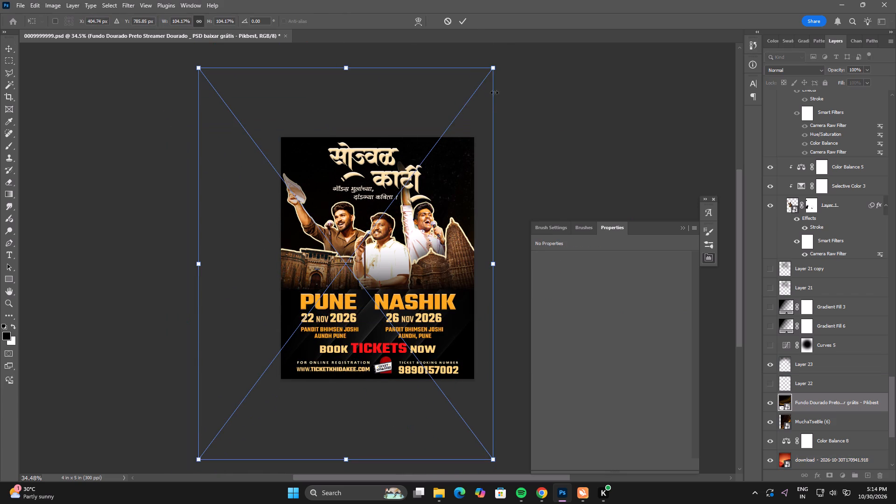
{"action": "left_click_drag", "start_coordinate": [495, 70], "coordinate": [452, 196], "text": "alt"}
{"action": "left_click_drag", "start_coordinate": [358, 251], "coordinate": [419, 192]}
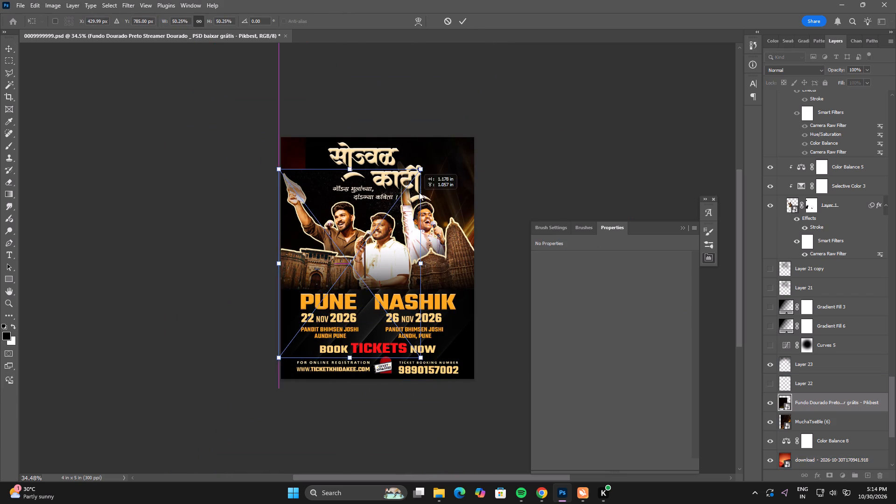
{"action": "left_click_drag", "start_coordinate": [419, 192], "coordinate": [414, 210]}
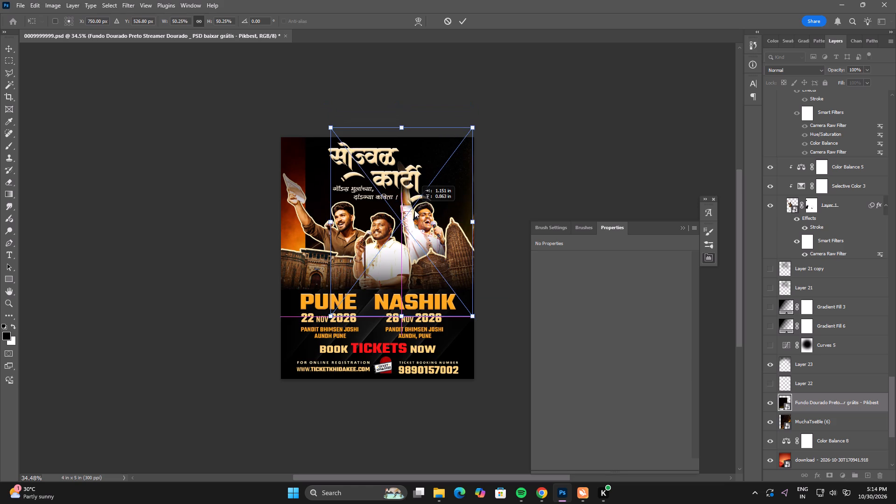
{"action": "left_click_drag", "start_coordinate": [414, 210], "coordinate": [415, 220]}
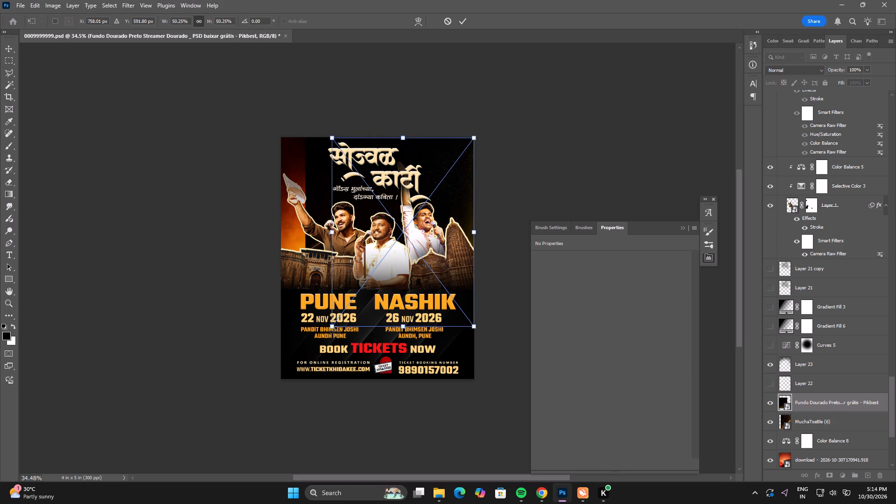
{"action": "left_click_drag", "start_coordinate": [334, 329], "coordinate": [361, 253]}
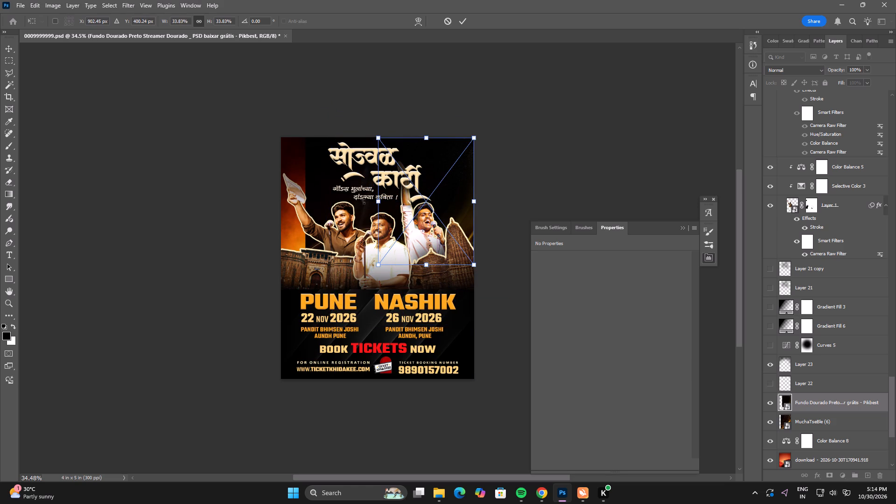
{"action": "key", "text": "space"}
{"action": "key", "text": "space"}
{"action": "key", "text": "space"}
{"action": "key", "text": "space"}
{"action": "key", "text": "space"}
{"action": "key", "text": "space"}
{"action": "key", "text": "space"}
{"action": "left_click_drag", "start_coordinate": [417, 245], "coordinate": [393, 392]}
{"action": "left_click_drag", "start_coordinate": [355, 282], "coordinate": [299, 214]}
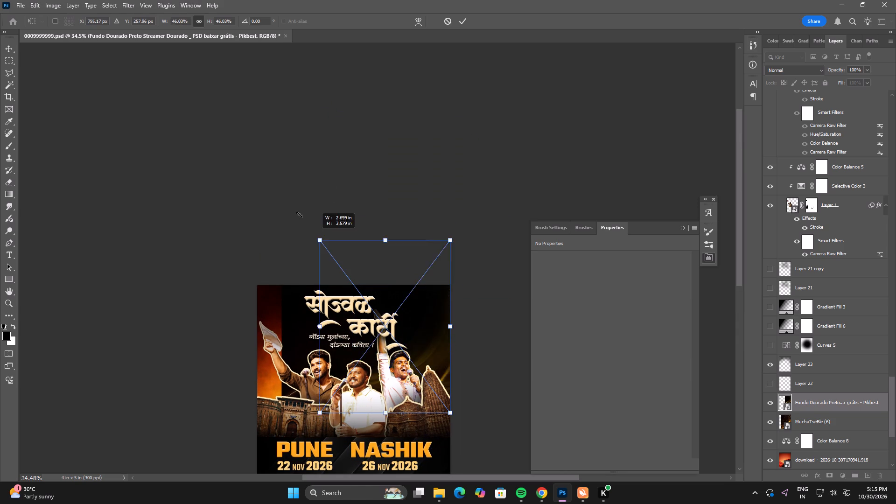
{"action": "left_click_drag", "start_coordinate": [299, 214], "coordinate": [264, 174]}
{"action": "key", "text": "space"}
{"action": "key", "text": "space"}
{"action": "key", "text": "space"}
{"action": "key", "text": "space"}
{"action": "key", "text": "space"}
{"action": "key", "text": "space"}
{"action": "key", "text": "space"}
{"action": "key", "text": "space"}
{"action": "left_click_drag", "start_coordinate": [368, 347], "coordinate": [386, 254]}
{"action": "double_click", "coordinate": [386, 254]}
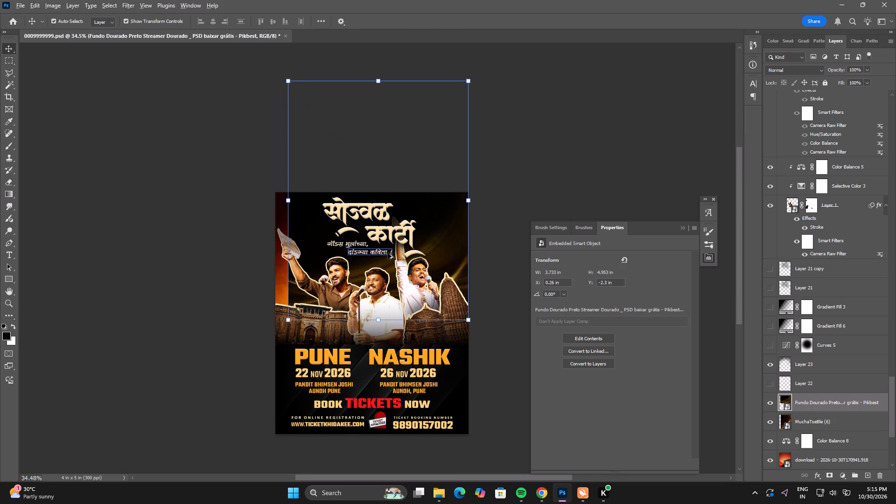
Place the Gold background image from the Downloads folder into the poster, directly above the Fundo Dourado layer.
{"action": "left_click", "coordinate": [539, 171]}
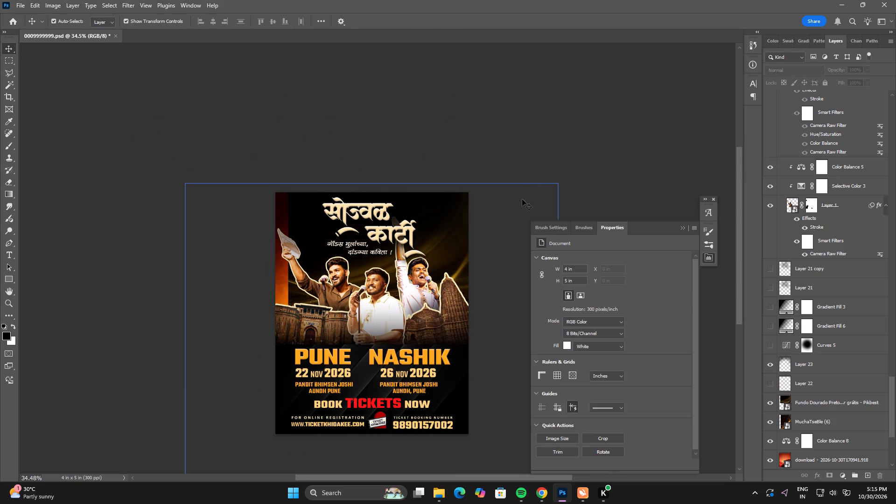
{"action": "left_click", "coordinate": [445, 230]}
{"action": "left_click", "coordinate": [834, 406]}
{"action": "key", "text": "alt+Tab"}
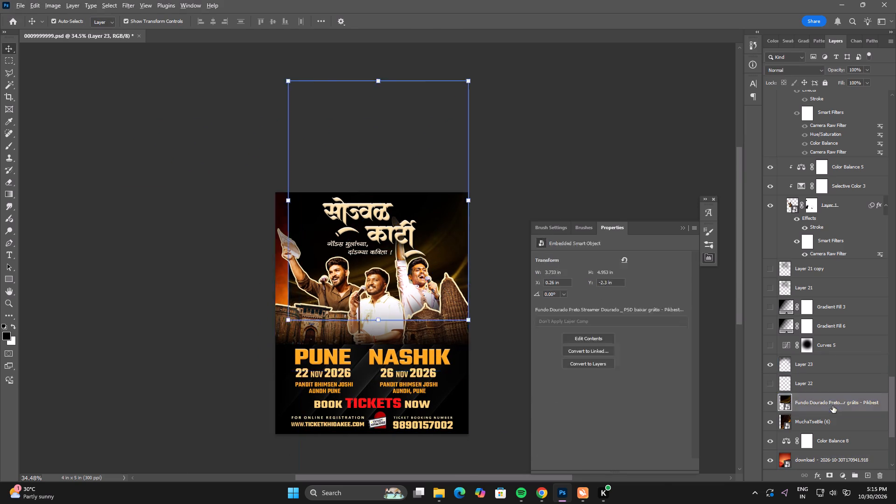
{"action": "scroll", "coordinate": [440, 342], "scroll_direction": "down", "scroll_amount": 4}
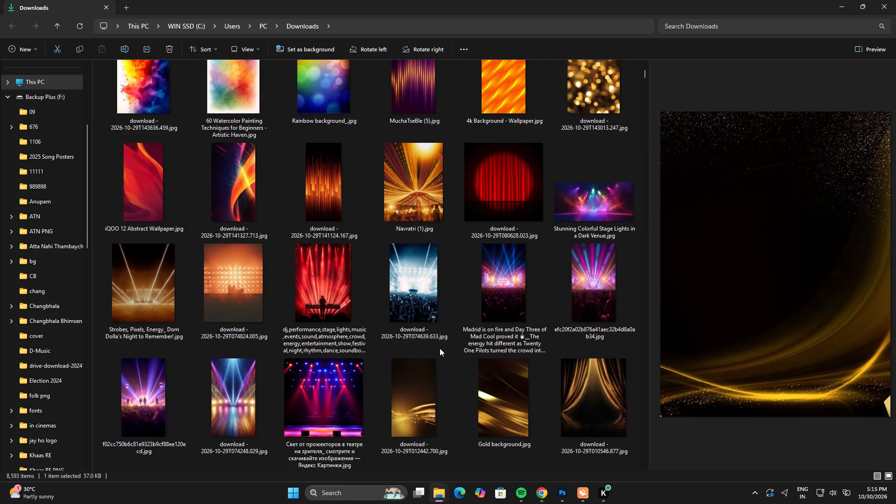
{"action": "scroll", "coordinate": [440, 348], "scroll_direction": "down", "scroll_amount": 1}
{"action": "scroll", "coordinate": [447, 331], "scroll_direction": "up", "scroll_amount": 1}
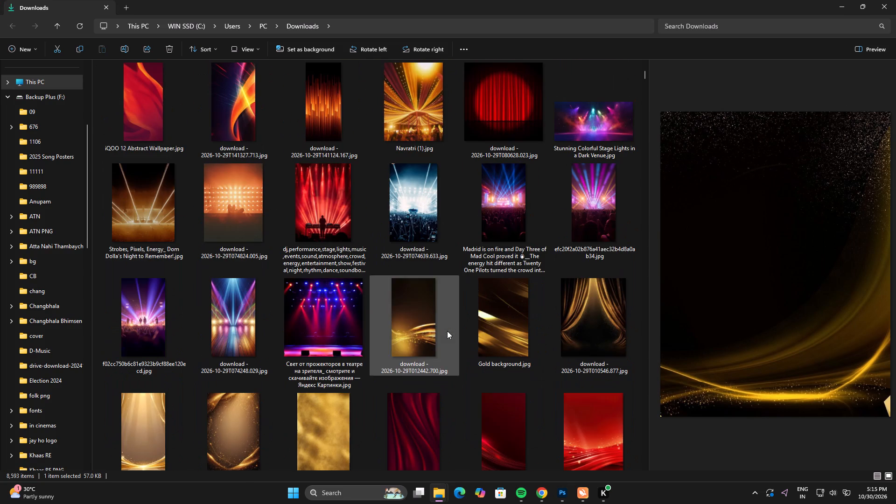
{"action": "left_click", "coordinate": [497, 331]}
{"action": "left_click_drag", "start_coordinate": [512, 304], "coordinate": [443, 390]}
{"action": "key", "text": "alt+Tab"}
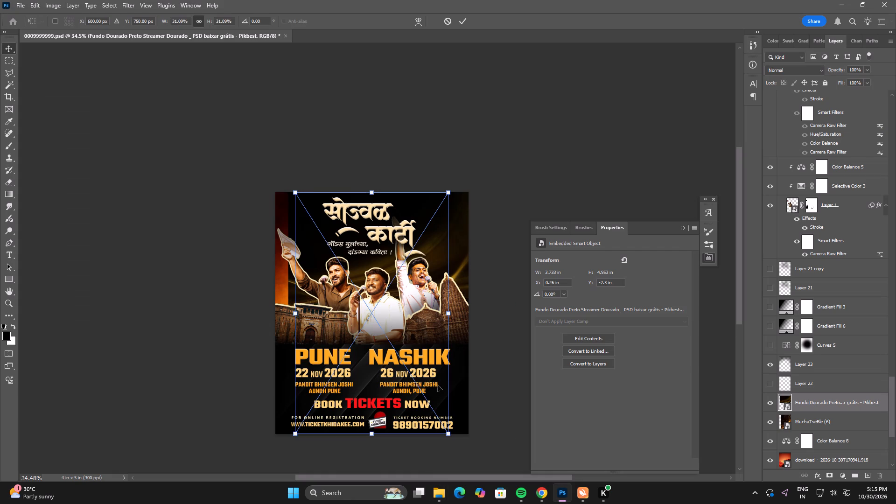
Scale the placed Gold background image to about 39.9% and shift it upward behind the poster's performers.
{"action": "left_click_drag", "start_coordinate": [452, 312], "coordinate": [470, 312], "text": "alt"}
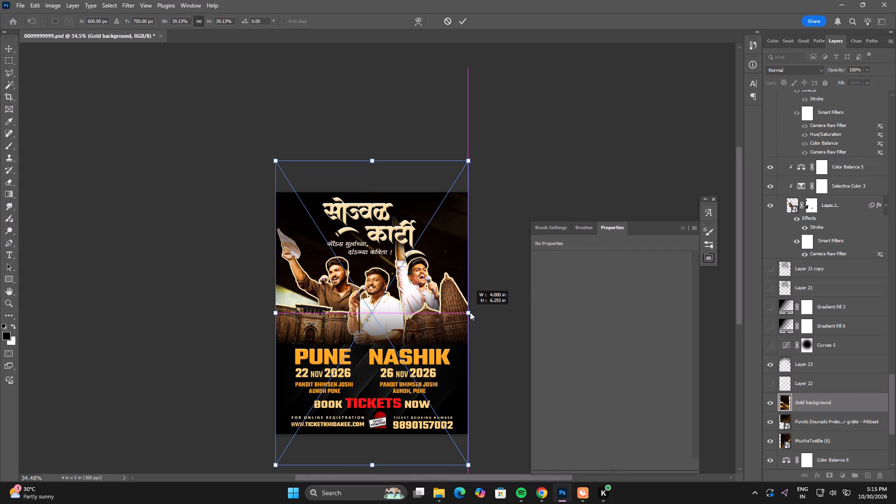
{"action": "left_click_drag", "start_coordinate": [470, 312], "coordinate": [474, 312], "text": "alt"}
{"action": "left_click_drag", "start_coordinate": [400, 381], "coordinate": [403, 309], "text": "shift"}
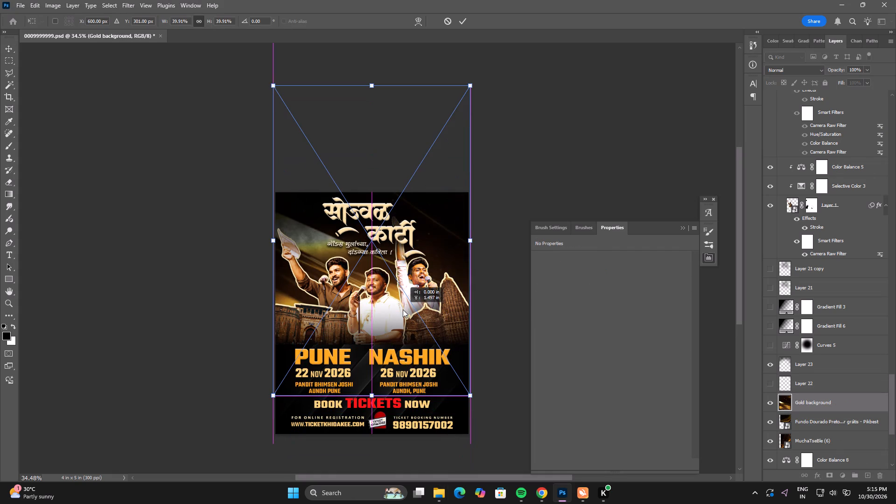
{"action": "left_click_drag", "start_coordinate": [403, 309], "coordinate": [402, 260], "text": "shift"}
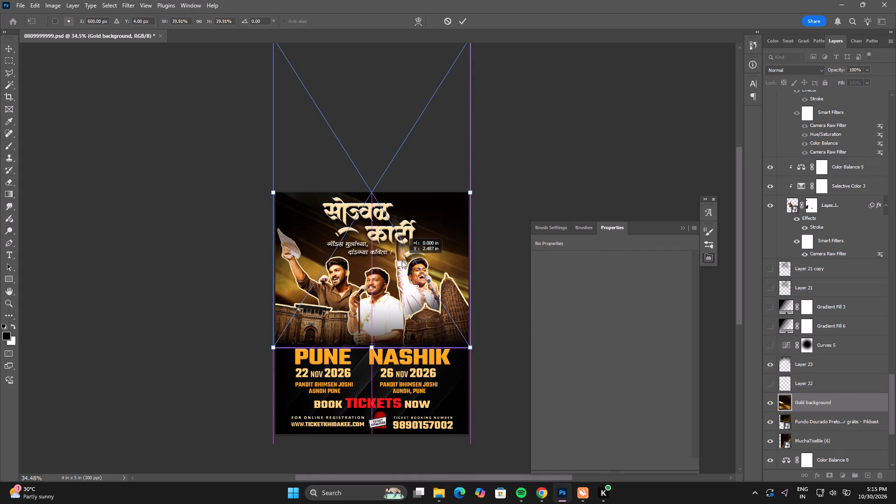
{"action": "left_click_drag", "start_coordinate": [402, 260], "coordinate": [403, 295], "text": "shift"}
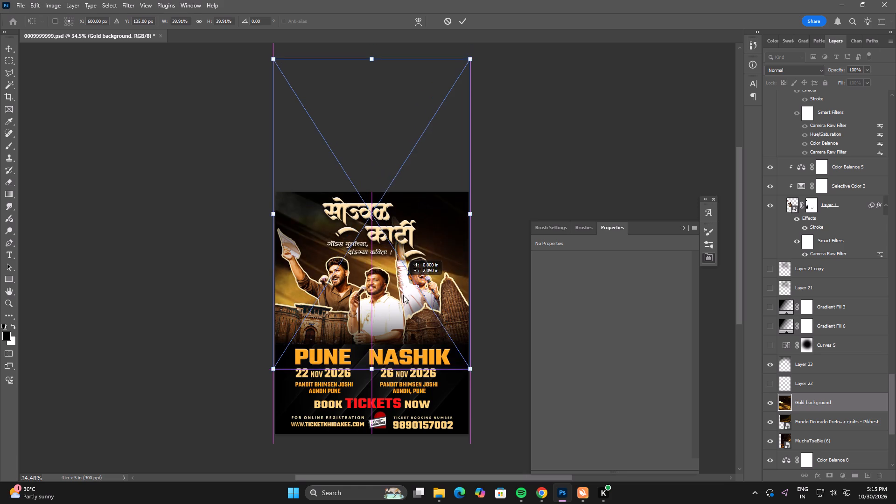
{"action": "left_click_drag", "start_coordinate": [403, 295], "coordinate": [404, 298], "text": "shift"}
Rotate the Gold background image to about -11.27°, shift it up and slightly left, and enlarge it to about 50.5%.
{"action": "left_click_drag", "start_coordinate": [474, 235], "coordinate": [497, 238], "text": "alt"}
{"action": "left_click_drag", "start_coordinate": [518, 208], "coordinate": [506, 182]}
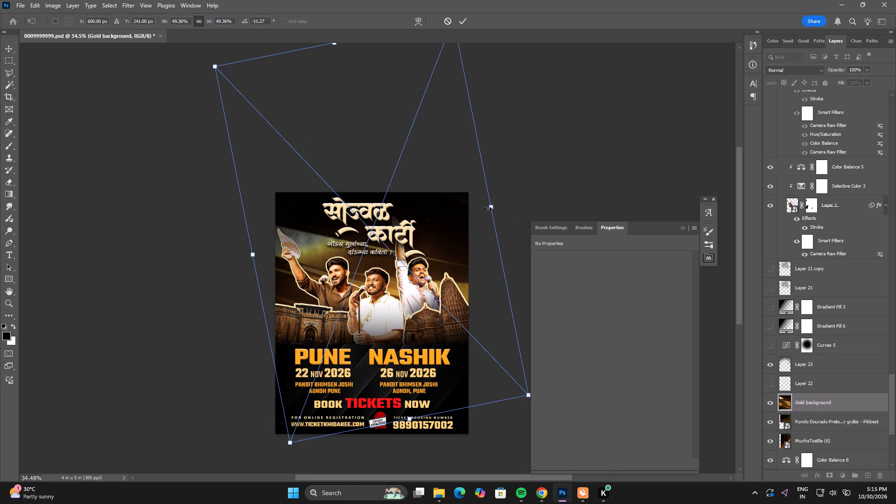
{"action": "left_click_drag", "start_coordinate": [491, 207], "coordinate": [475, 213], "text": "alt"}
{"action": "left_click_drag", "start_coordinate": [398, 307], "coordinate": [391, 273], "text": "shift"}
{"action": "left_click_drag", "start_coordinate": [406, 280], "coordinate": [388, 281], "text": "shift"}
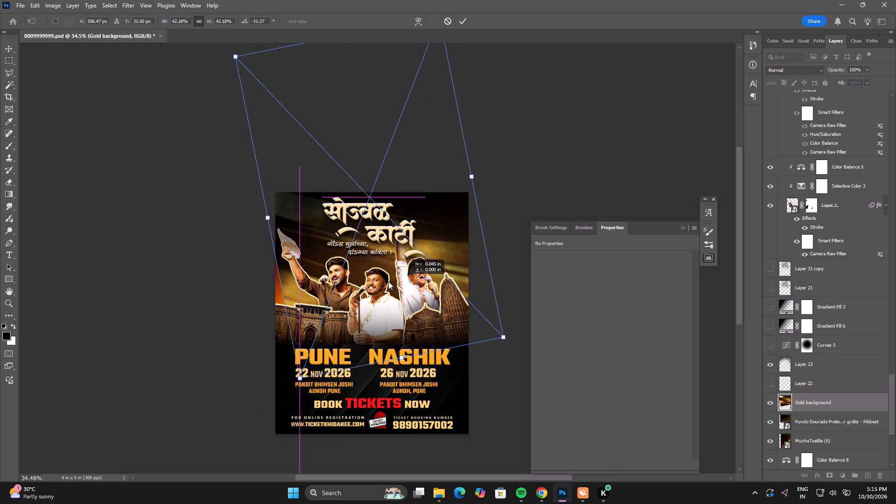
{"action": "left_click_drag", "start_coordinate": [388, 281], "coordinate": [385, 281], "text": "shift"}
{"action": "left_click_drag", "start_coordinate": [454, 178], "coordinate": [474, 164], "text": "alt"}
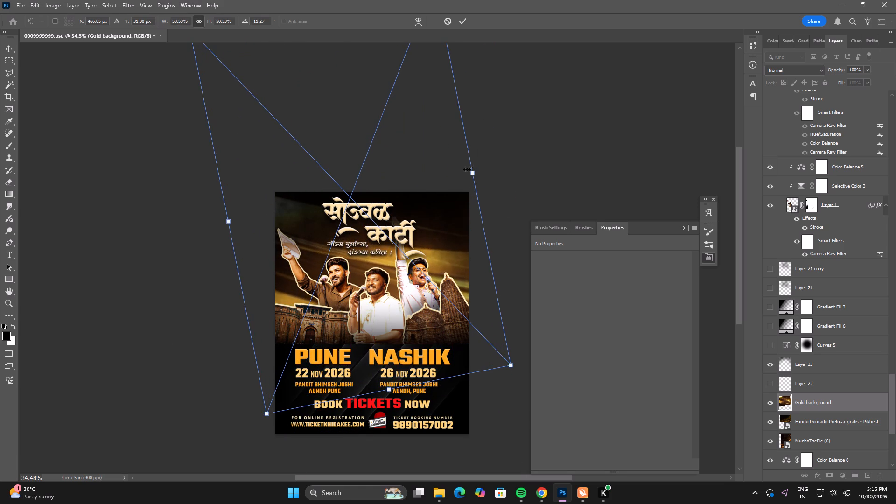
Reposition the tilted Gold background image to about X -1.45 in, Y -3.06 in, and apply the transform.
{"action": "left_click_drag", "start_coordinate": [406, 242], "coordinate": [403, 314], "text": "shift"}
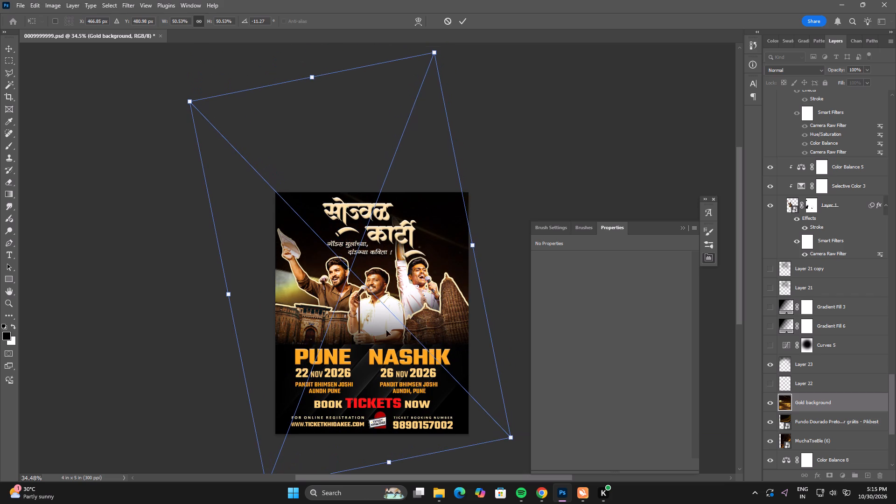
{"action": "left_click_drag", "start_coordinate": [386, 330], "coordinate": [410, 330], "text": "shift"}
{"action": "left_click_drag", "start_coordinate": [397, 351], "coordinate": [395, 255], "text": "shift"}
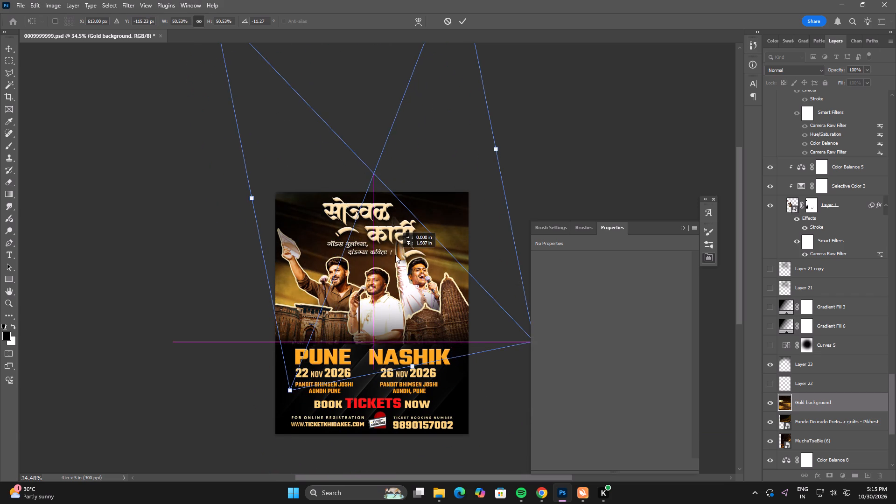
{"action": "left_click_drag", "start_coordinate": [395, 255], "coordinate": [391, 256], "text": "shift"}
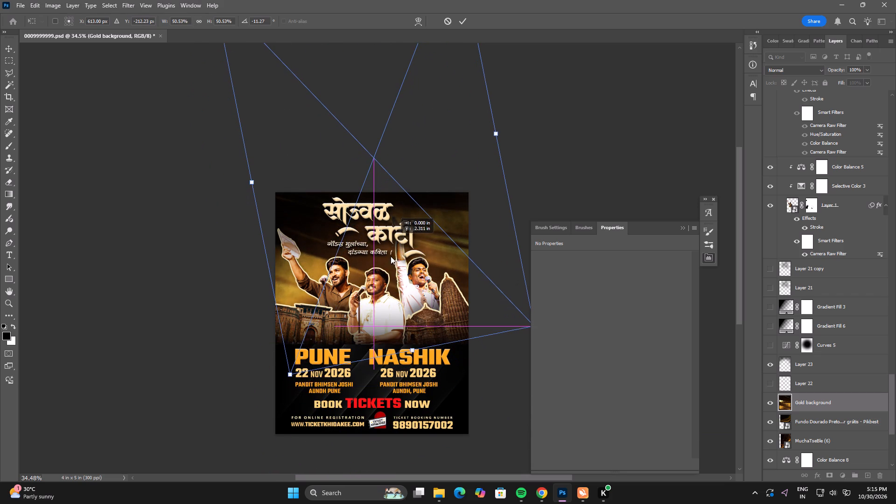
{"action": "left_click_drag", "start_coordinate": [391, 256], "coordinate": [389, 335], "text": "shift"}
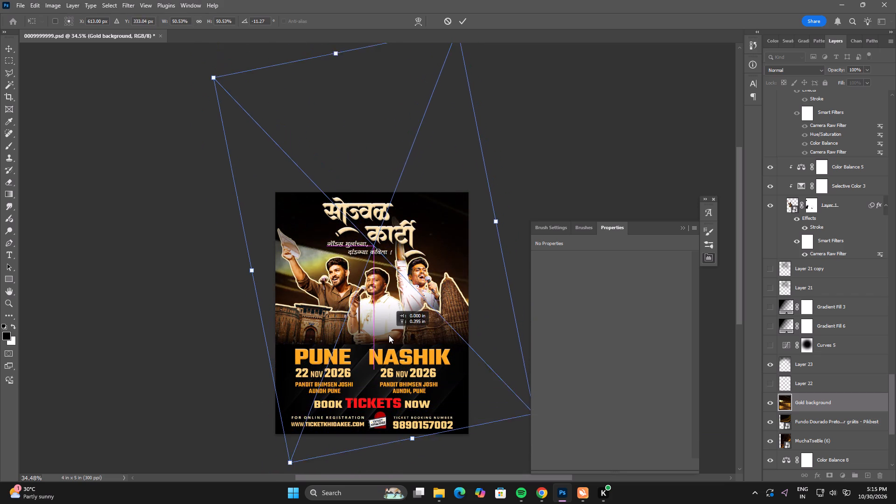
{"action": "left_click_drag", "start_coordinate": [389, 335], "coordinate": [389, 338], "text": "shift"}
{"action": "double_click", "coordinate": [389, 338]}
Compare the poster without and with the Gold background image by undoing and redoing the last two changes.
{"action": "key", "text": "ctrl+z"}
{"action": "key", "text": "ctrl+z"}
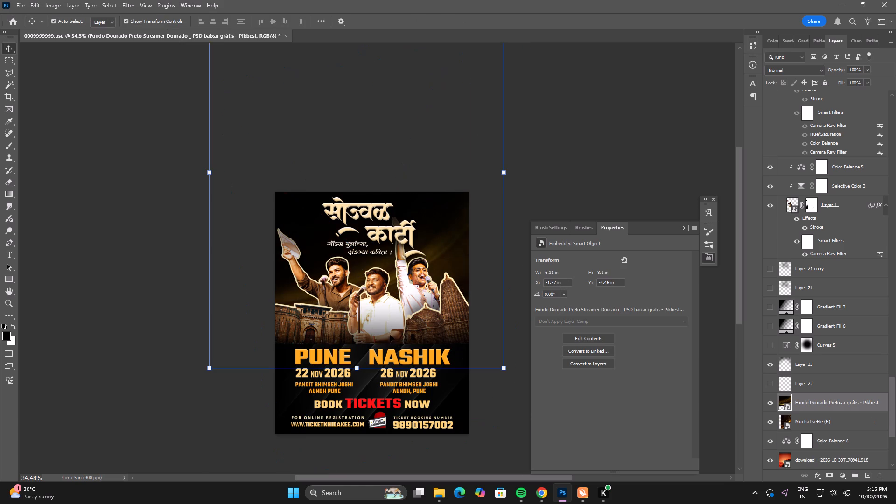
{"action": "key", "text": "ctrl+shift+z"}
{"action": "key", "text": "ctrl+shift+z"}
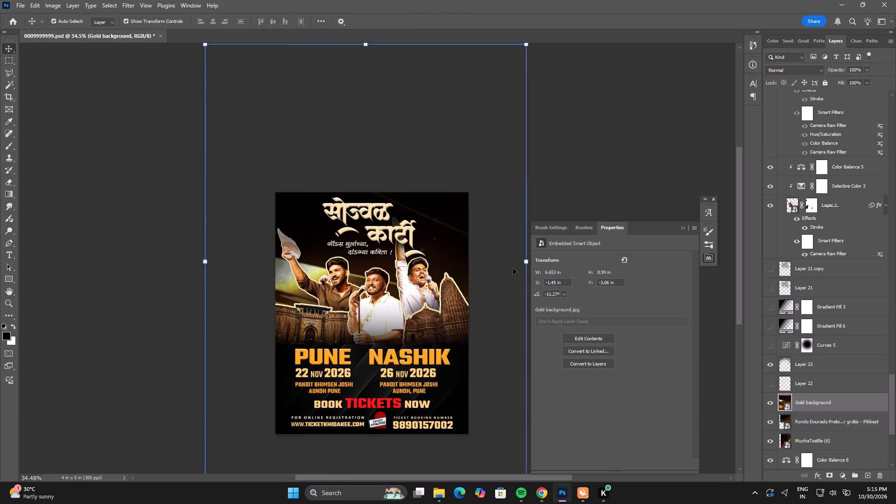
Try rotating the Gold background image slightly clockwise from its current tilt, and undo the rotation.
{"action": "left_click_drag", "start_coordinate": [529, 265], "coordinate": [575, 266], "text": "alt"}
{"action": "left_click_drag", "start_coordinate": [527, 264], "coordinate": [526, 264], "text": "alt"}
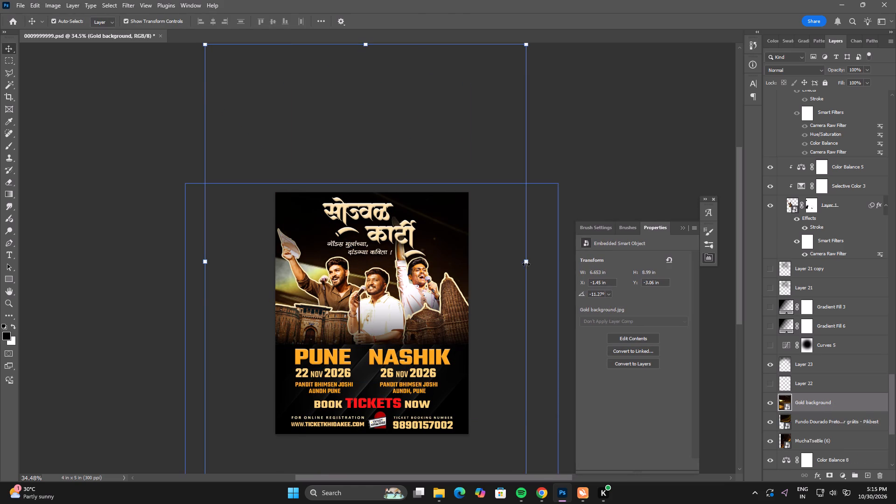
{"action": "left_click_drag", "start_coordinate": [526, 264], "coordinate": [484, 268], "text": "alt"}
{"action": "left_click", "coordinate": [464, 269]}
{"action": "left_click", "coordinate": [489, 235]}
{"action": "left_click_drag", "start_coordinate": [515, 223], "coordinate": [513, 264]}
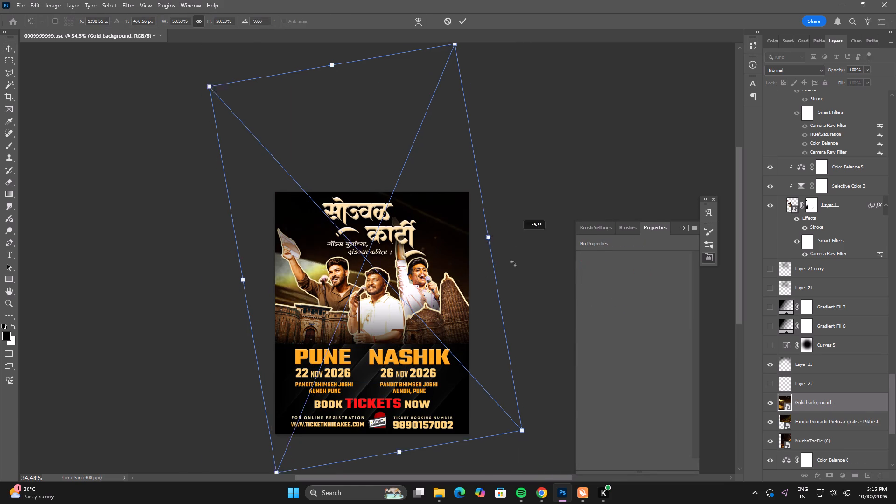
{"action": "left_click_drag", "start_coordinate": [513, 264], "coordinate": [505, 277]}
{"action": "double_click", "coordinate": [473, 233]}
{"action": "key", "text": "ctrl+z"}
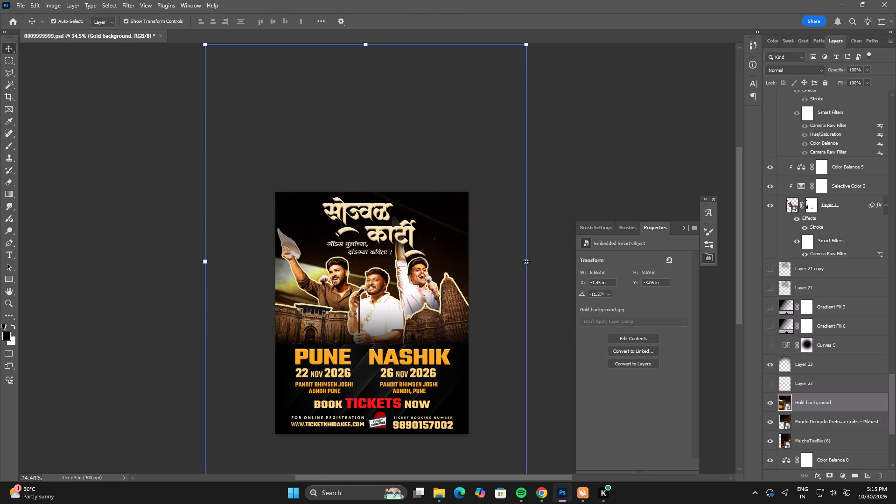
Rotate the Gold background image to about 66.5°, scale it to about 52.3%, and shift it across the poster's upper artwork.
{"action": "left_click", "coordinate": [531, 259]}
{"action": "left_click_drag", "start_coordinate": [531, 237], "coordinate": [523, 300]}
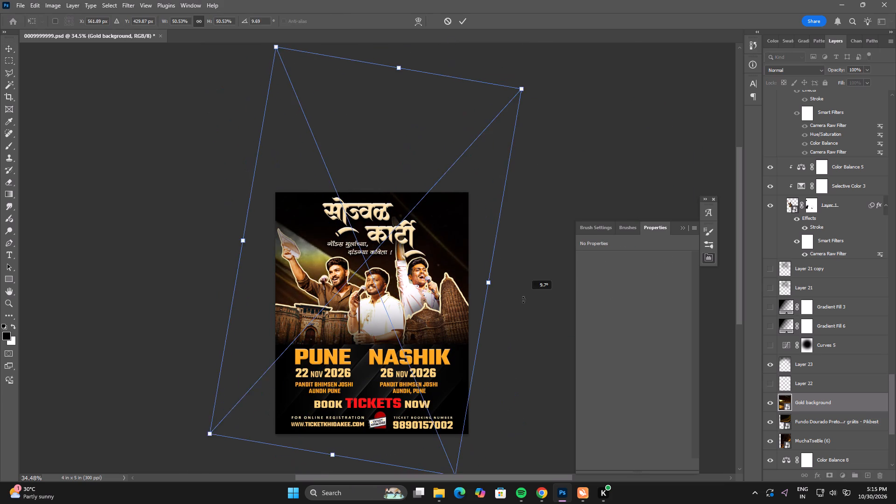
{"action": "left_click_drag", "start_coordinate": [523, 300], "coordinate": [504, 252]}
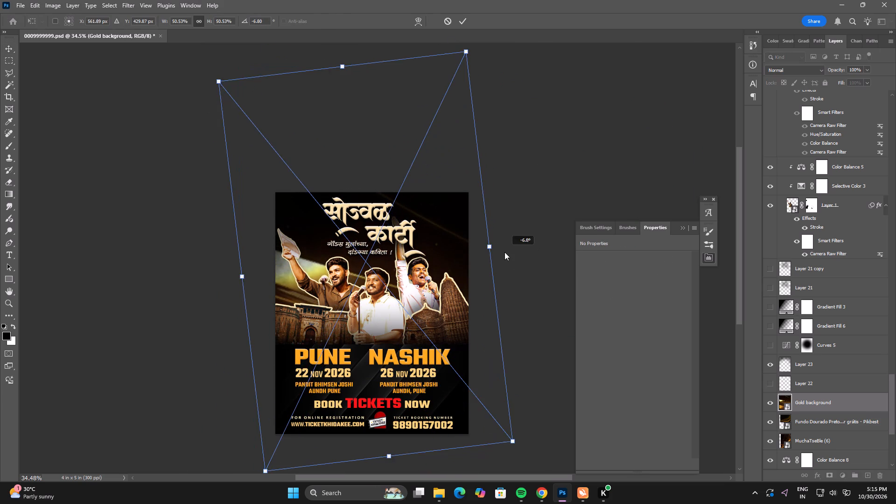
{"action": "left_click_drag", "start_coordinate": [504, 252], "coordinate": [425, 379]}
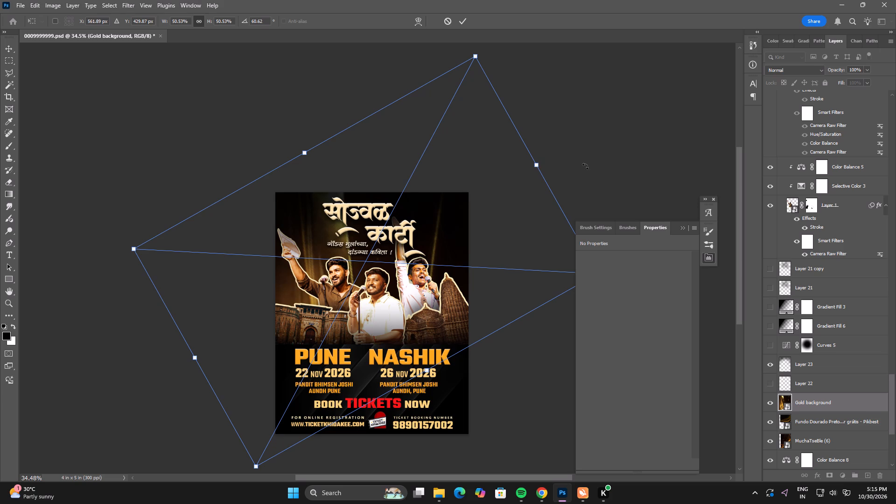
{"action": "left_click_drag", "start_coordinate": [585, 166], "coordinate": [590, 181]}
{"action": "key", "text": "space"}
{"action": "key", "text": "space"}
{"action": "key", "text": "space"}
{"action": "key", "text": "space"}
{"action": "left_click_drag", "start_coordinate": [502, 246], "coordinate": [361, 273]}
{"action": "left_click_drag", "start_coordinate": [455, 315], "coordinate": [469, 325]}
{"action": "left_click_drag", "start_coordinate": [490, 261], "coordinate": [494, 270]}
{"action": "left_click_drag", "start_coordinate": [382, 306], "coordinate": [340, 304]}
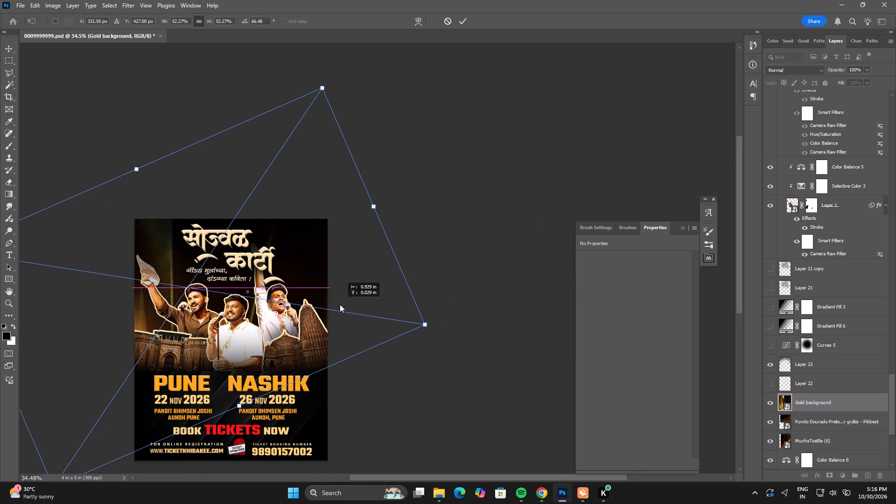
{"action": "left_click_drag", "start_coordinate": [340, 304], "coordinate": [484, 317]}
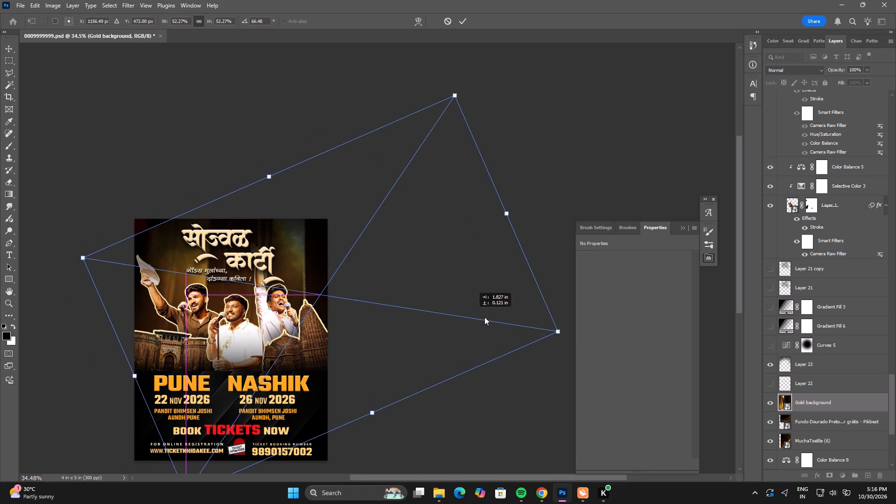
{"action": "left_click_drag", "start_coordinate": [484, 317], "coordinate": [467, 315]}
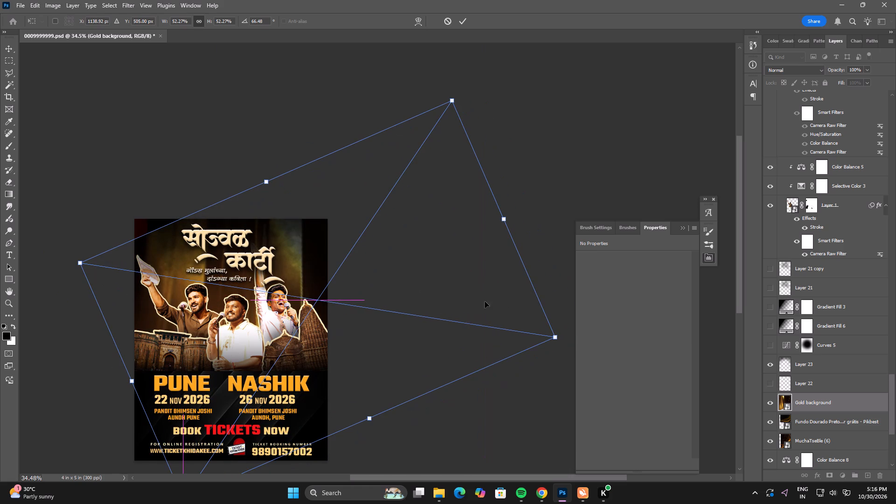
Enlarge the Gold background image to about 63.25%, reposition it to about X -1.47 in, Y -3.39 in, and apply the transform.
{"action": "left_click_drag", "start_coordinate": [454, 100], "coordinate": [459, 54], "text": "alt"}
{"action": "left_click_drag", "start_coordinate": [338, 258], "coordinate": [353, 259]}
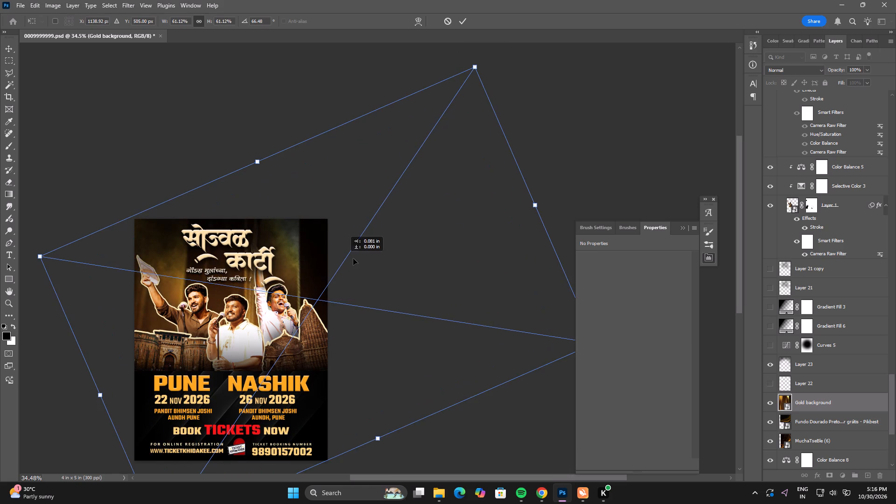
{"action": "left_click_drag", "start_coordinate": [353, 259], "coordinate": [363, 256]}
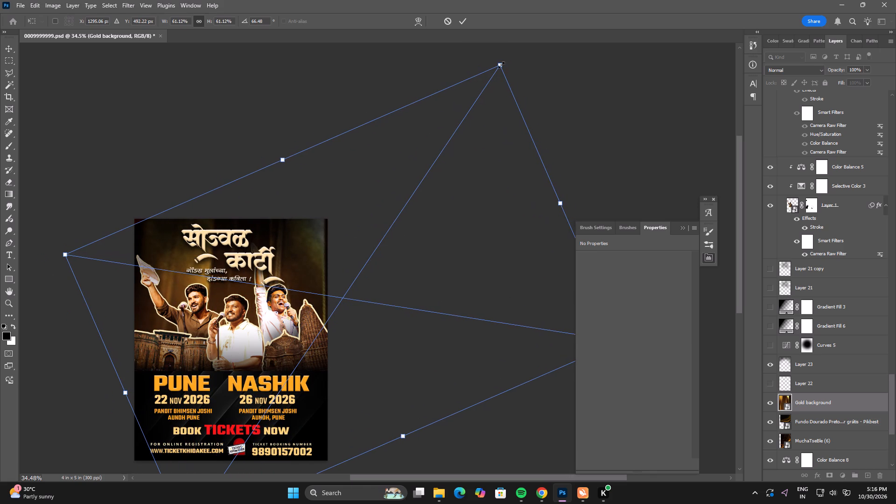
{"action": "left_click_drag", "start_coordinate": [500, 66], "coordinate": [503, 56], "text": "alt"}
{"action": "left_click_drag", "start_coordinate": [368, 175], "coordinate": [378, 174]}
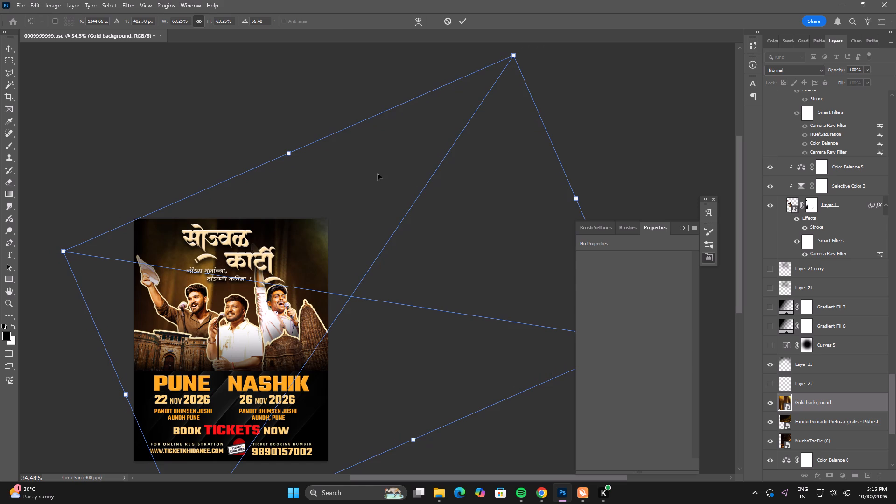
{"action": "double_click", "coordinate": [378, 174]}
Place download - 2026-10-29T012442.700.jpg from Downloads above Gold background, scale it to 45%, and apply it at about X 0 in, Y -2.64 in.
{"action": "key", "text": "space"}
{"action": "key", "text": "space"}
{"action": "key", "text": "space"}
{"action": "key", "text": "space"}
{"action": "key", "text": "space"}
{"action": "key", "text": "space"}
{"action": "key", "text": "space"}
{"action": "key", "text": "space"}
{"action": "key", "text": "space"}
{"action": "key", "text": "space"}
{"action": "key", "text": "space"}
{"action": "key", "text": "space"}
{"action": "key", "text": "space"}
{"action": "key", "text": "space"}
{"action": "key", "text": "space"}
{"action": "key", "text": "space"}
{"action": "key", "text": "space"}
{"action": "key", "text": "space"}
{"action": "key", "text": "space"}
{"action": "key", "text": "space"}
{"action": "left_click_drag", "start_coordinate": [371, 293], "coordinate": [463, 229]}
{"action": "scroll", "coordinate": [463, 316], "scroll_direction": "up", "scroll_amount": 2, "text": "alt"}
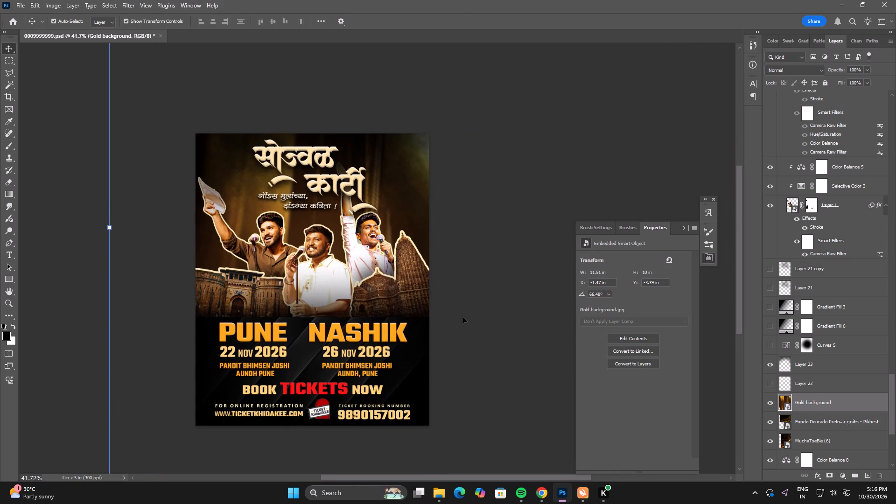
{"action": "key", "text": "alt+Tab"}
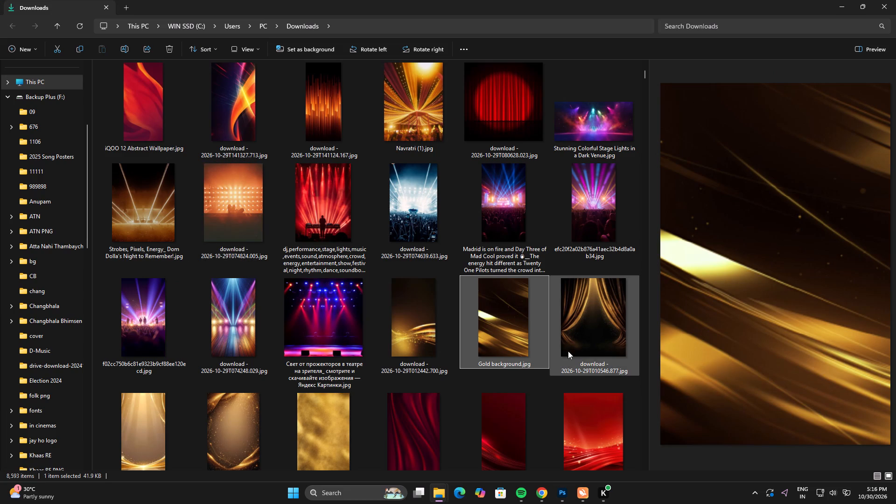
{"action": "left_click", "coordinate": [436, 330]}
{"action": "left_click_drag", "start_coordinate": [420, 300], "coordinate": [402, 394]}
{"action": "key", "text": "alt+Tab"}
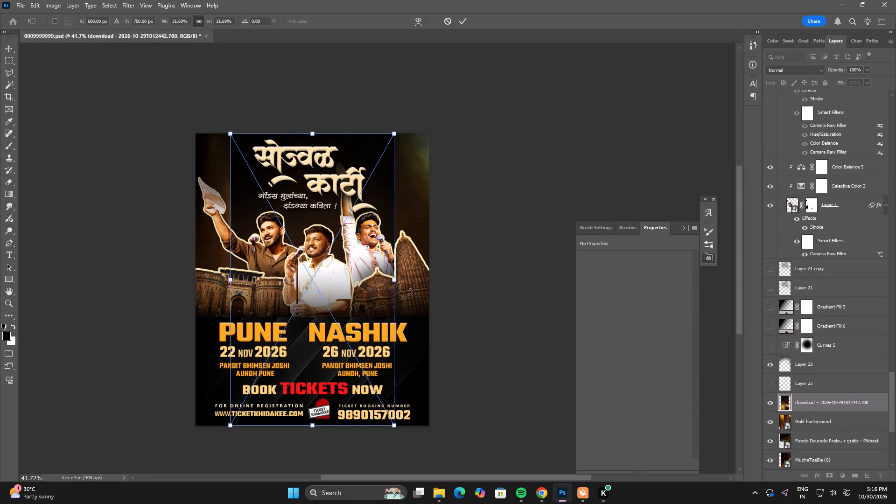
{"action": "left_click_drag", "start_coordinate": [393, 281], "coordinate": [426, 278], "text": "alt"}
{"action": "left_click_drag", "start_coordinate": [372, 354], "coordinate": [373, 273], "text": "shift"}
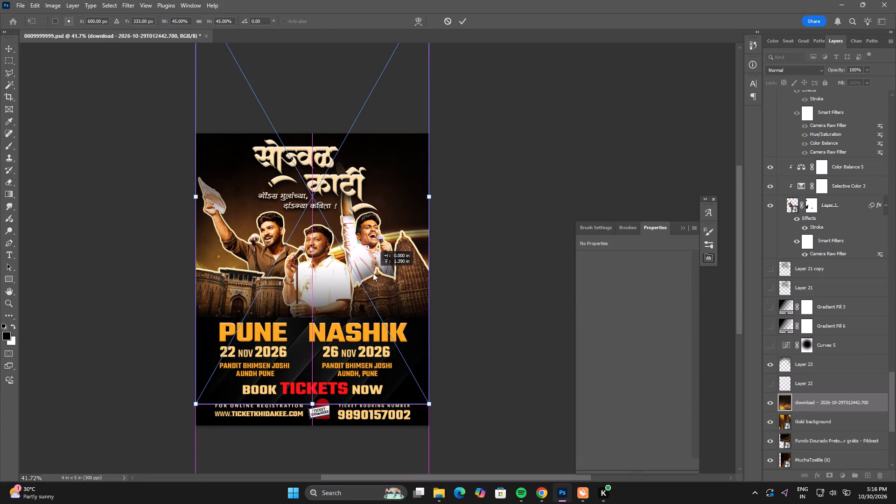
{"action": "left_click_drag", "start_coordinate": [373, 273], "coordinate": [373, 261], "text": "shift"}
{"action": "double_click", "coordinate": [373, 261]}
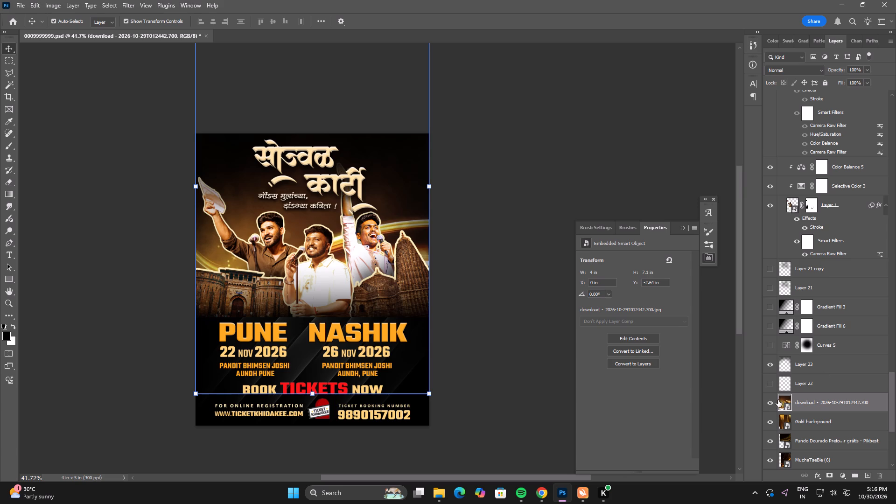
Hide the four gold background image layers above Color Balance 8, from download - 2026-10-29T012442.700 through MuchaTseBle (6).
{"action": "left_click", "coordinate": [775, 401]}
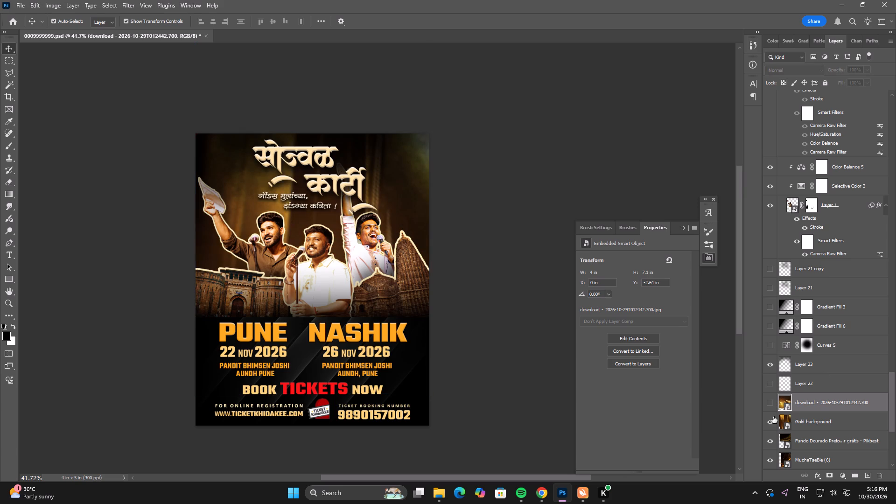
{"action": "left_click", "coordinate": [771, 423]}
{"action": "left_click", "coordinate": [769, 440]}
{"action": "left_click", "coordinate": [765, 458]}
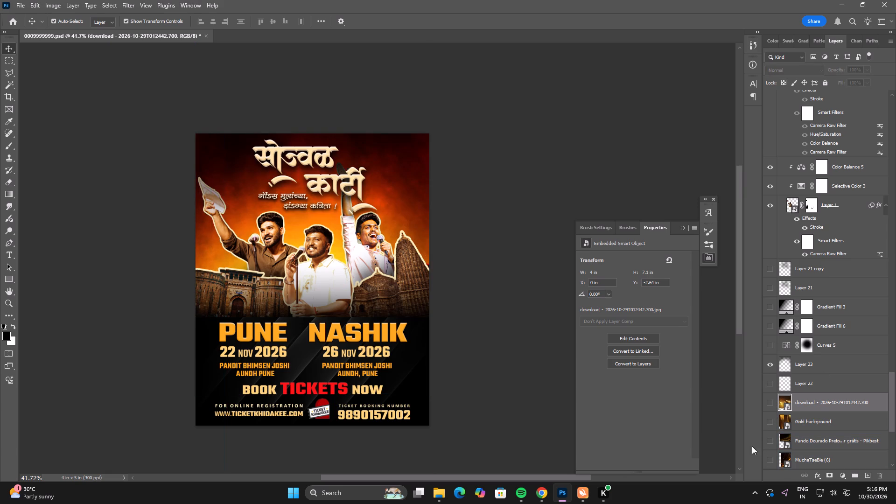
Hide the Color Balance 8 adjustment and the three download background images directly beneath it.
{"action": "scroll", "coordinate": [474, 354], "scroll_direction": "down", "scroll_amount": 4}
{"action": "scroll", "coordinate": [776, 421], "scroll_direction": "down", "scroll_amount": 4}
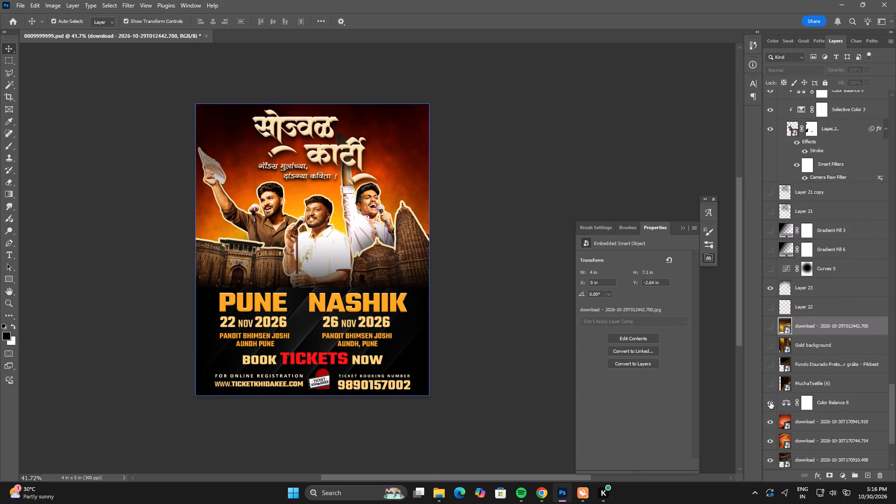
{"action": "left_click", "coordinate": [770, 402]}
{"action": "double_click", "coordinate": [770, 402]}
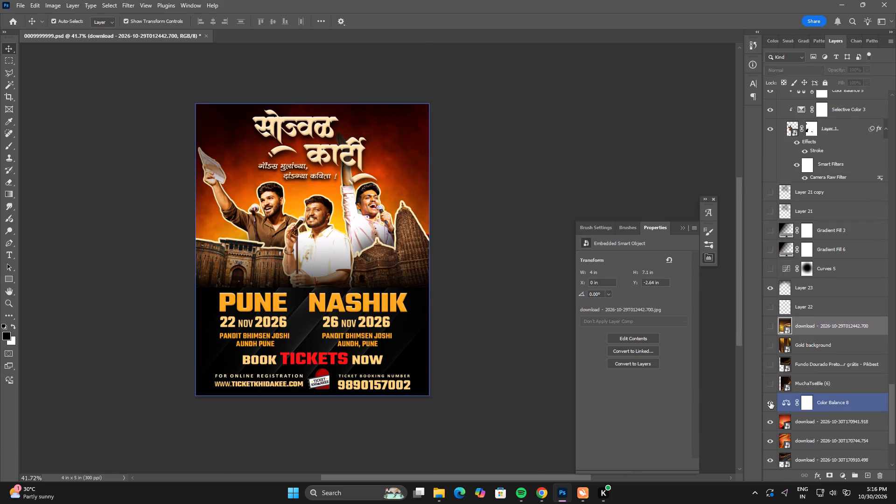
{"action": "left_click", "coordinate": [768, 420]}
{"action": "left_click", "coordinate": [770, 441]}
{"action": "left_click", "coordinate": [772, 455]}
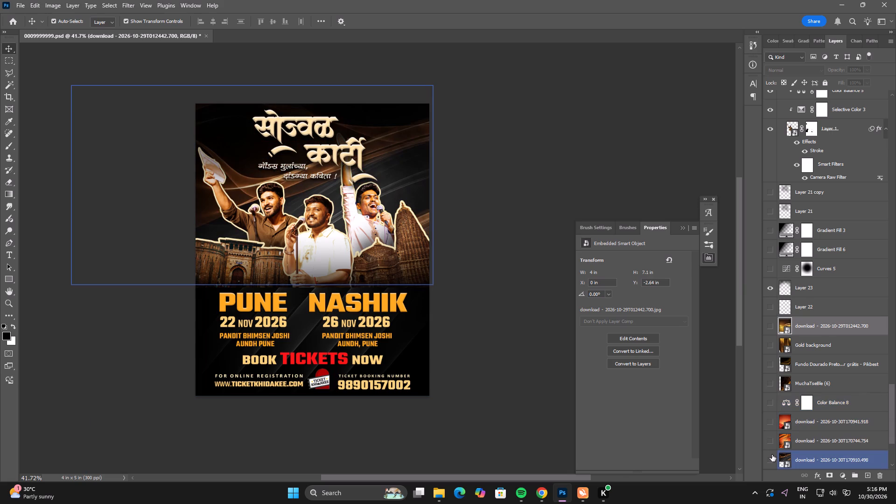
Hide the remaining lower backgrounds: download - 2026-10-30T170732.450, MuchaTseBle (6), download - 2026-10-29T012442.700 and Gold background.
{"action": "scroll", "coordinate": [783, 430], "scroll_direction": "down", "scroll_amount": 3}
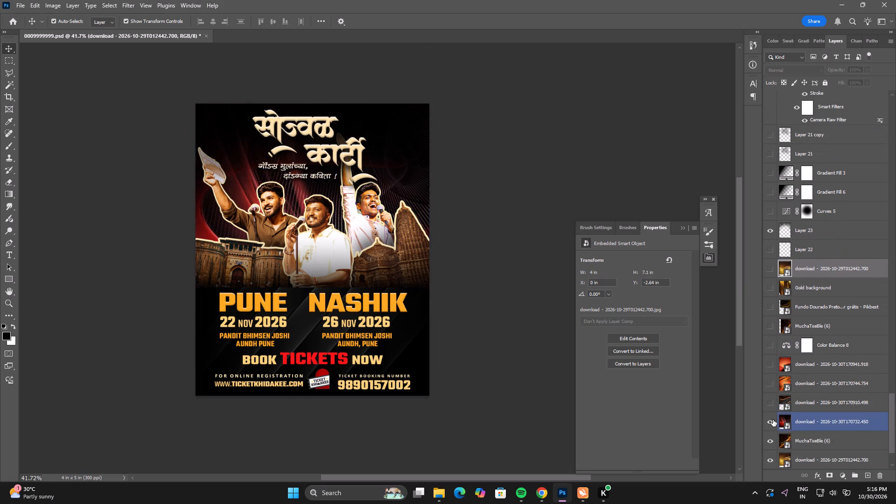
{"action": "left_click", "coordinate": [771, 422]}
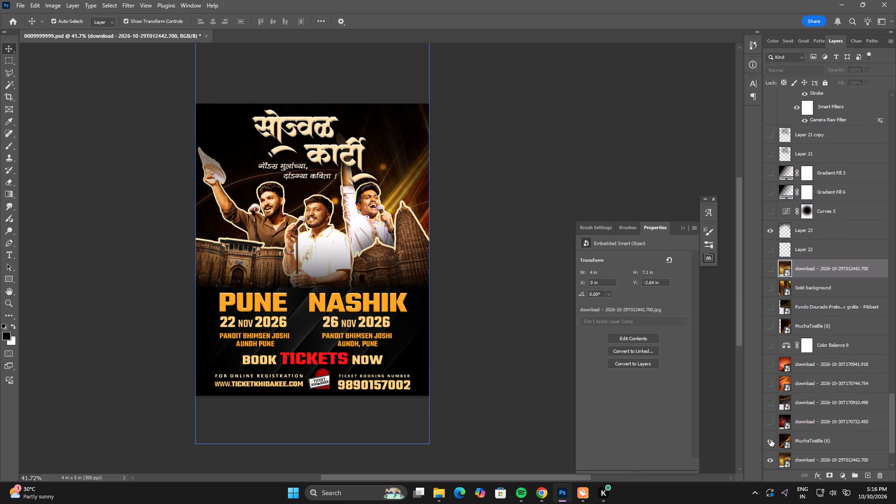
{"action": "left_click", "coordinate": [770, 440]}
{"action": "scroll", "coordinate": [771, 439], "scroll_direction": "down", "scroll_amount": 3}
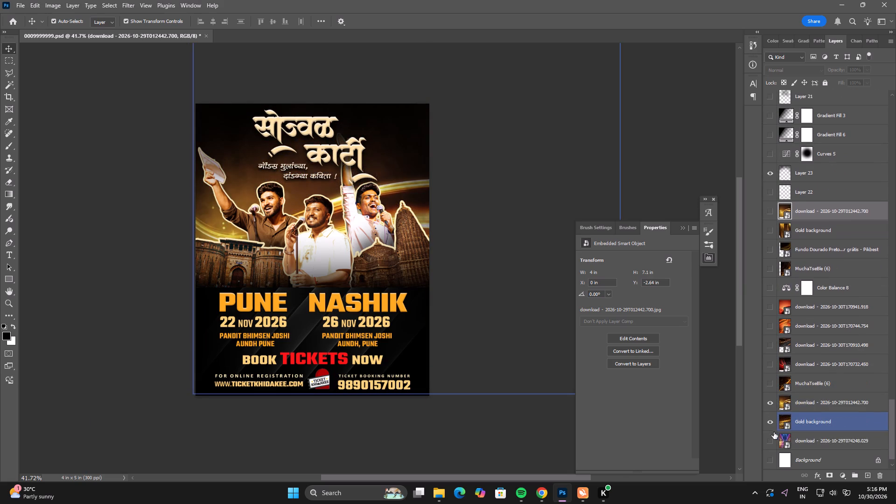
{"action": "left_click", "coordinate": [770, 402]}
{"action": "left_click", "coordinate": [770, 420]}
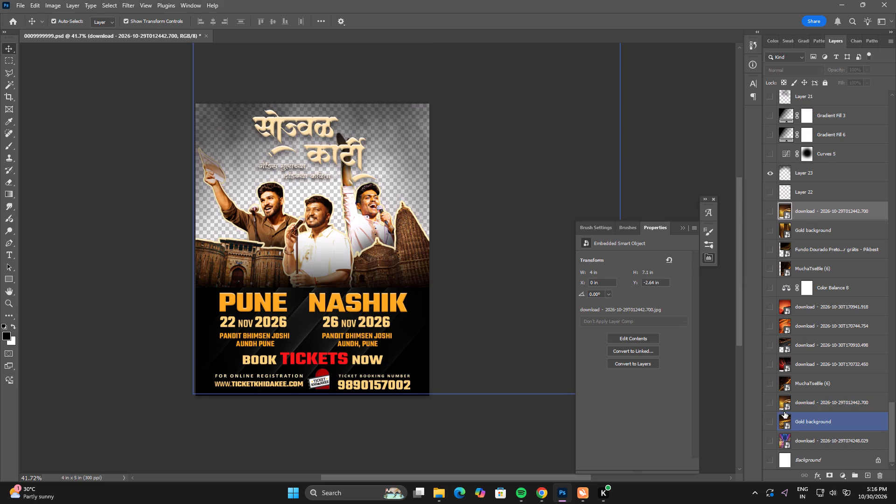
Place the red DJ stage-lights image from Downloads above download - 2026-10-29T074248.029, scale it to about 39.9%, and align its top with the poster.
{"action": "scroll", "coordinate": [784, 412], "scroll_direction": "down", "scroll_amount": 4}
{"action": "left_click", "coordinate": [808, 440]}
{"action": "key", "text": "alt+Tab"}
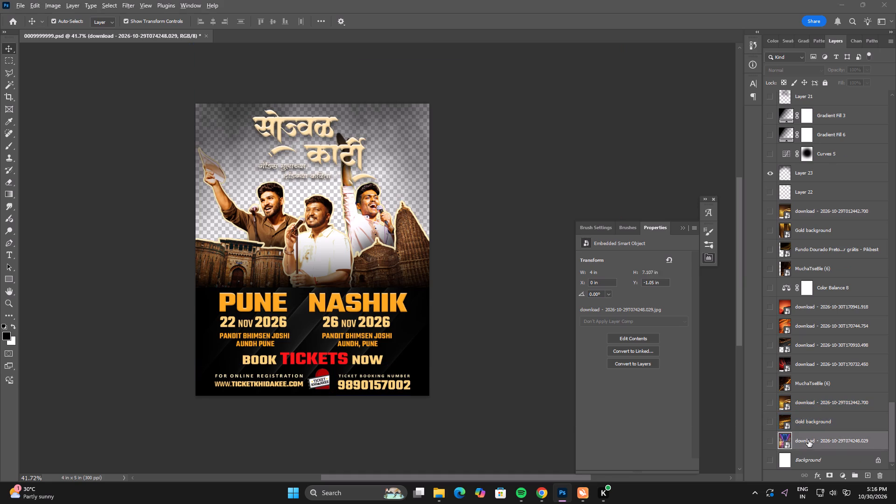
{"action": "scroll", "coordinate": [566, 307], "scroll_direction": "up", "scroll_amount": 1}
{"action": "left_click", "coordinate": [329, 421]}
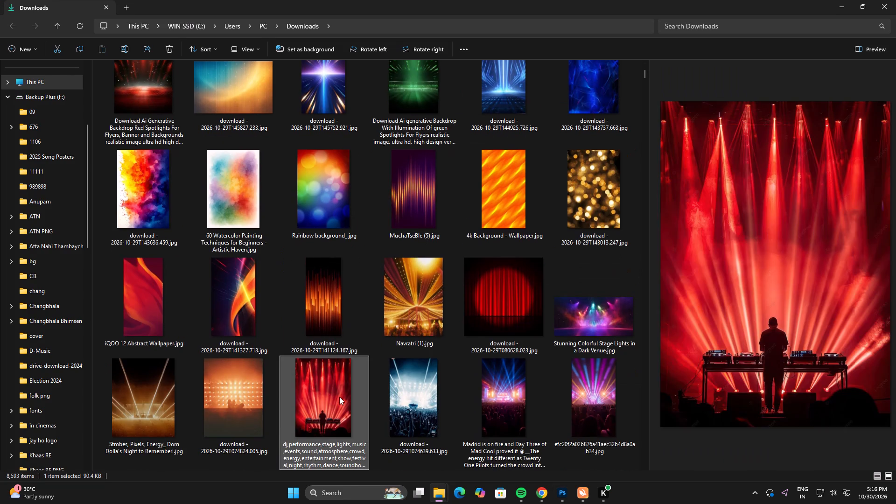
{"action": "left_click_drag", "start_coordinate": [339, 397], "coordinate": [412, 424]}
{"action": "key", "text": "alt+Tab"}
{"action": "left_click_drag", "start_coordinate": [416, 249], "coordinate": [434, 250], "text": "alt"}
{"action": "left_click_drag", "start_coordinate": [392, 267], "coordinate": [391, 294], "text": "shift"}
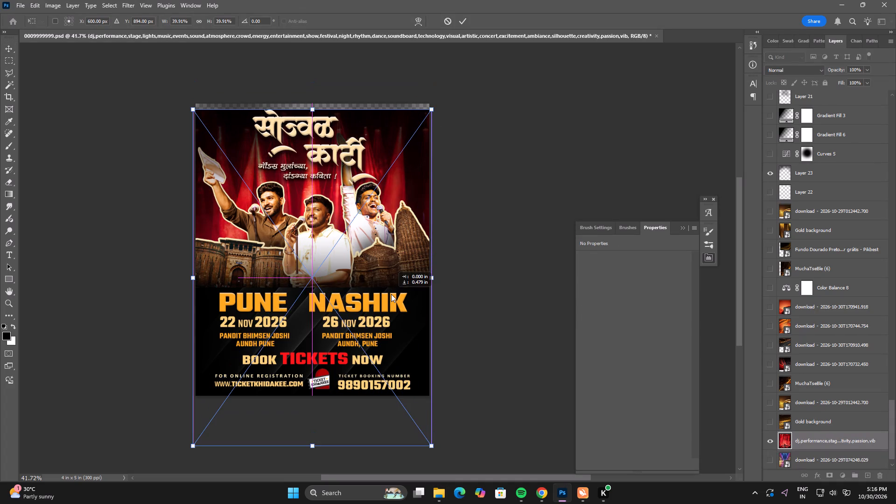
{"action": "left_click_drag", "start_coordinate": [391, 294], "coordinate": [391, 289], "text": "shift"}
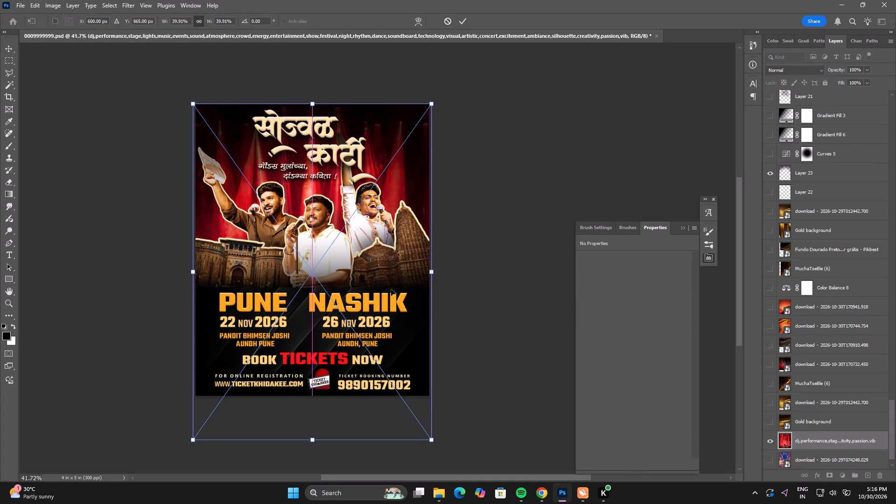
{"action": "double_click", "coordinate": [391, 289]}
Recolour the PUNE and NASHIK headings to red #fe1617, sampled from the word TICKETS.
{"action": "left_click", "coordinate": [272, 304]}
{"action": "left_click", "coordinate": [336, 301], "text": "shift"}
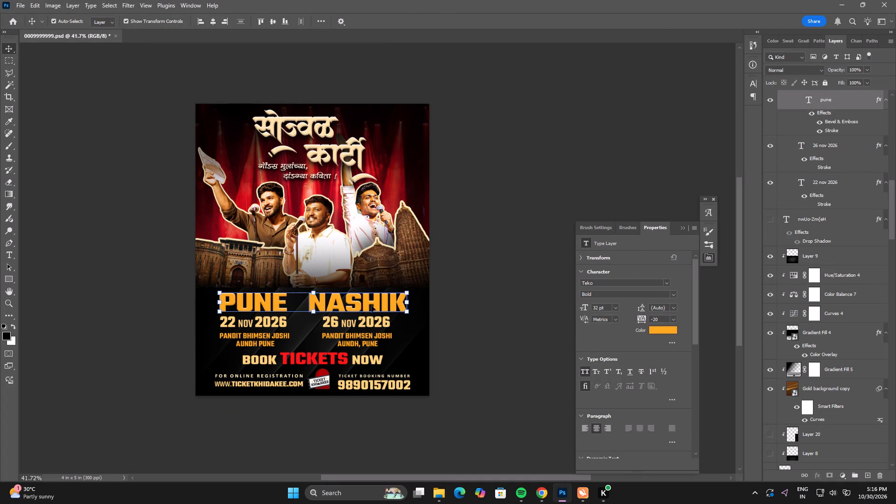
{"action": "left_click", "coordinate": [666, 329]}
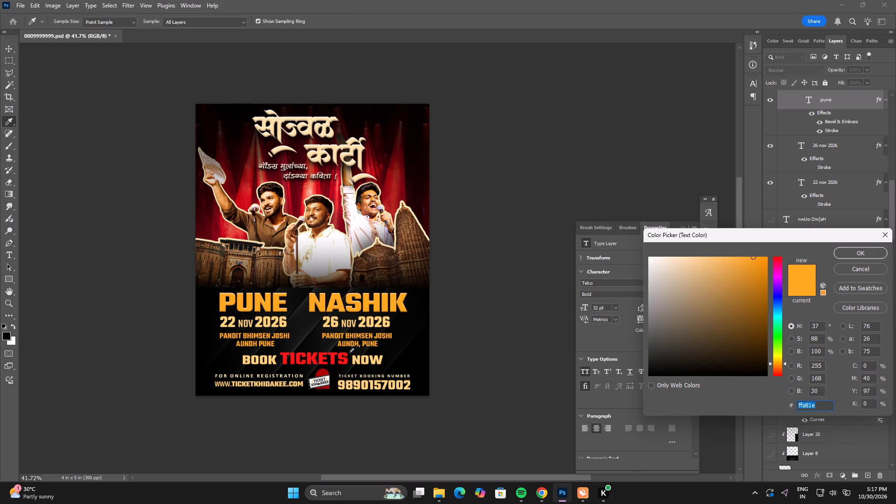
{"action": "left_click", "coordinate": [344, 354]}
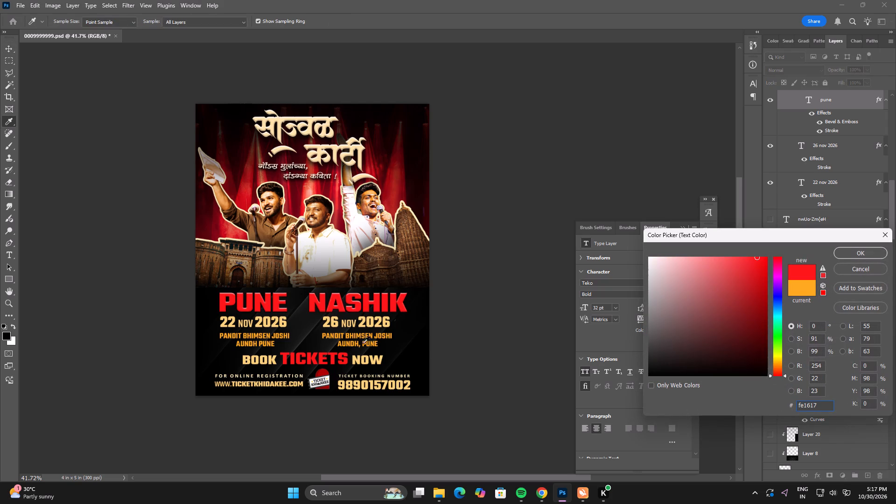
{"action": "left_click", "coordinate": [840, 256]}
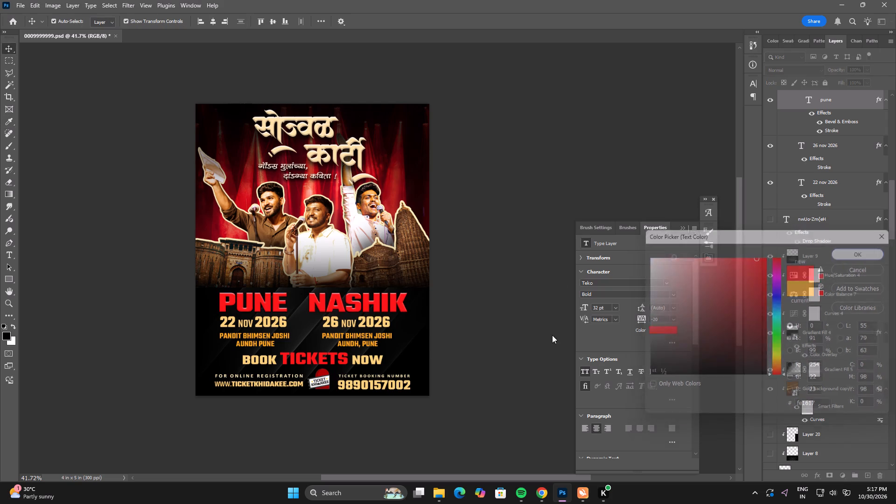
{"action": "left_click", "coordinate": [483, 394]}
Recolour both Pandit Bhimsen Joshi venue texts to red #fe1617, sampled from the NASHIK heading.
{"action": "left_click", "coordinate": [234, 329]}
{"action": "left_click", "coordinate": [250, 336]}
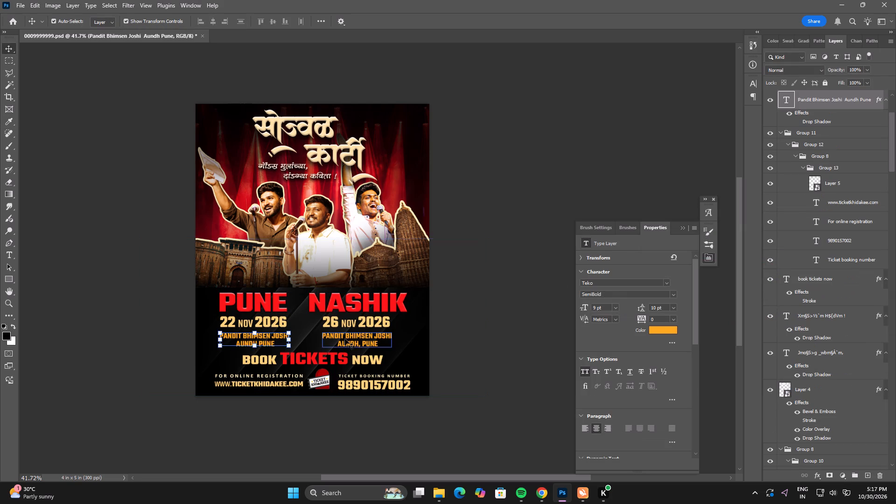
{"action": "left_click", "coordinate": [345, 339], "text": "shift"}
{"action": "left_click", "coordinate": [668, 333]}
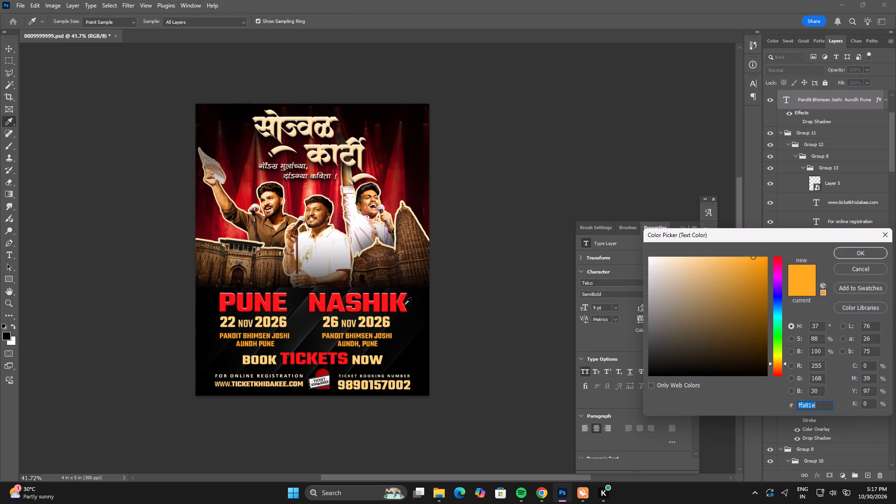
{"action": "left_click", "coordinate": [400, 302]}
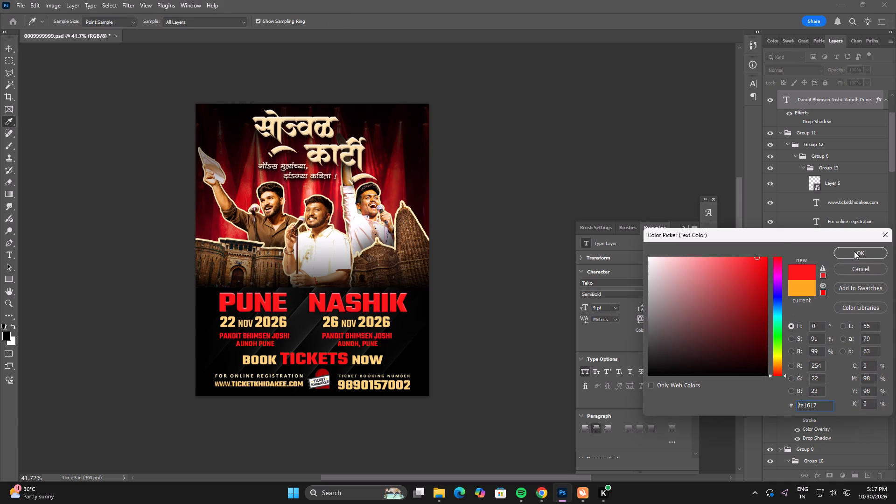
{"action": "left_click", "coordinate": [854, 251]}
{"action": "left_click", "coordinate": [498, 187]}
{"action": "left_click", "coordinate": [560, 160]}
View the recoloured poster in full-screen mode.
{"action": "key", "text": "f"}
{"action": "key", "text": "f"}
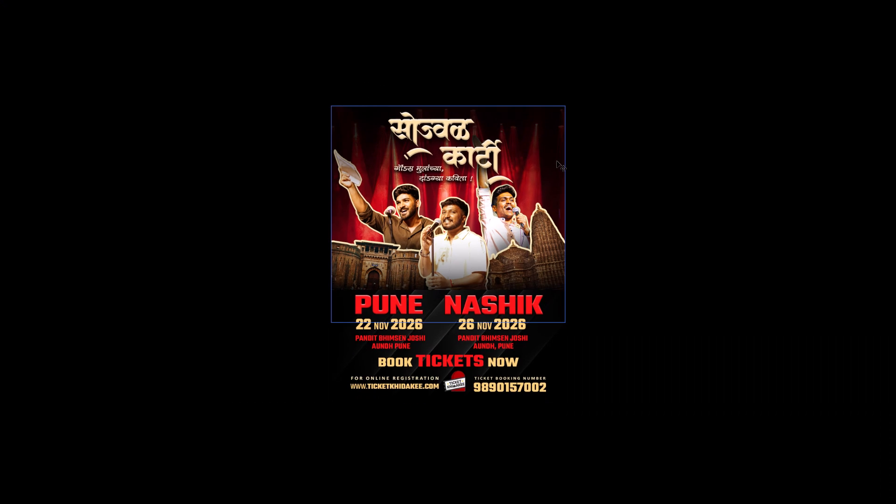
Add a new layer above Layer 23 and dab black behind the Marathi title with the 1200 px textured brush at 32% opacity.
{"action": "key", "text": "f"}
{"action": "left_click", "coordinate": [457, 156]}
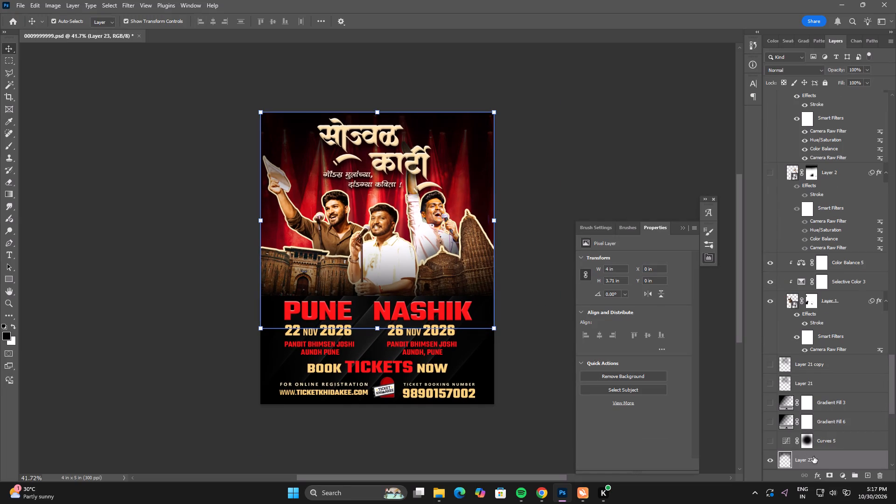
{"action": "scroll", "coordinate": [813, 456], "scroll_direction": "down", "scroll_amount": 1}
{"action": "left_click", "coordinate": [869, 475]}
{"action": "key", "text": "b"}
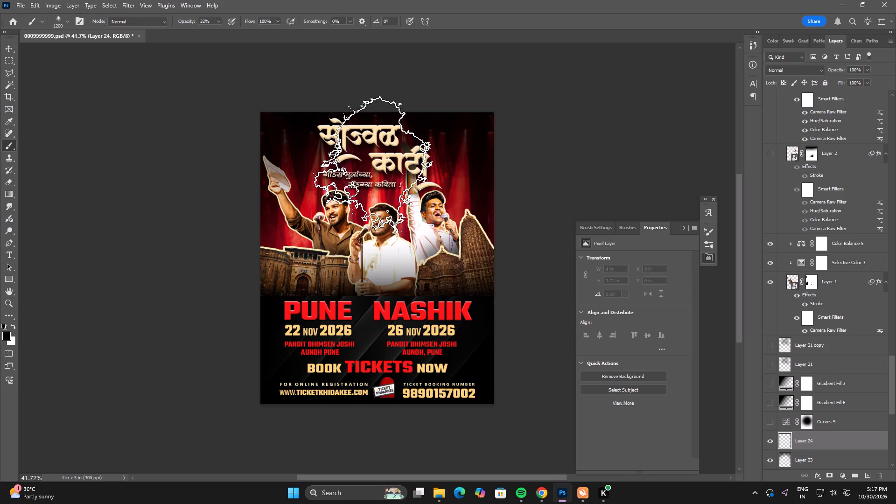
{"action": "left_click", "coordinate": [359, 159]}
{"action": "left_click", "coordinate": [388, 159]}
{"action": "left_click", "coordinate": [381, 160]}
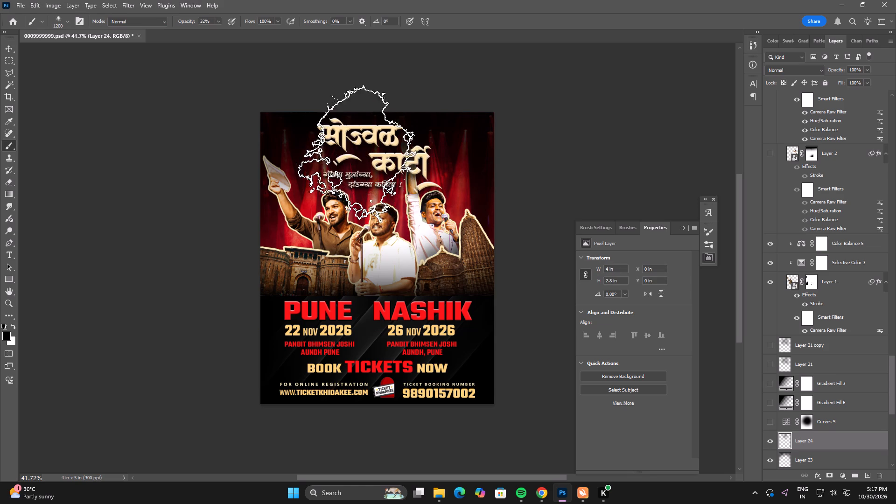
{"action": "left_click", "coordinate": [356, 158]}
{"action": "type", "text": "ff"}
{"action": "key", "text": "f"}
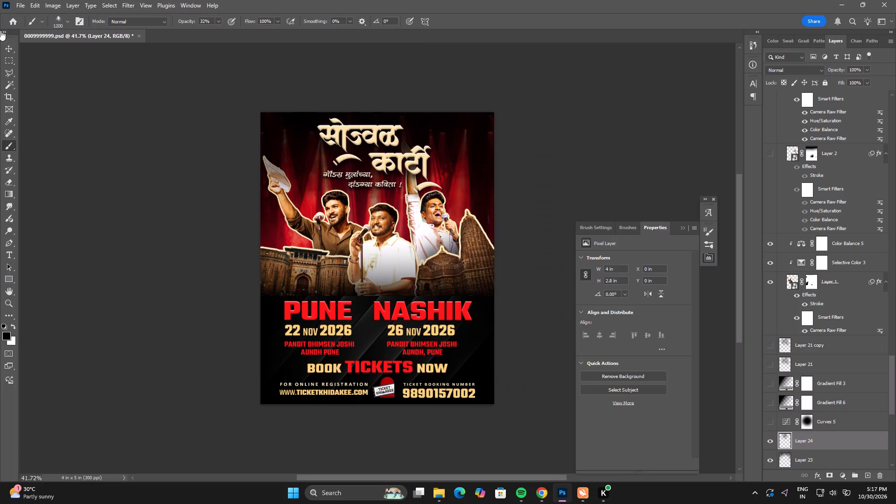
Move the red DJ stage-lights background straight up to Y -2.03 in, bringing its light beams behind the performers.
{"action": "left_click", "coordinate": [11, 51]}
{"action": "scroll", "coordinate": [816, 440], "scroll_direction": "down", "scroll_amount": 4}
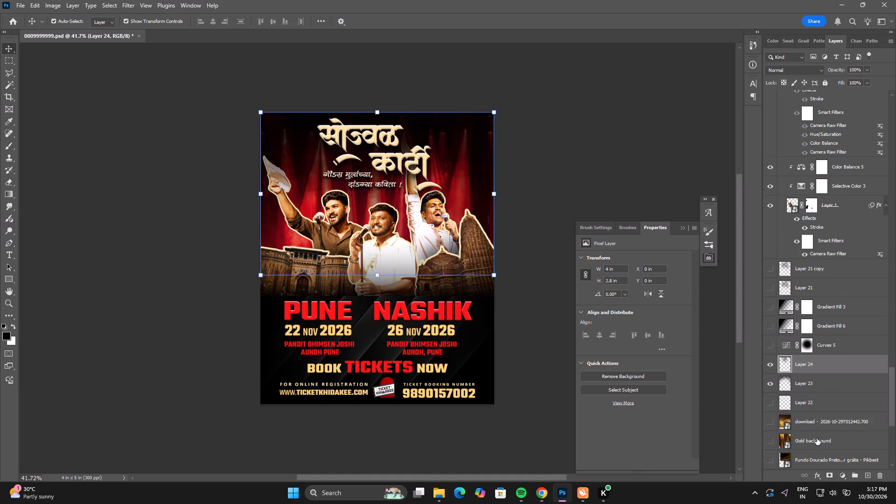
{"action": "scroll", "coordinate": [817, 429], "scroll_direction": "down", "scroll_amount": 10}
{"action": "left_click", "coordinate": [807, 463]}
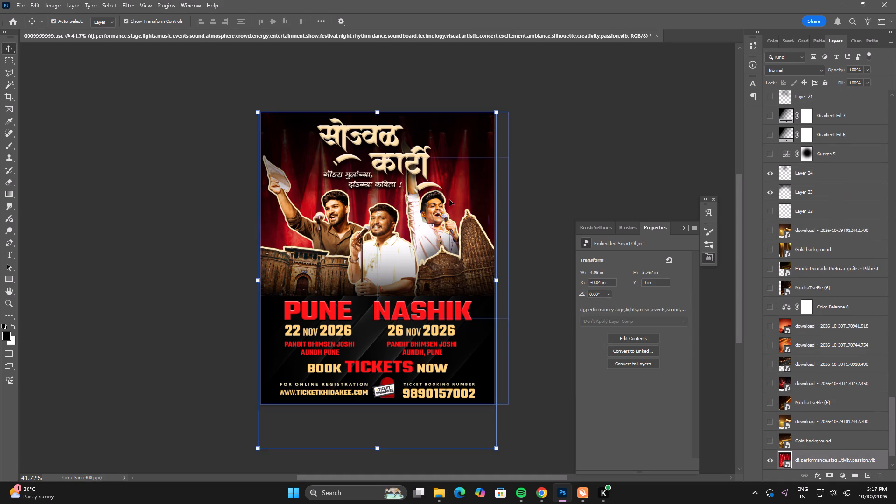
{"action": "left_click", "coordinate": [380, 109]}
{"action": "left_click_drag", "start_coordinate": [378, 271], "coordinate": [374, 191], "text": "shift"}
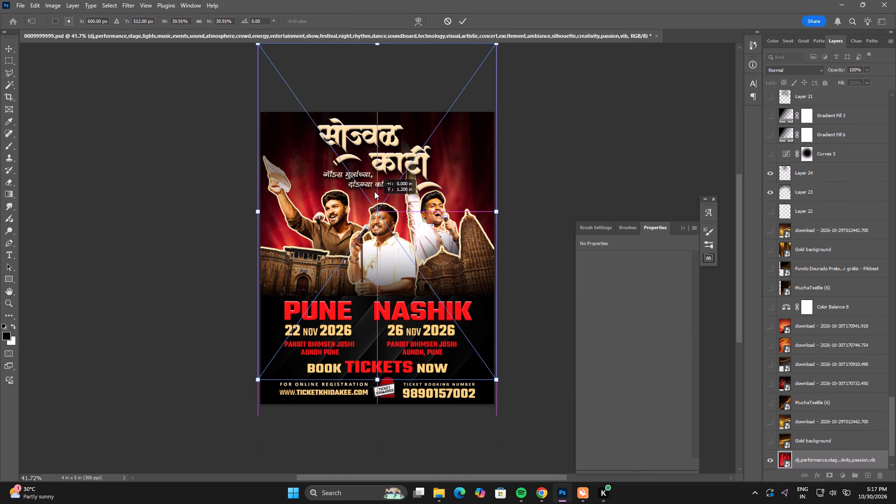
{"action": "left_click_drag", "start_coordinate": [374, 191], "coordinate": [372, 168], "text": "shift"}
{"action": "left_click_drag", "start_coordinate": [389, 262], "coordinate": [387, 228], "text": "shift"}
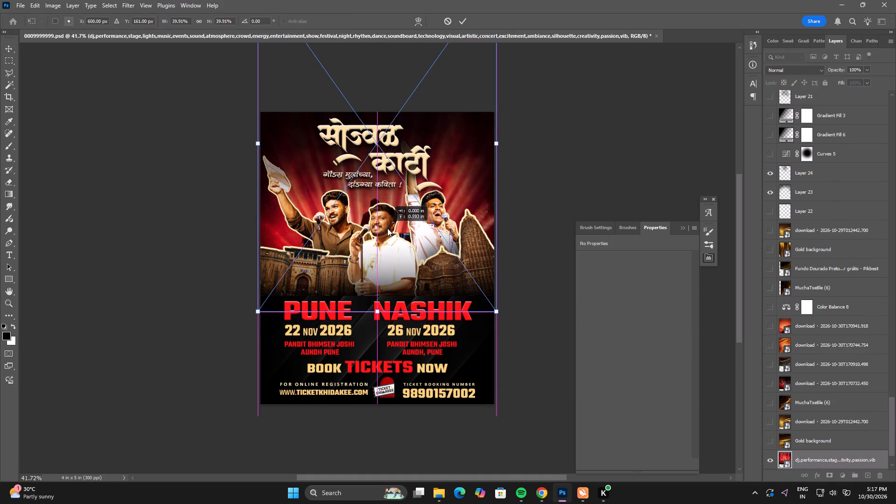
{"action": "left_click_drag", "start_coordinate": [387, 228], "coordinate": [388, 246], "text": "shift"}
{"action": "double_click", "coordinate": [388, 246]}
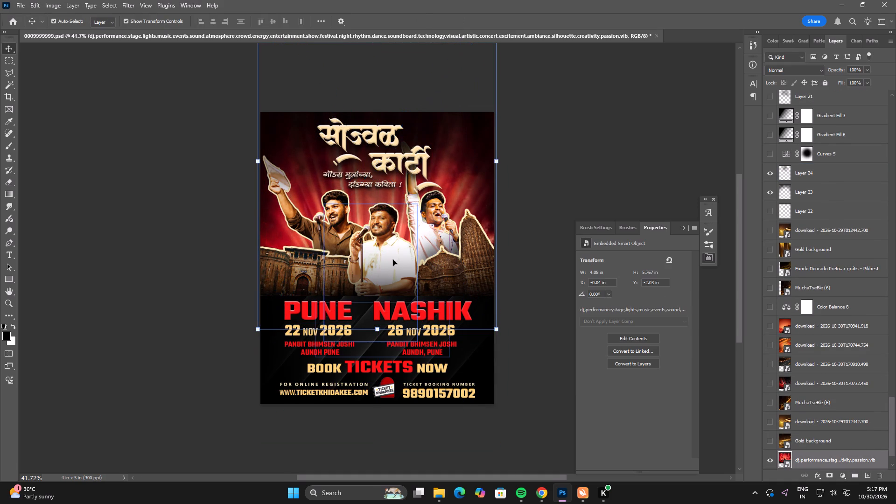
Enlarge the DJ stage-lights image to 51.91% and lower it to Y -0.18 in, with its top just above the poster.
{"action": "scroll", "coordinate": [396, 285], "scroll_direction": "down", "scroll_amount": 3, "text": "alt"}
{"action": "key", "text": "space"}
{"action": "key", "text": "space"}
{"action": "key", "text": "space"}
{"action": "key", "text": "space"}
{"action": "key", "text": "space"}
{"action": "key", "text": "space"}
{"action": "key", "text": "space"}
{"action": "key", "text": "space"}
{"action": "key", "text": "space"}
{"action": "key", "text": "space"}
{"action": "key", "text": "space"}
{"action": "key", "text": "space"}
{"action": "key", "text": "space"}
{"action": "key", "text": "space"}
{"action": "key", "text": "space"}
{"action": "key", "text": "space"}
{"action": "key", "text": "space"}
{"action": "key", "text": "space"}
{"action": "key", "text": "space"}
{"action": "left_click_drag", "start_coordinate": [415, 281], "coordinate": [392, 313]}
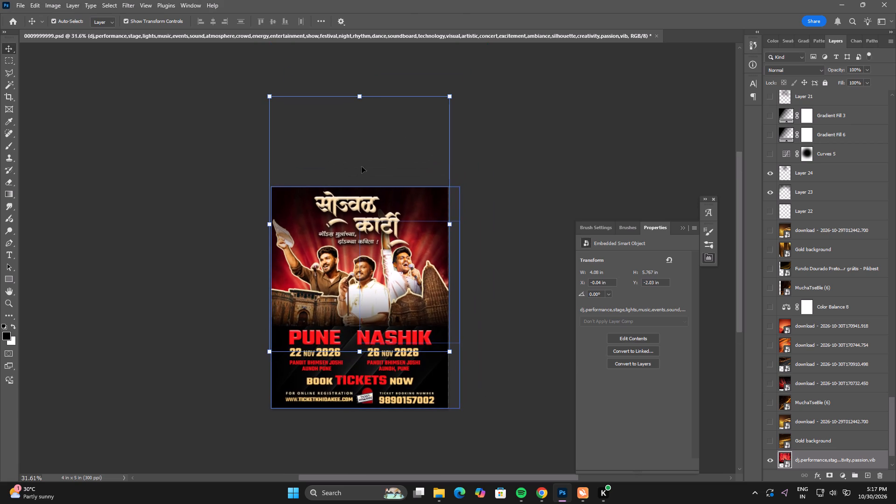
{"action": "left_click", "coordinate": [357, 96]}
{"action": "left_click_drag", "start_coordinate": [377, 182], "coordinate": [376, 270], "text": "shift"}
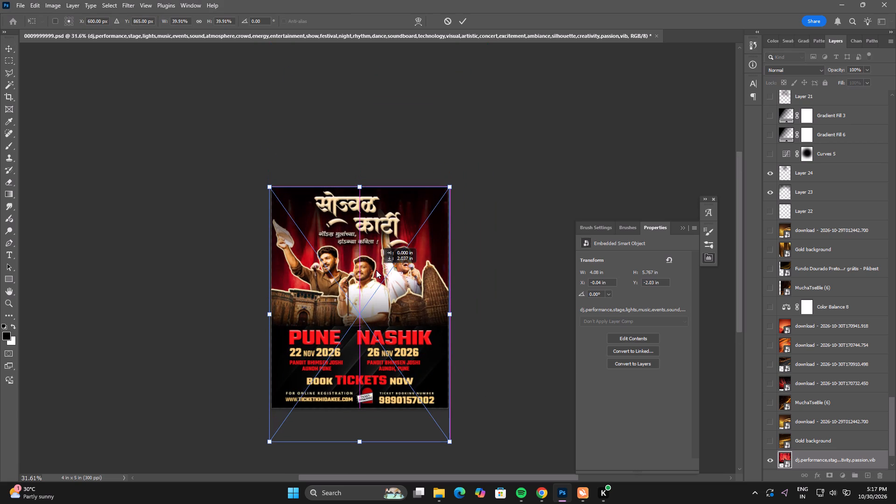
{"action": "left_click_drag", "start_coordinate": [376, 270], "coordinate": [377, 260], "text": "shift"}
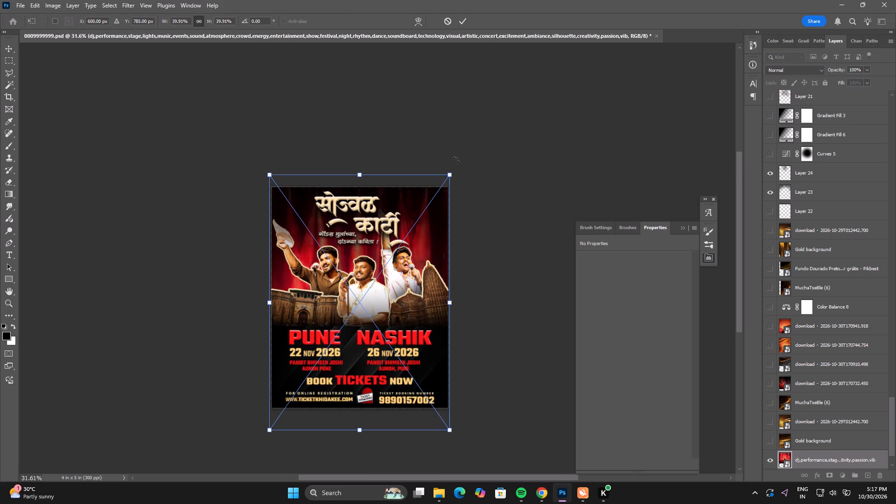
{"action": "left_click_drag", "start_coordinate": [449, 173], "coordinate": [460, 132], "text": "alt"}
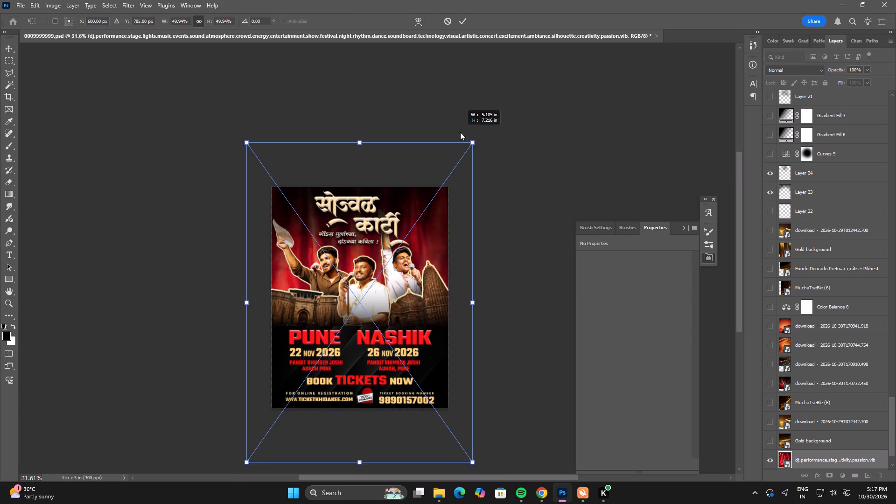
{"action": "left_click_drag", "start_coordinate": [460, 132], "coordinate": [464, 126], "text": "alt"}
{"action": "left_click_drag", "start_coordinate": [391, 259], "coordinate": [392, 253], "text": "shift"}
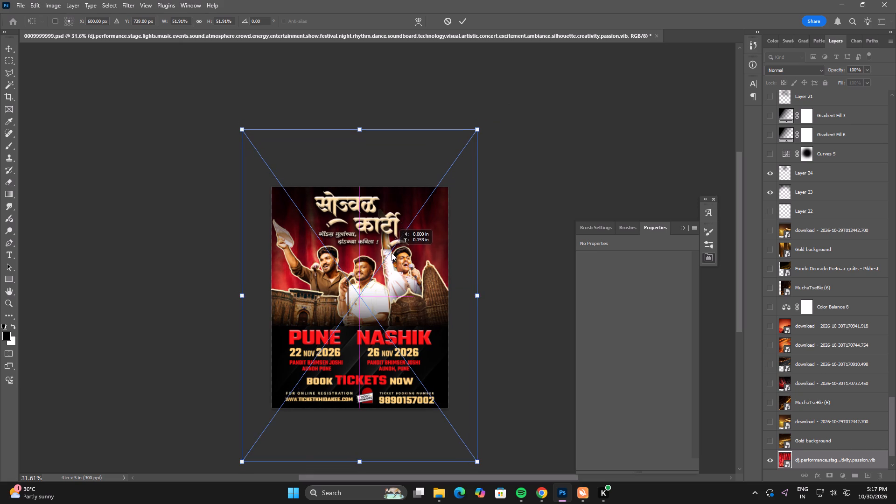
{"action": "left_click_drag", "start_coordinate": [392, 253], "coordinate": [392, 254], "text": "shift"}
{"action": "left_click_drag", "start_coordinate": [395, 298], "coordinate": [399, 241], "text": "shift"}
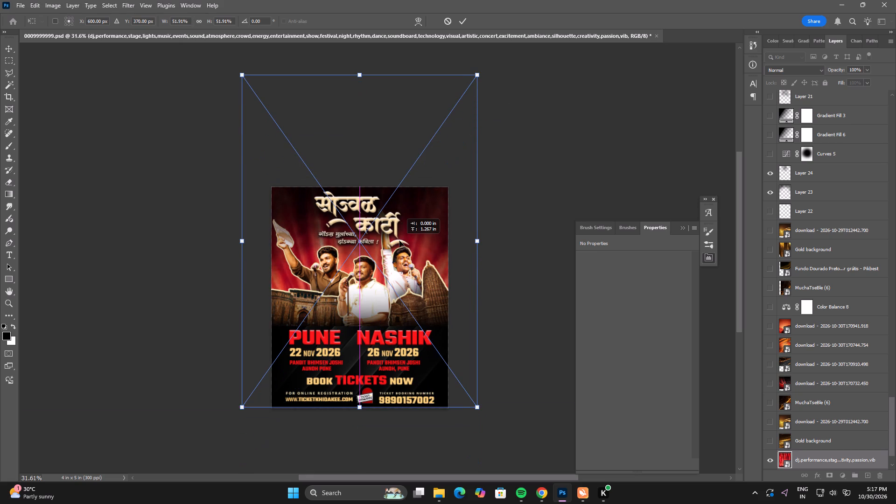
{"action": "left_click_drag", "start_coordinate": [402, 244], "coordinate": [408, 352], "text": "shift"}
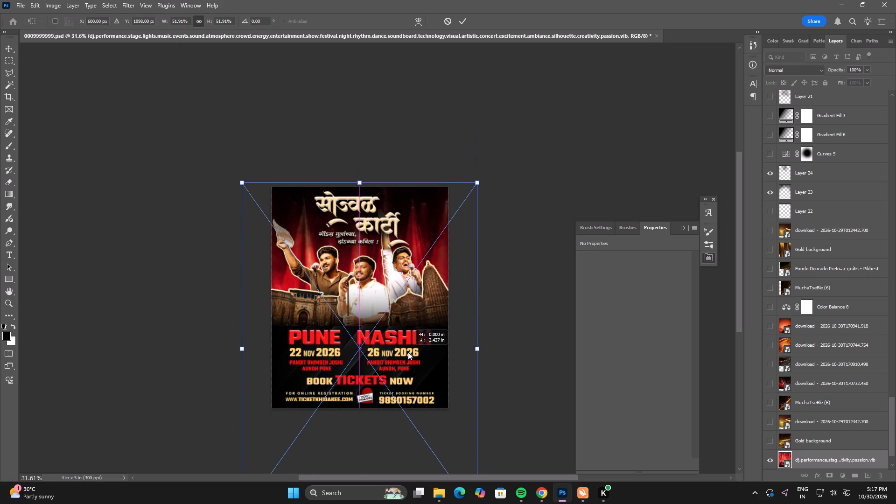
{"action": "left_click_drag", "start_coordinate": [408, 352], "coordinate": [408, 348], "text": "shift"}
{"action": "double_click", "coordinate": [408, 348]}
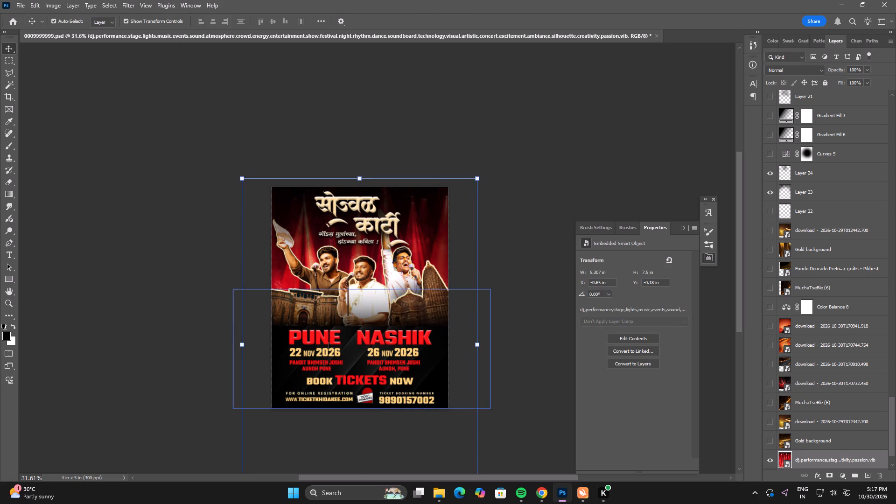
Scale the DJ stage-lights image down to 4.027 × 5.69 in and nudge it sideways to X -0.01 in.
{"action": "key", "text": "space"}
{"action": "key", "text": "space"}
{"action": "key", "text": "space"}
{"action": "left_click_drag", "start_coordinate": [315, 344], "coordinate": [326, 280]}
{"action": "left_click_drag", "start_coordinate": [370, 445], "coordinate": [365, 413]}
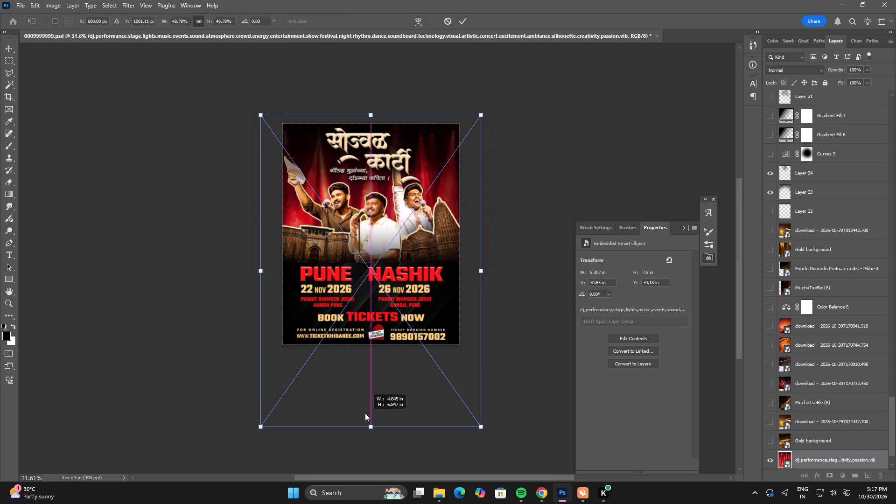
{"action": "left_click_drag", "start_coordinate": [365, 413], "coordinate": [363, 372]}
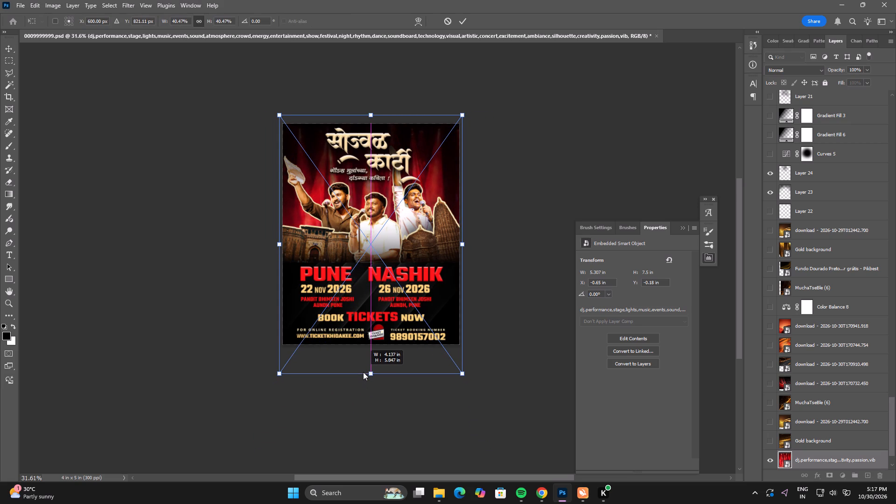
{"action": "left_click_drag", "start_coordinate": [363, 372], "coordinate": [356, 369]}
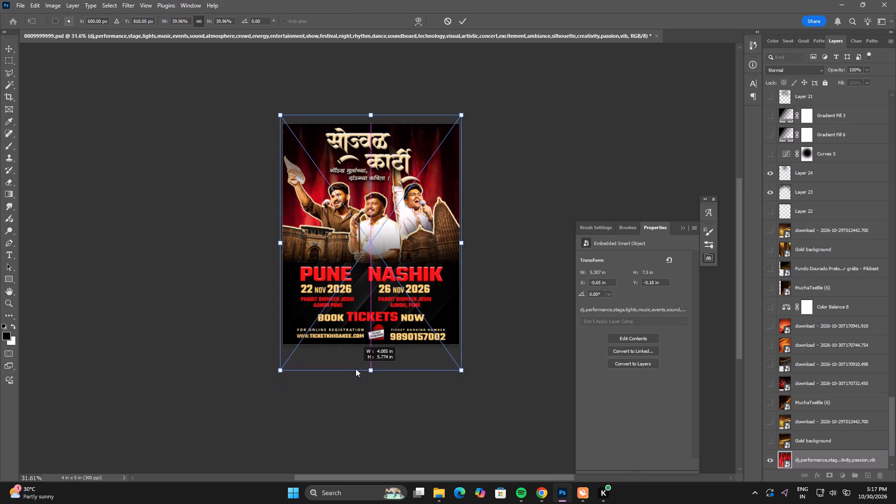
{"action": "left_click_drag", "start_coordinate": [356, 369], "coordinate": [355, 365]}
{"action": "double_click", "coordinate": [350, 318]}
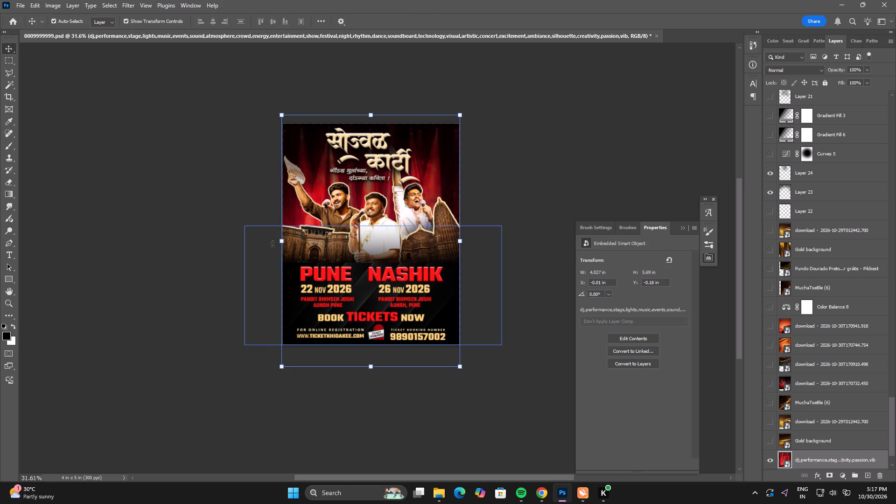
{"action": "key", "text": "Right"}
{"action": "key", "text": "Right"}
{"action": "key", "text": "Right"}
{"action": "key", "text": "Right"}
{"action": "key", "text": "Right"}
{"action": "key", "text": "Right"}
{"action": "key", "text": "Right"}
{"action": "key", "text": "Right"}
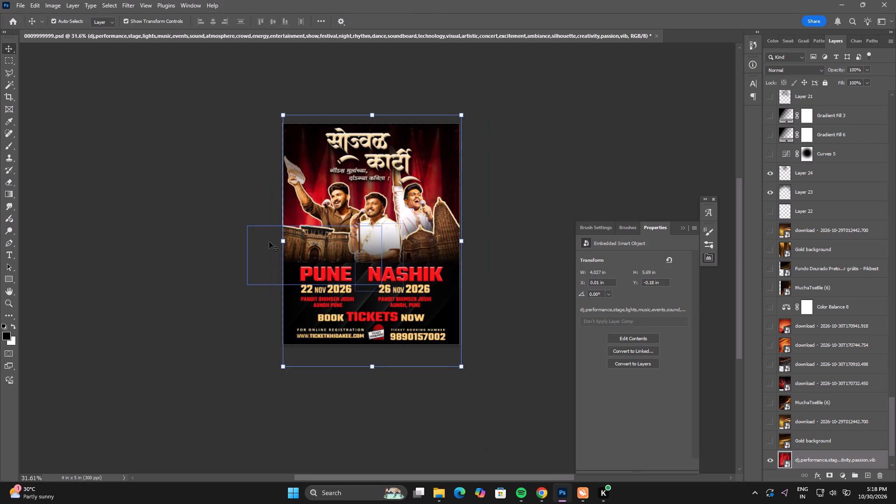
{"action": "key", "text": "Left"}
{"action": "key", "text": "Left"}
Add a Color Balance adjustment above the DJ stage-lights image with midtones at Cyan–Red +56 and Yellow–Blue -39.
{"action": "left_click", "coordinate": [844, 476]}
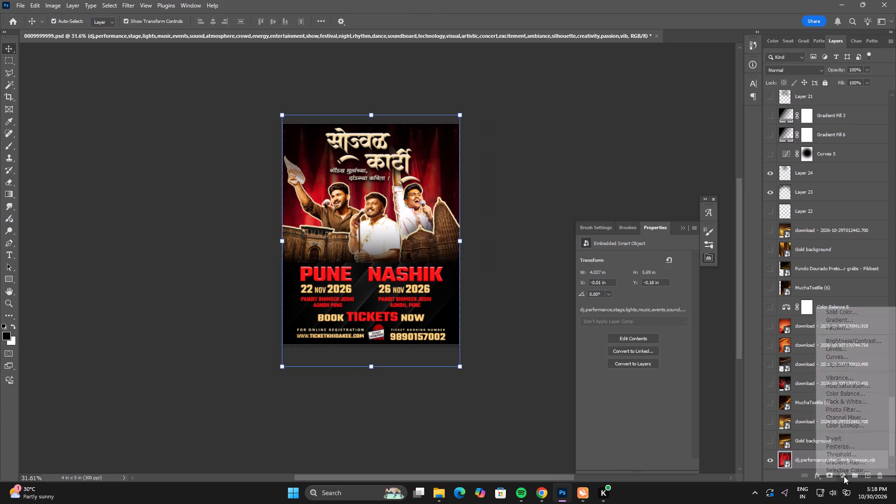
{"action": "left_click", "coordinate": [853, 395]}
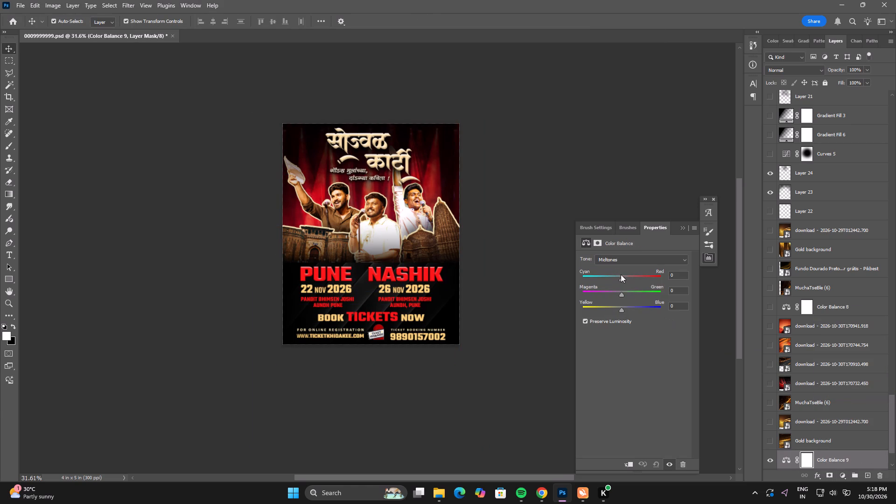
{"action": "left_click_drag", "start_coordinate": [622, 278], "coordinate": [651, 287]}
{"action": "left_click_drag", "start_coordinate": [651, 287], "coordinate": [650, 287]}
{"action": "left_click_drag", "start_coordinate": [650, 287], "coordinate": [643, 286]}
{"action": "left_click_drag", "start_coordinate": [620, 308], "coordinate": [606, 308]}
{"action": "left_click_drag", "start_coordinate": [606, 308], "coordinate": [606, 306]}
{"action": "left_click", "coordinate": [531, 350]}
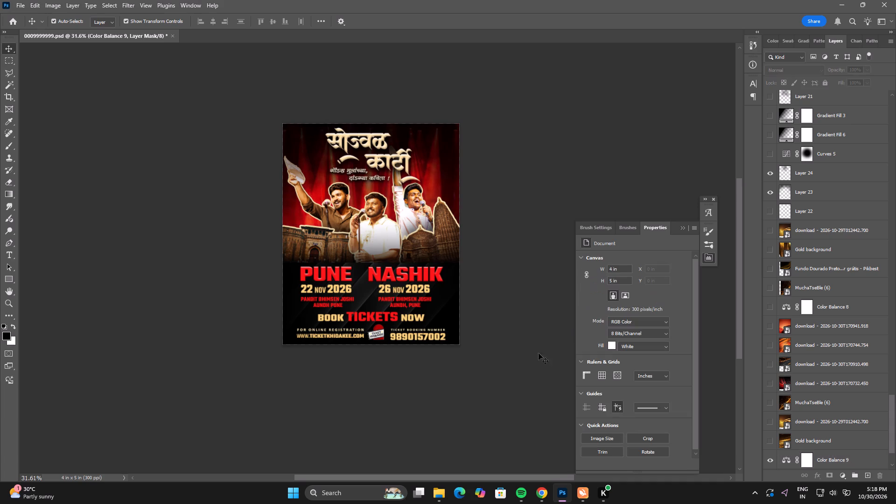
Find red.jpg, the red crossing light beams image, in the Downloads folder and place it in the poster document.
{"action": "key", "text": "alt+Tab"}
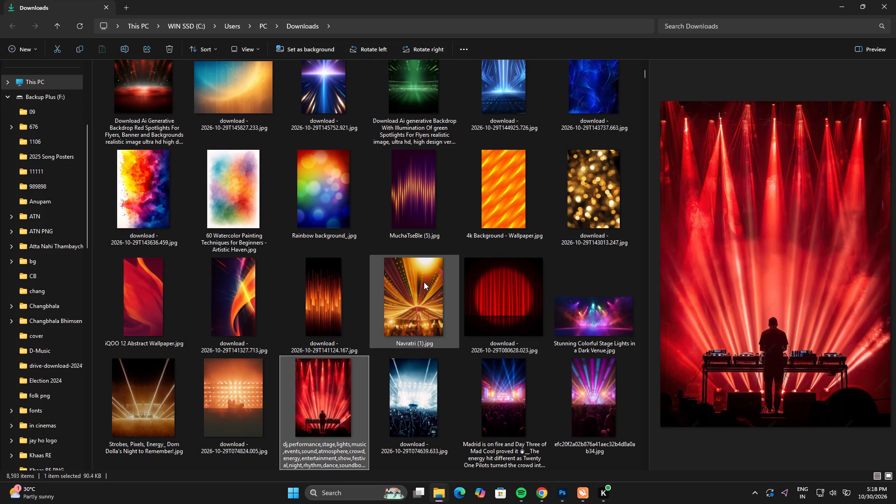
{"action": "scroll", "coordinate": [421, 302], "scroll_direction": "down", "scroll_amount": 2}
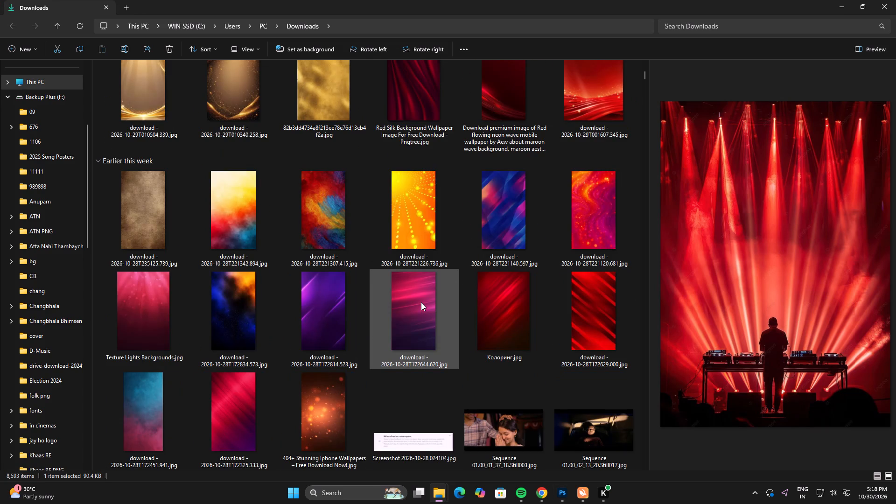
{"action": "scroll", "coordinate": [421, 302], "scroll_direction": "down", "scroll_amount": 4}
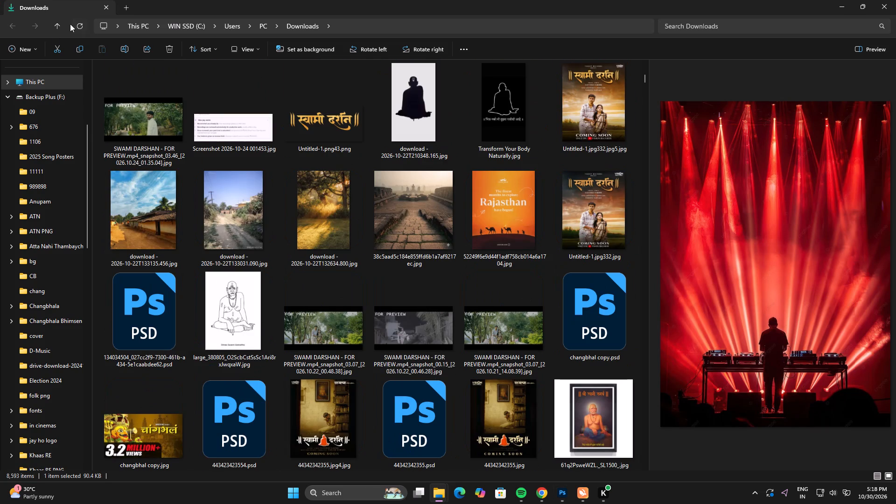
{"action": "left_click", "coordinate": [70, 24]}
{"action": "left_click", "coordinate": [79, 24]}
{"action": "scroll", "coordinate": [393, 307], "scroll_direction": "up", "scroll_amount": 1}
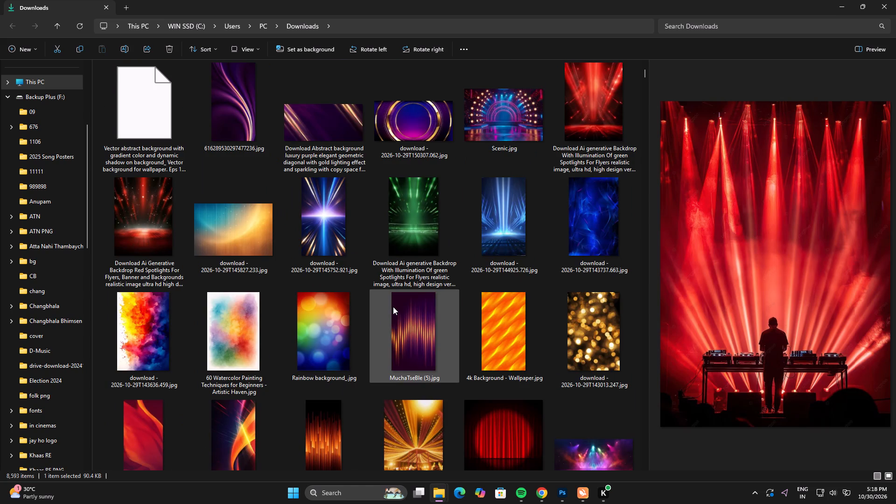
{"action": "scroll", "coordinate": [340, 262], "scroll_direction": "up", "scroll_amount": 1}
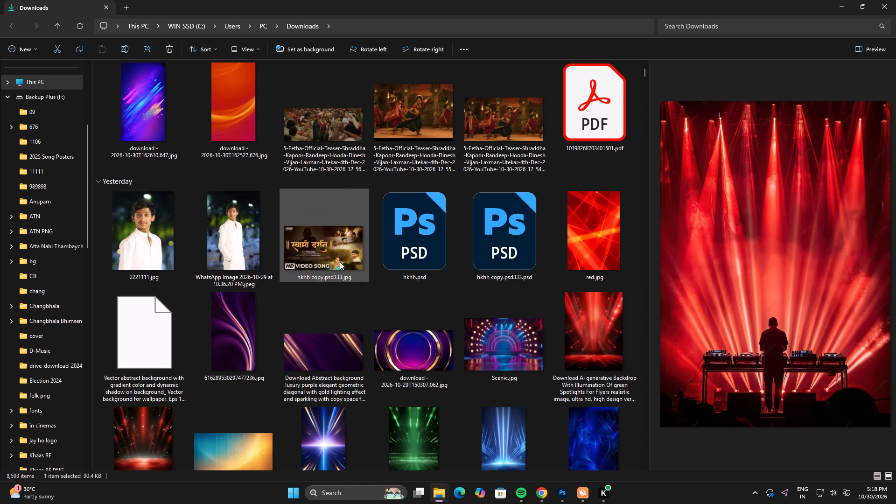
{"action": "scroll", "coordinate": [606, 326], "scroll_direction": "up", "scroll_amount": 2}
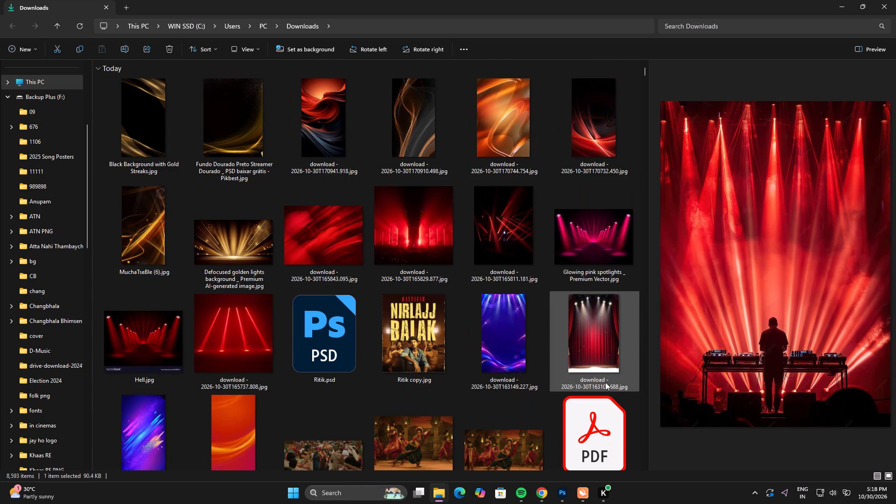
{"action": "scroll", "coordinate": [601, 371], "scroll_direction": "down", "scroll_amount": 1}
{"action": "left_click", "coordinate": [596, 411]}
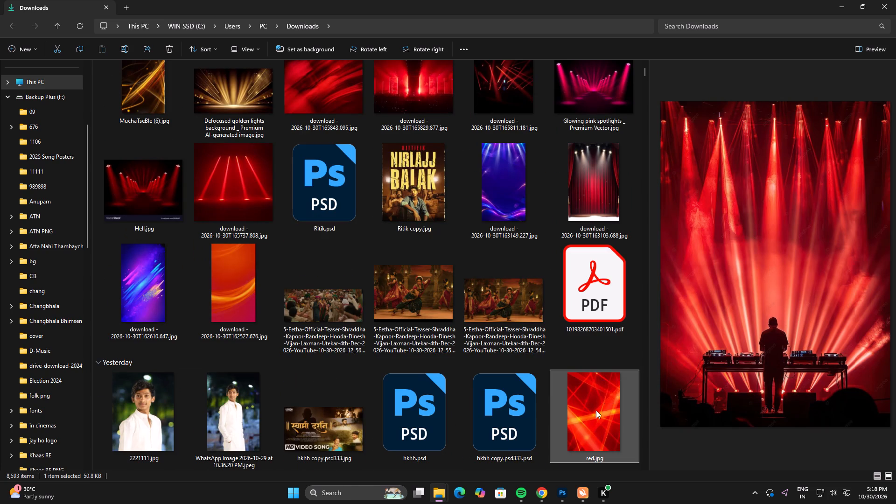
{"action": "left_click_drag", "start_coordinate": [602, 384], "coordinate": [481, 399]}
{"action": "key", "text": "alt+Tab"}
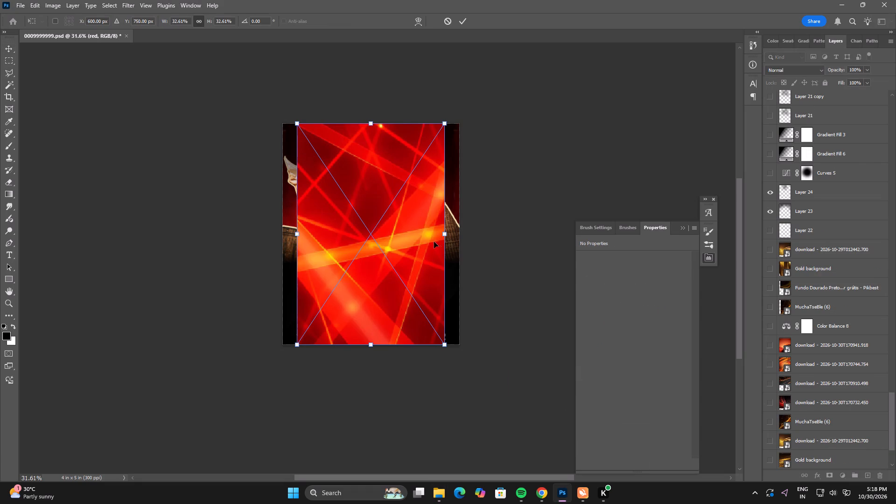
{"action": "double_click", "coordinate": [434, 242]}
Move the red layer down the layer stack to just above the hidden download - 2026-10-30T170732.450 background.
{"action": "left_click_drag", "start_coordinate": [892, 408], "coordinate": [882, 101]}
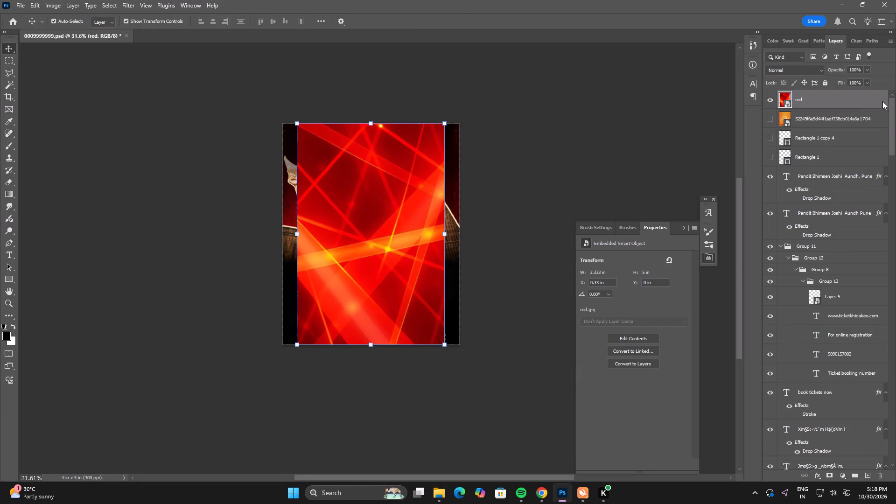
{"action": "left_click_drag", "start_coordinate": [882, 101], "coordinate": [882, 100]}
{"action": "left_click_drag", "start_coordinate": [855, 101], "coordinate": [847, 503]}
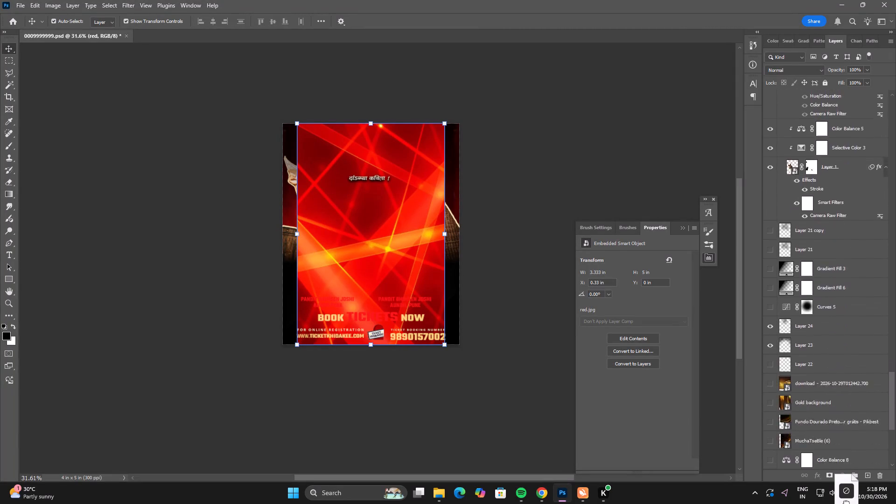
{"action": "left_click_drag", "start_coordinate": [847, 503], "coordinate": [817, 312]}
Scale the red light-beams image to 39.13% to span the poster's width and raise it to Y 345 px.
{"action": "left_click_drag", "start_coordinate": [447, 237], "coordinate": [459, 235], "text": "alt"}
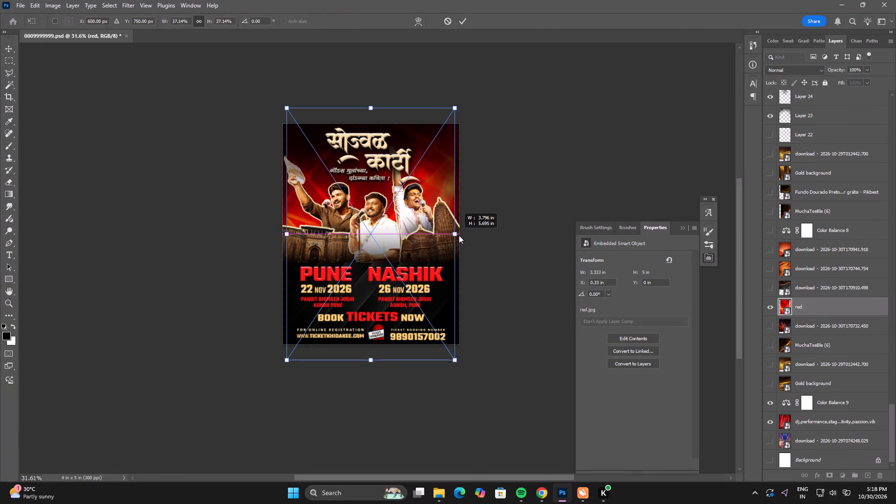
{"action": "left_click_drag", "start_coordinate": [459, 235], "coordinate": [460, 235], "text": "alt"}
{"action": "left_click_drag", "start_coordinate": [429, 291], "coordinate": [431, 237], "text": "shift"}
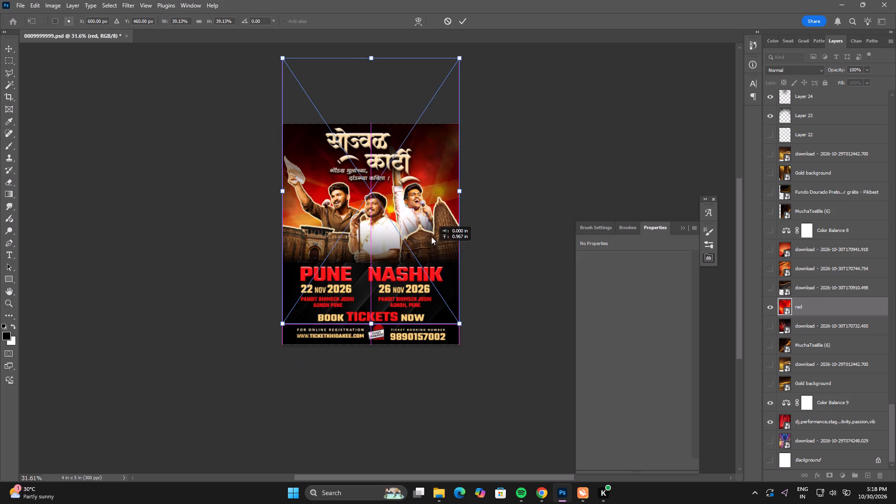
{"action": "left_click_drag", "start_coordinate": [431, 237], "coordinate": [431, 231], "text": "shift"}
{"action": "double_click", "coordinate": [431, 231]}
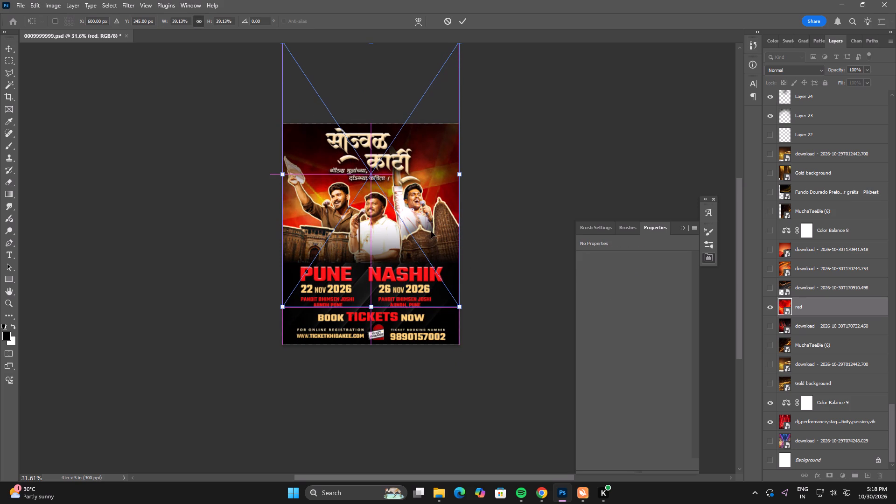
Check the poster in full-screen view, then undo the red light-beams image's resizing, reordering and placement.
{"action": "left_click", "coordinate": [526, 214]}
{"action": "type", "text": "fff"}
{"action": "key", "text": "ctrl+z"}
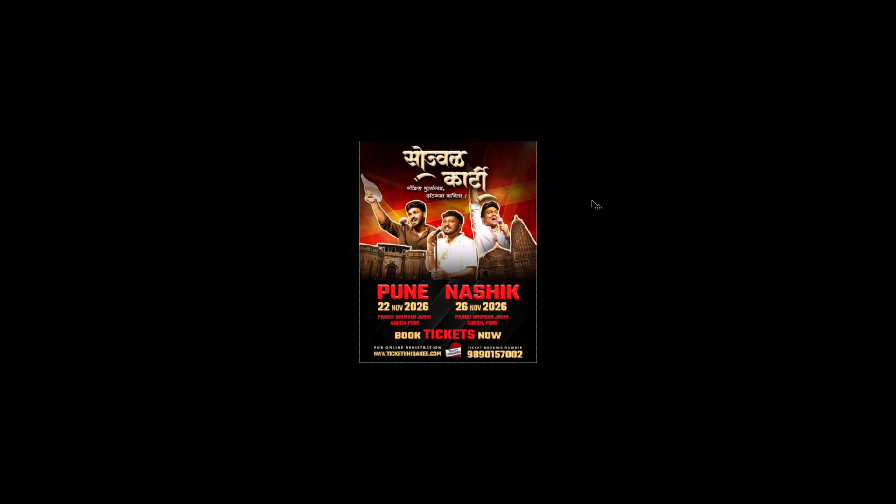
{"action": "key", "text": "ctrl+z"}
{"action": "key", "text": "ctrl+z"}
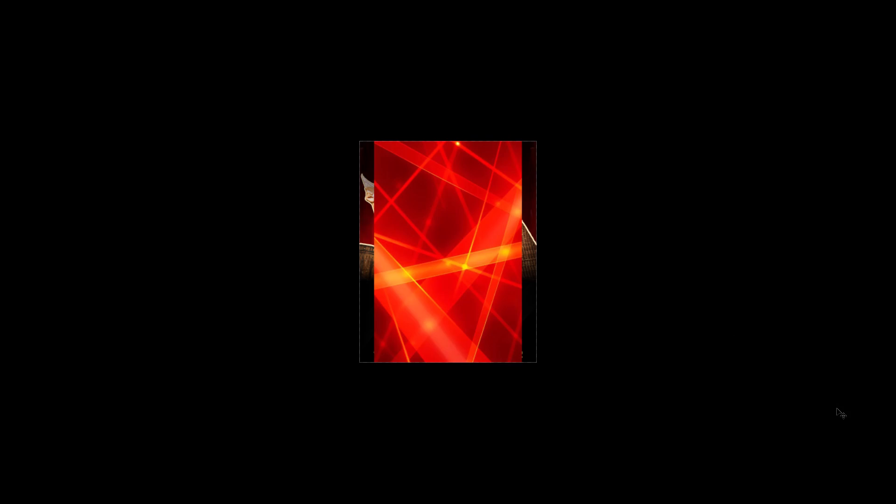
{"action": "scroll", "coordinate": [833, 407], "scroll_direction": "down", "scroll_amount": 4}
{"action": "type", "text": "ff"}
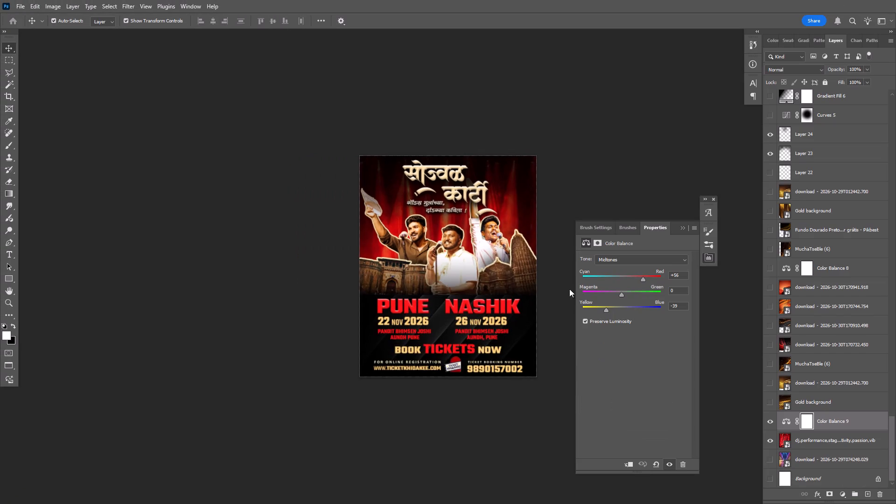
Set the Bevel & Emboss depth of the large Marathi title to 84%.
{"action": "scroll", "coordinate": [459, 259], "scroll_direction": "up", "scroll_amount": 4, "text": "alt"}
{"action": "key", "text": "space"}
{"action": "key", "text": "space"}
{"action": "key", "text": "space"}
{"action": "key", "text": "space"}
{"action": "key", "text": "space"}
{"action": "key", "text": "space"}
{"action": "key", "text": "space"}
{"action": "left_click_drag", "start_coordinate": [478, 406], "coordinate": [444, 425]}
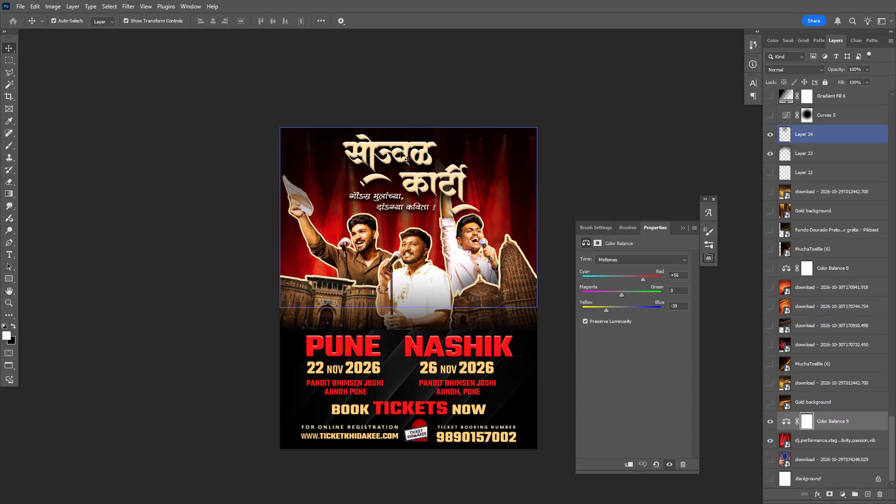
{"action": "left_click", "coordinate": [401, 152]}
{"action": "double_click", "coordinate": [812, 121]}
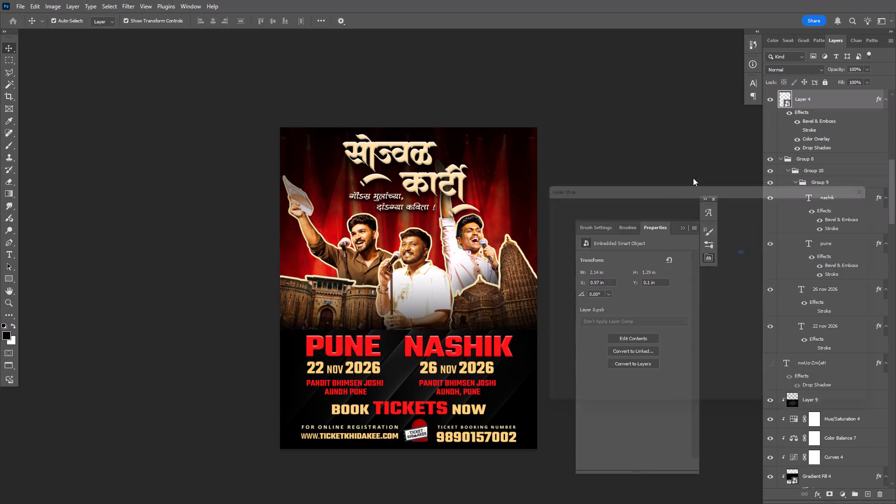
{"action": "left_click_drag", "start_coordinate": [708, 246], "coordinate": [701, 248]}
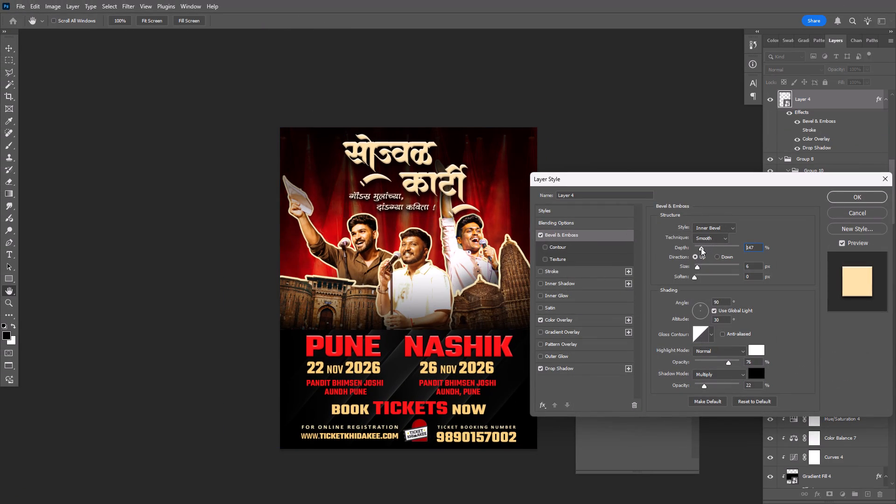
{"action": "left_click_drag", "start_coordinate": [701, 248], "coordinate": [699, 250]}
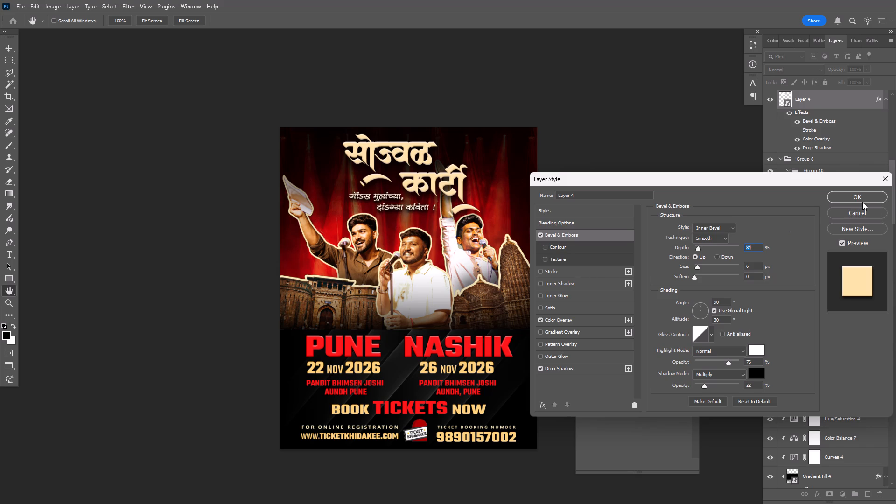
{"action": "left_click", "coordinate": [859, 199]}
{"action": "left_click", "coordinate": [576, 115]}
Change the Marathi title's Color Overlay to the pale cream #fff2d8.
{"action": "left_click", "coordinate": [434, 172]}
{"action": "left_click", "coordinate": [438, 179]}
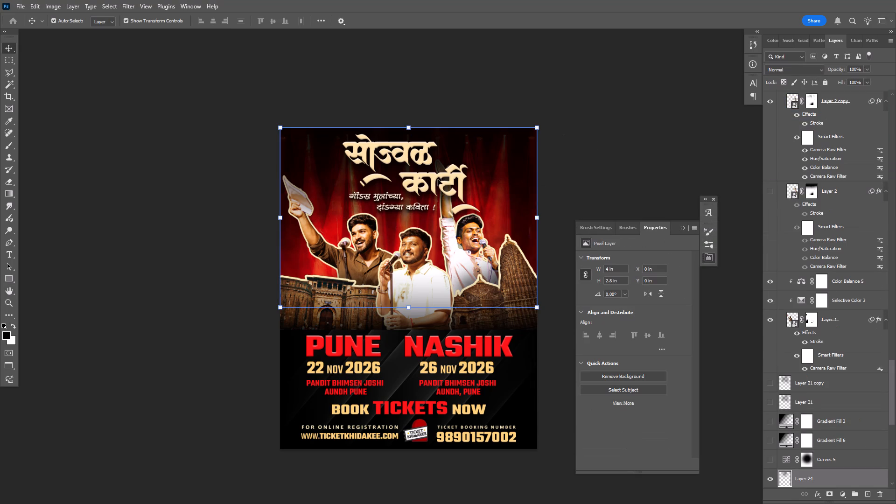
{"action": "left_click", "coordinate": [437, 177]}
{"action": "left_click", "coordinate": [815, 120]}
{"action": "left_click", "coordinate": [819, 147]}
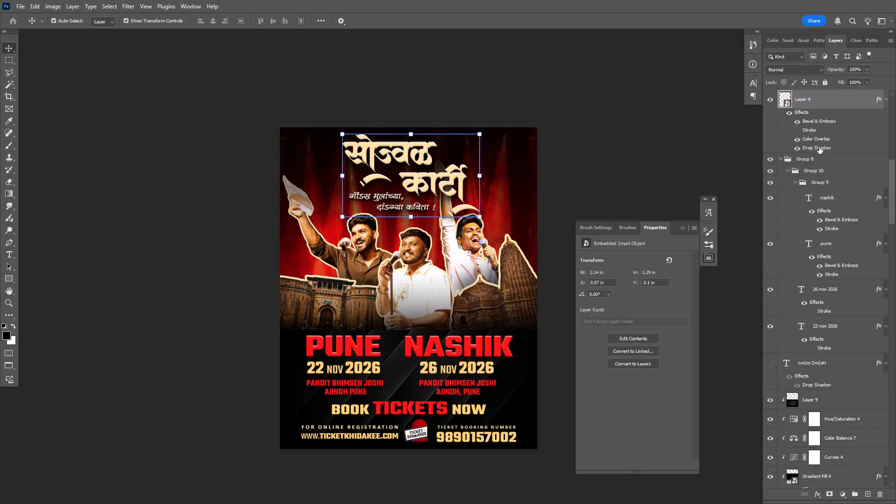
{"action": "double_click", "coordinate": [819, 138]}
{"action": "left_click", "coordinate": [749, 231]}
{"action": "left_click_drag", "start_coordinate": [695, 261], "coordinate": [687, 258]}
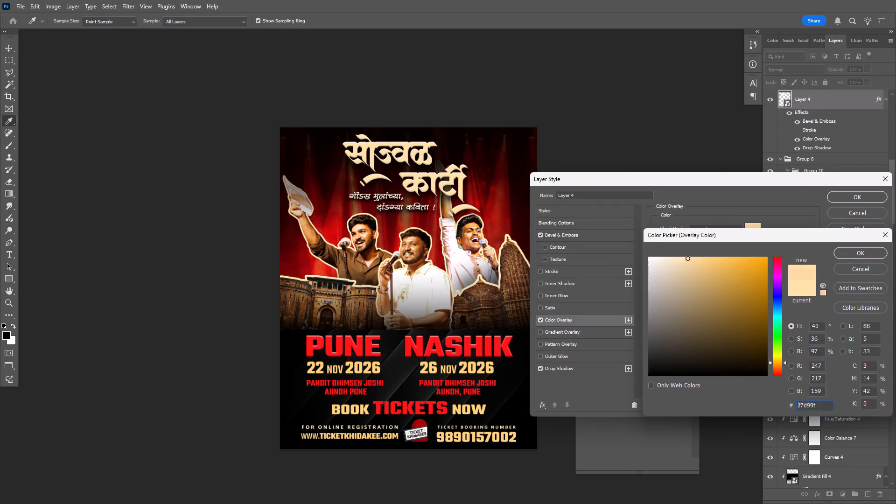
{"action": "left_click_drag", "start_coordinate": [687, 258], "coordinate": [668, 245]}
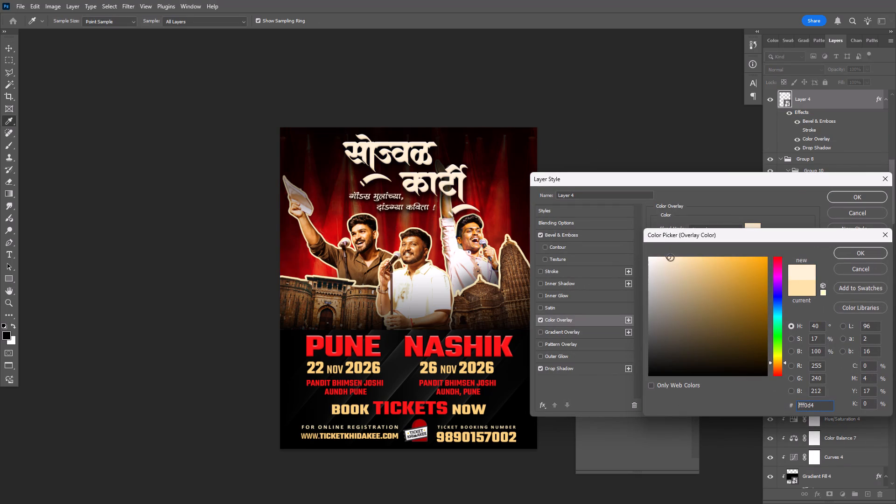
{"action": "left_click_drag", "start_coordinate": [672, 261], "coordinate": [666, 252]}
{"action": "left_click", "coordinate": [853, 252]}
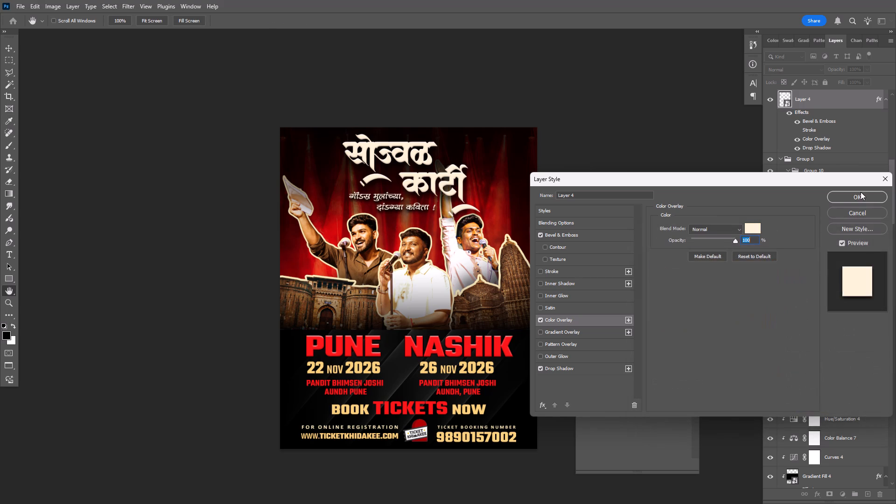
{"action": "left_click", "coordinate": [856, 194]}
Select the hidden download - 2026-10-29T012442.700 background layer below Layer 22.
{"action": "scroll", "coordinate": [869, 332], "scroll_direction": "down", "scroll_amount": 5}
{"action": "scroll", "coordinate": [854, 377], "scroll_direction": "down", "scroll_amount": 18}
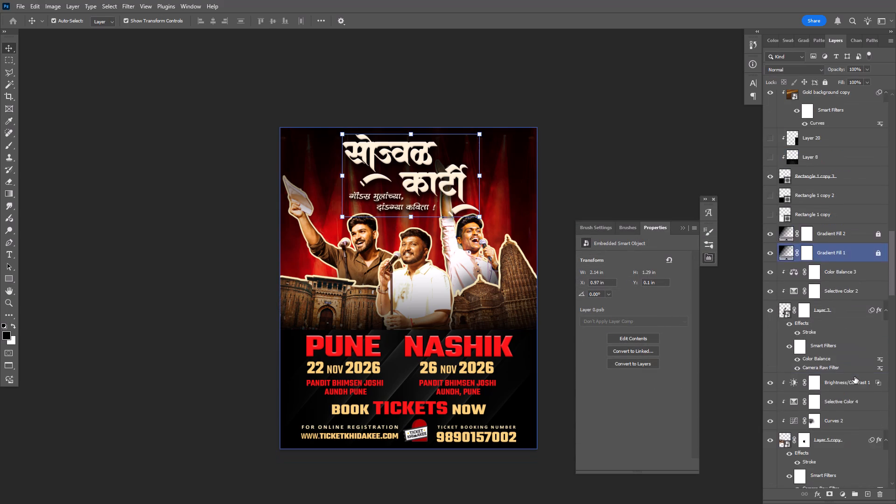
{"action": "scroll", "coordinate": [854, 377], "scroll_direction": "down", "scroll_amount": 18}
{"action": "left_click_drag", "start_coordinate": [890, 334], "coordinate": [890, 448]}
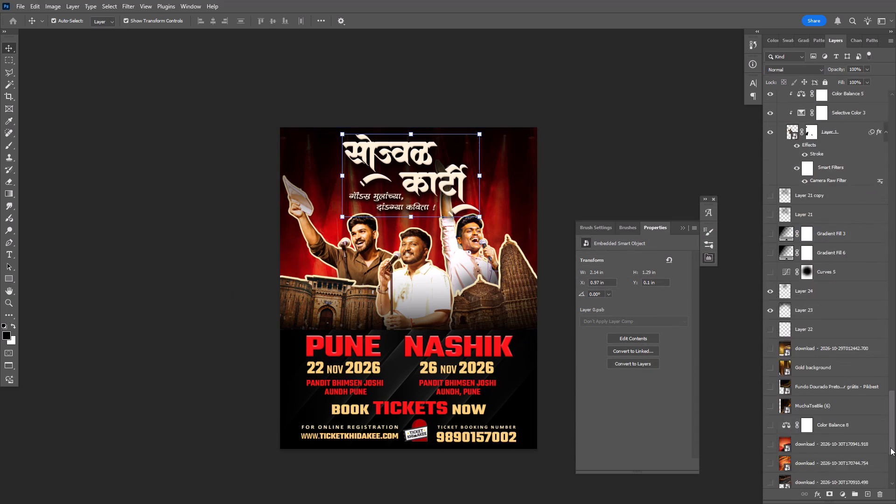
{"action": "left_click_drag", "start_coordinate": [890, 448], "coordinate": [890, 464]}
{"action": "left_click", "coordinate": [824, 195]}
Preview today's gold, red and stage-light images in the Downloads folder as candidate poster backgrounds.
{"action": "key", "text": "alt+Tab"}
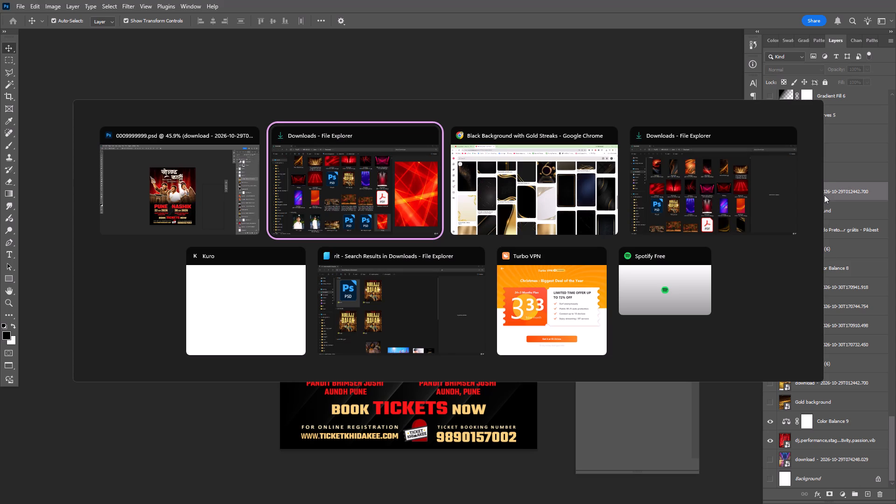
{"action": "scroll", "coordinate": [422, 258], "scroll_direction": "up", "scroll_amount": 1}
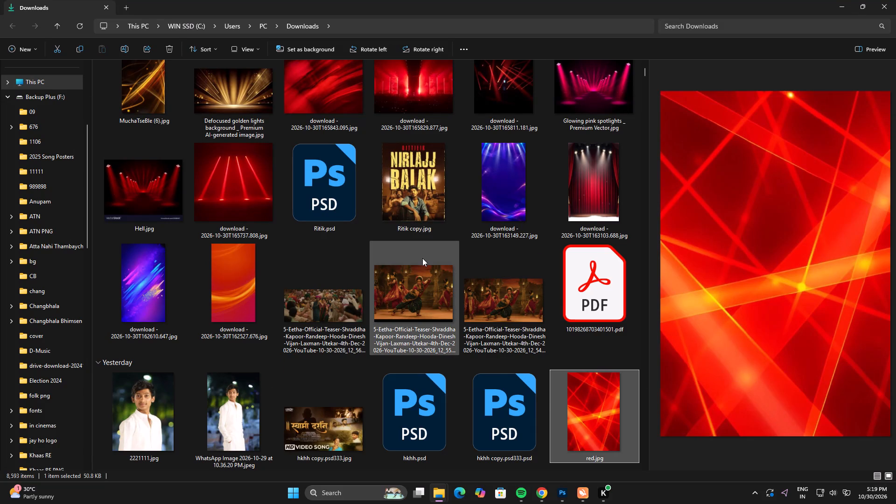
{"action": "left_click", "coordinate": [521, 231]}
{"action": "left_click", "coordinate": [578, 153]}
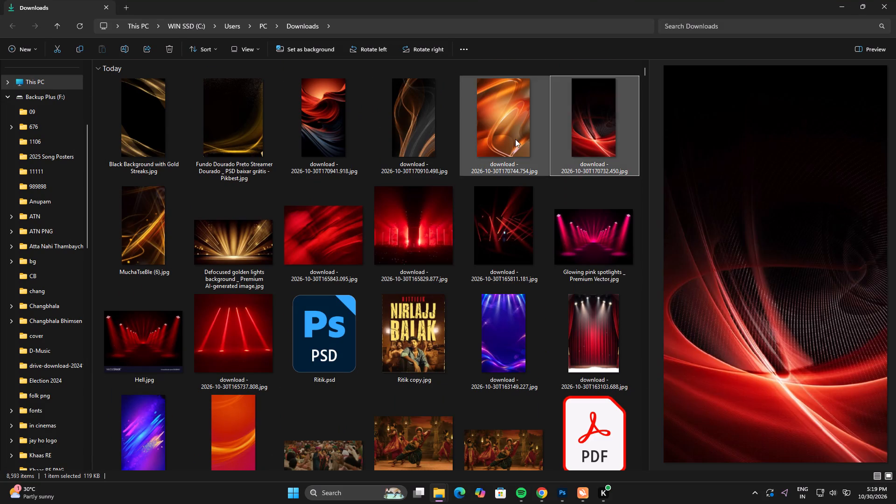
{"action": "left_click", "coordinate": [512, 138]}
{"action": "left_click", "coordinate": [448, 130]}
{"action": "left_click", "coordinate": [343, 129]}
{"action": "left_click", "coordinate": [244, 118]}
{"action": "left_click", "coordinate": [136, 121]}
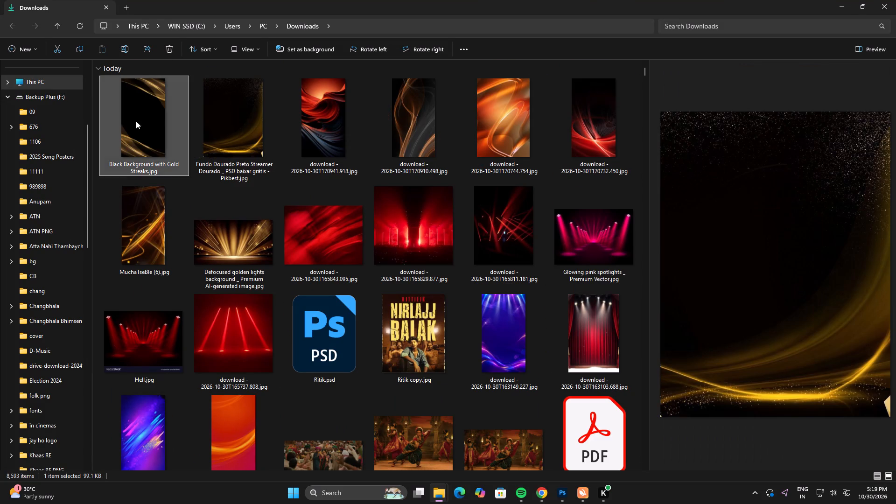
{"action": "left_click", "coordinate": [171, 249]}
{"action": "left_click", "coordinate": [220, 233]}
{"action": "left_click", "coordinate": [345, 242]}
{"action": "left_click", "coordinate": [413, 237]}
{"action": "left_click", "coordinate": [530, 236]}
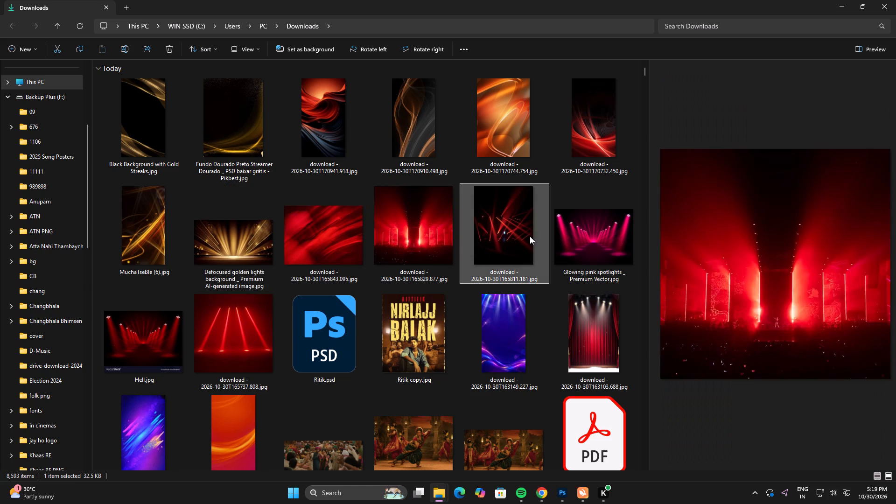
{"action": "left_click", "coordinate": [588, 229]}
{"action": "left_click", "coordinate": [595, 152]}
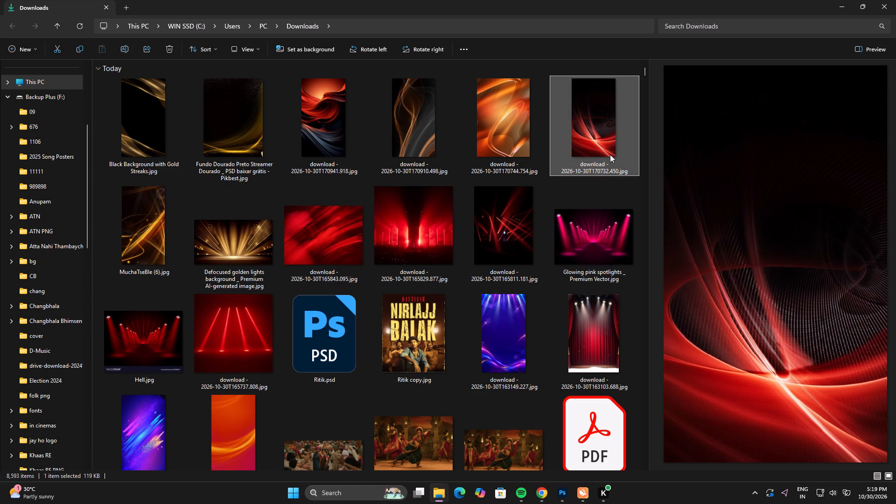
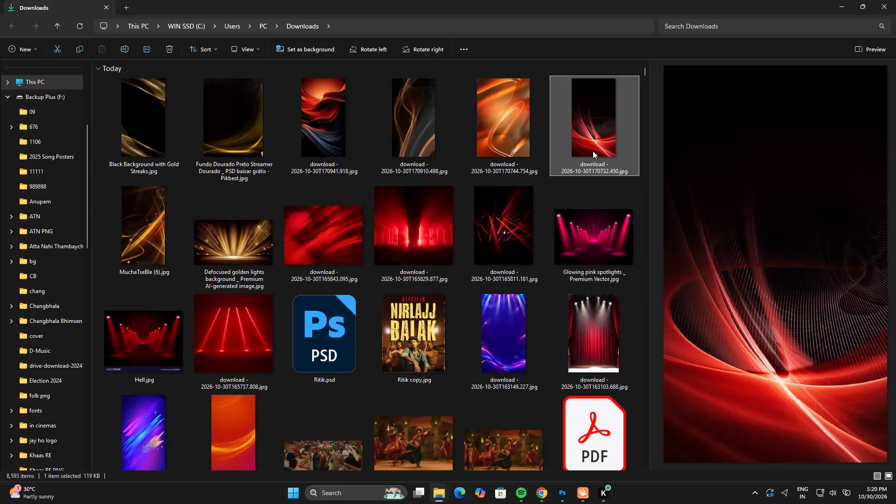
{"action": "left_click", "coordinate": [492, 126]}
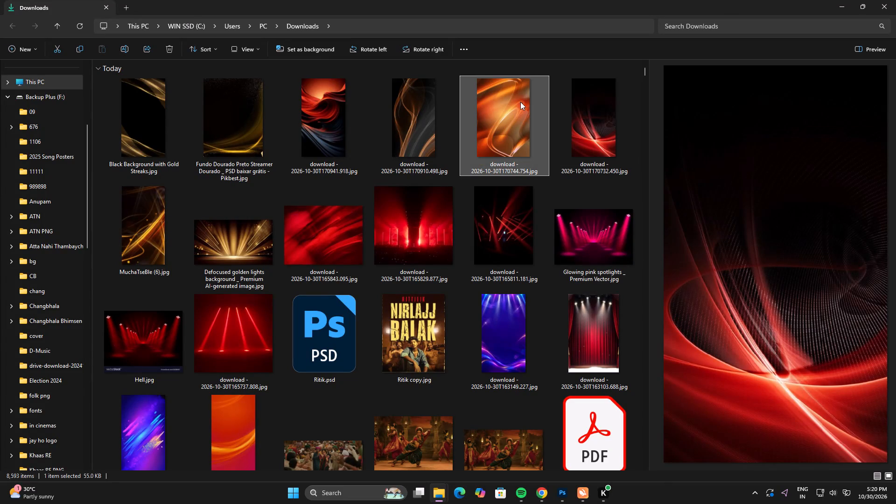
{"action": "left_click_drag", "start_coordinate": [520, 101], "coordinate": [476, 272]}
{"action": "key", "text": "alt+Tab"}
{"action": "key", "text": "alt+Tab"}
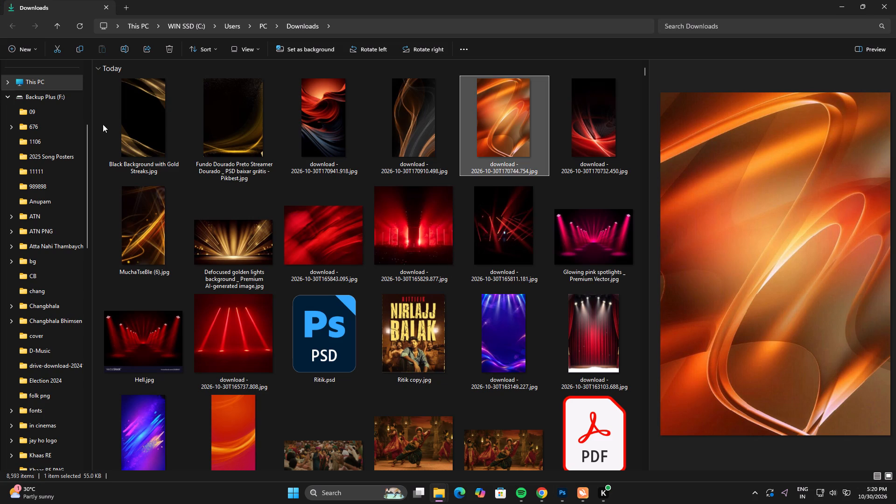
Place the Defocused golden lights image from Downloads into the poster, scaled to about 103% and raised above the top edge.
{"action": "left_click", "coordinate": [282, 251]}
{"action": "left_click_drag", "start_coordinate": [237, 230], "coordinate": [341, 327]}
{"action": "key", "text": "alt+Tab"}
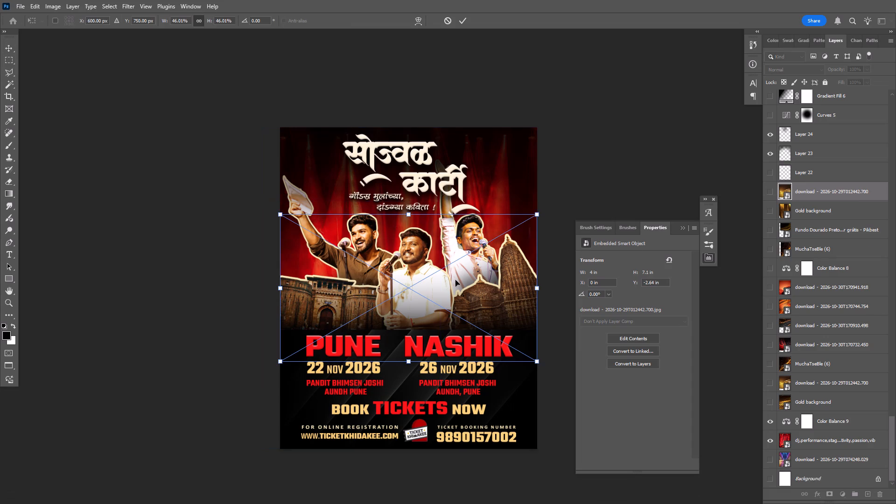
{"action": "left_click_drag", "start_coordinate": [409, 216], "coordinate": [412, 130], "text": "alt"}
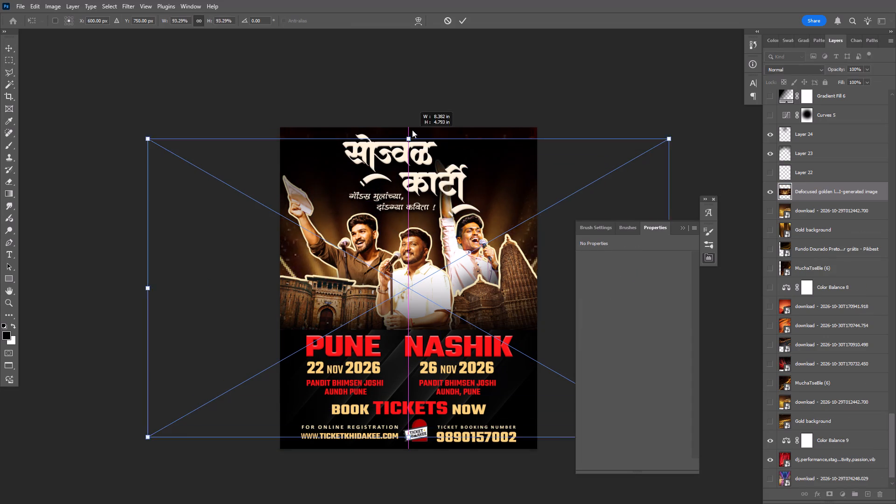
{"action": "left_click_drag", "start_coordinate": [412, 130], "coordinate": [410, 125], "text": "alt"}
{"action": "left_click_drag", "start_coordinate": [465, 340], "coordinate": [466, 332], "text": "shift"}
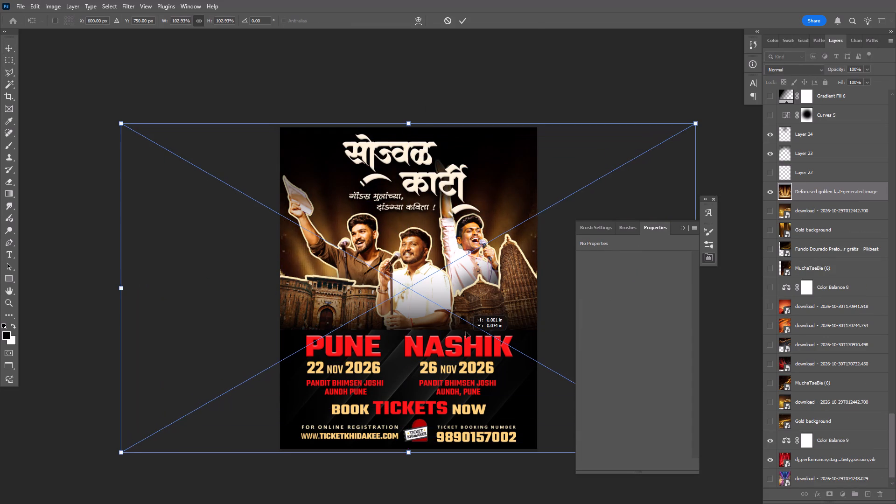
{"action": "left_click_drag", "start_coordinate": [466, 332], "coordinate": [461, 296], "text": "shift"}
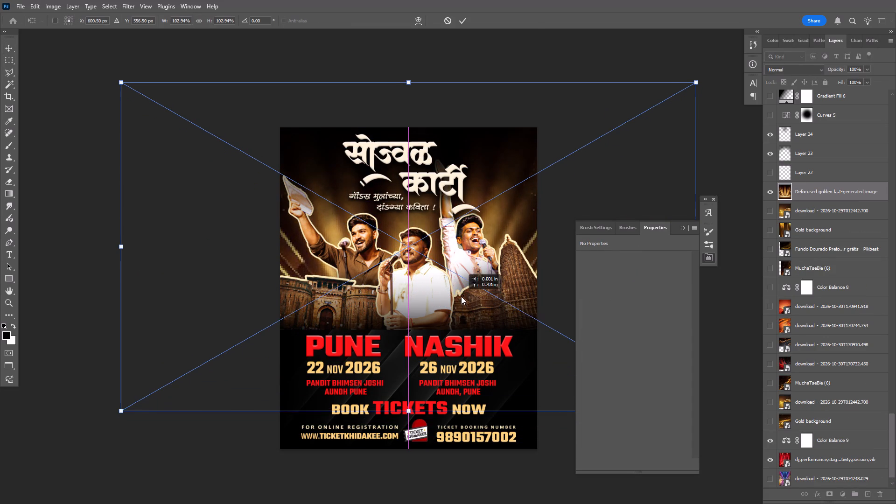
{"action": "left_click_drag", "start_coordinate": [461, 296], "coordinate": [461, 296], "text": "shift"}
{"action": "double_click", "coordinate": [461, 296]}
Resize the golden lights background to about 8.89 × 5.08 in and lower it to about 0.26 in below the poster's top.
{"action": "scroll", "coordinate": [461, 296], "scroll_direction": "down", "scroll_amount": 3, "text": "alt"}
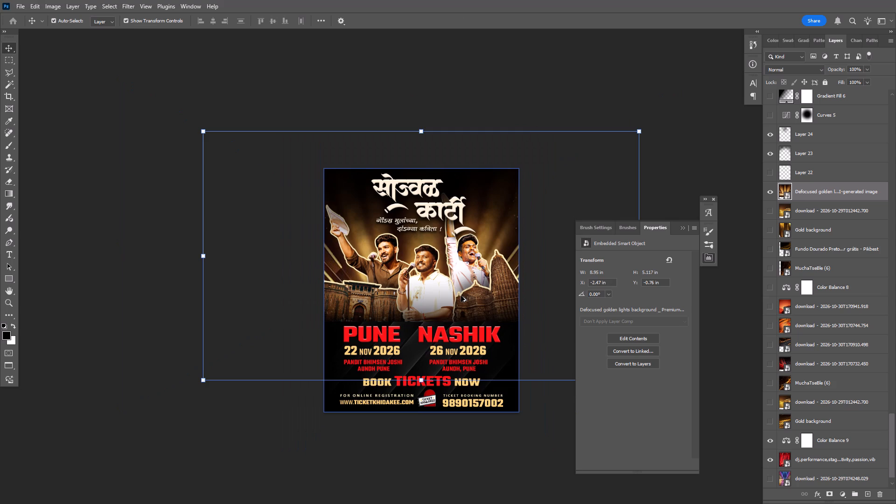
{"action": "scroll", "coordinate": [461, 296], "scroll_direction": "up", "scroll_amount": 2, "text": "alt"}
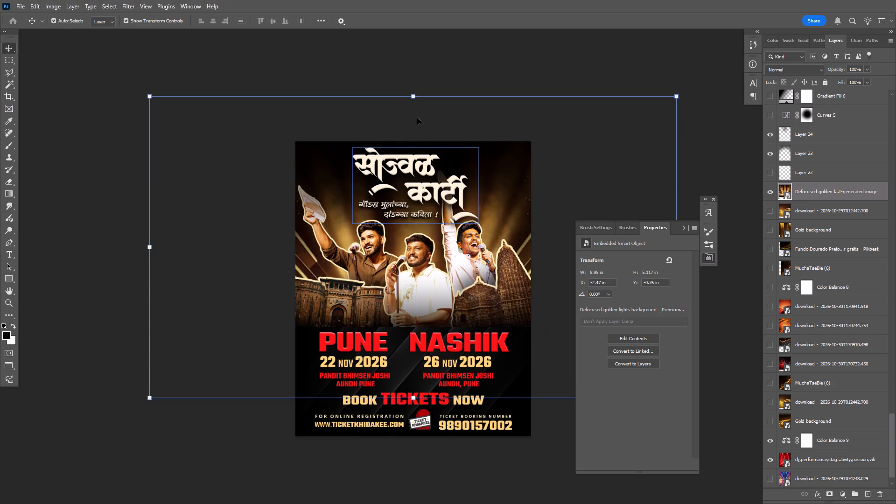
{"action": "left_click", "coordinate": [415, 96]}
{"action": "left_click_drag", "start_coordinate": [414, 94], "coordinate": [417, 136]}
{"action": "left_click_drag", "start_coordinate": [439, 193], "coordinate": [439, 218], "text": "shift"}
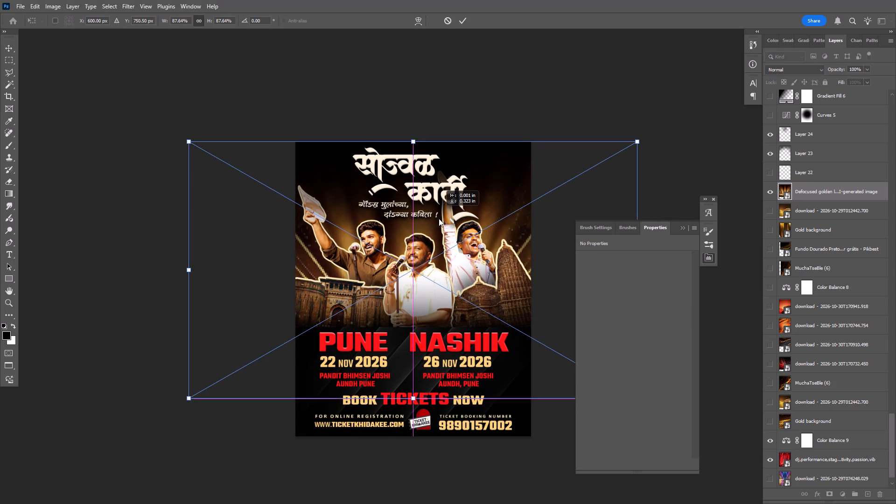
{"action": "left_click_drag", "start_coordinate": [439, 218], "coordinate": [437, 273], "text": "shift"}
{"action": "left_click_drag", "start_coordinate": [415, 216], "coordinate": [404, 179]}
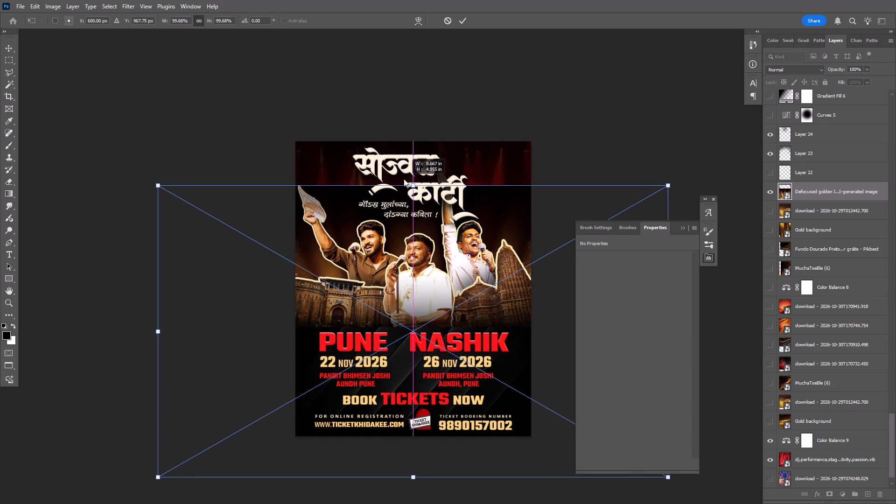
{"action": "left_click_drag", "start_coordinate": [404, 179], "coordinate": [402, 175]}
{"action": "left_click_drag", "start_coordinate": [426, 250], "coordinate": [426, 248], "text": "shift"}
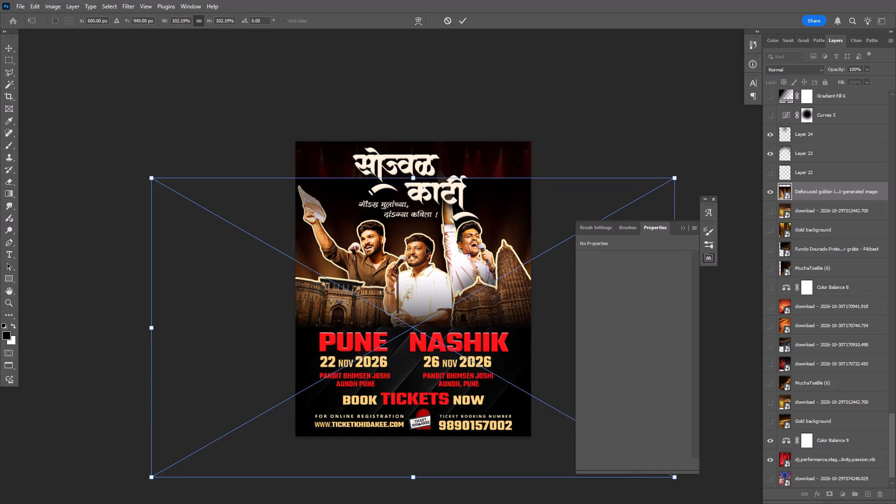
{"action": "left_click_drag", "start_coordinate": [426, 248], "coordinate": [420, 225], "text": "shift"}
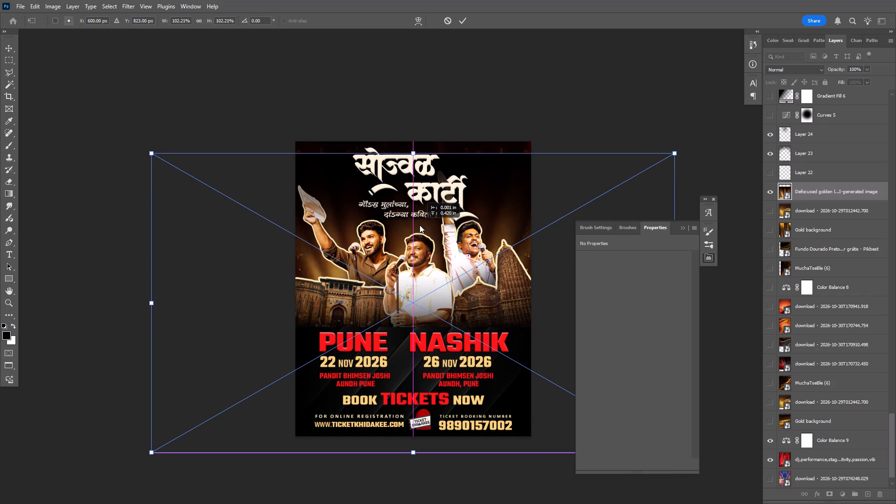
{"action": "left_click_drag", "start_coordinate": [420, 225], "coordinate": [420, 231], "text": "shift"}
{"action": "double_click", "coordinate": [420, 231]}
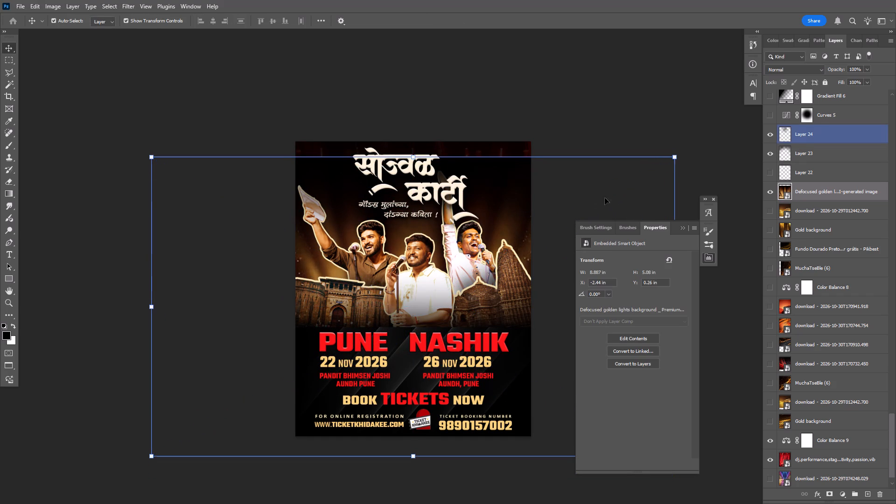
Rescale and reposition the golden lights background to about 10.48 × 5.99 in, horizontally centred and covering the whole poster.
{"action": "left_click_drag", "start_coordinate": [677, 157], "coordinate": [578, 210], "text": "alt"}
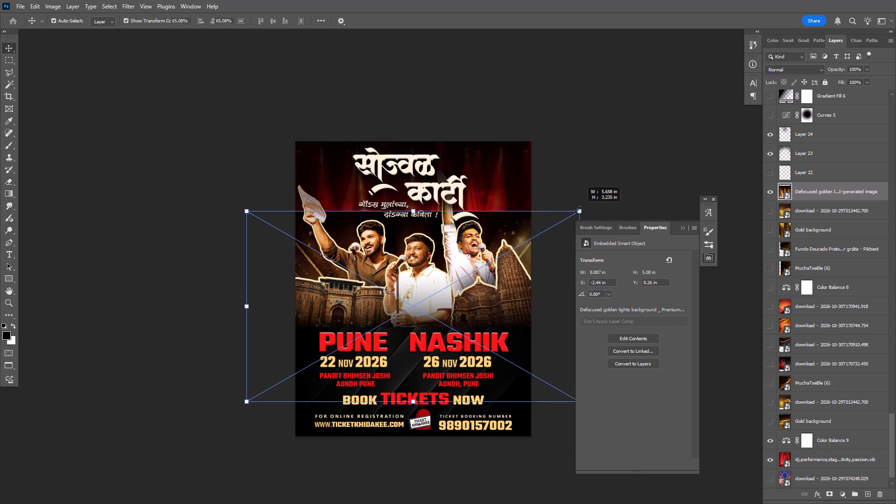
{"action": "left_click_drag", "start_coordinate": [578, 210], "coordinate": [560, 212], "text": "alt"}
{"action": "left_click_drag", "start_coordinate": [504, 268], "coordinate": [503, 250], "text": "shift"}
{"action": "left_click_drag", "start_coordinate": [454, 256], "coordinate": [455, 215], "text": "shift"}
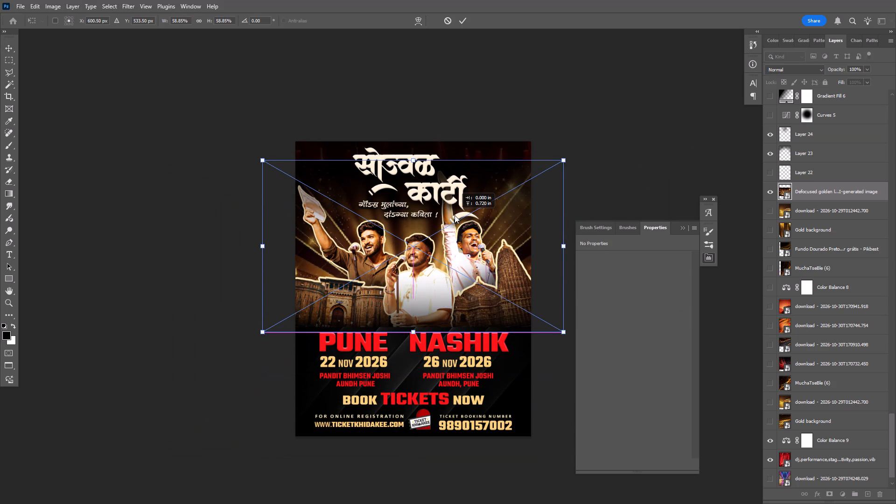
{"action": "left_click_drag", "start_coordinate": [455, 215], "coordinate": [455, 212], "text": "shift"}
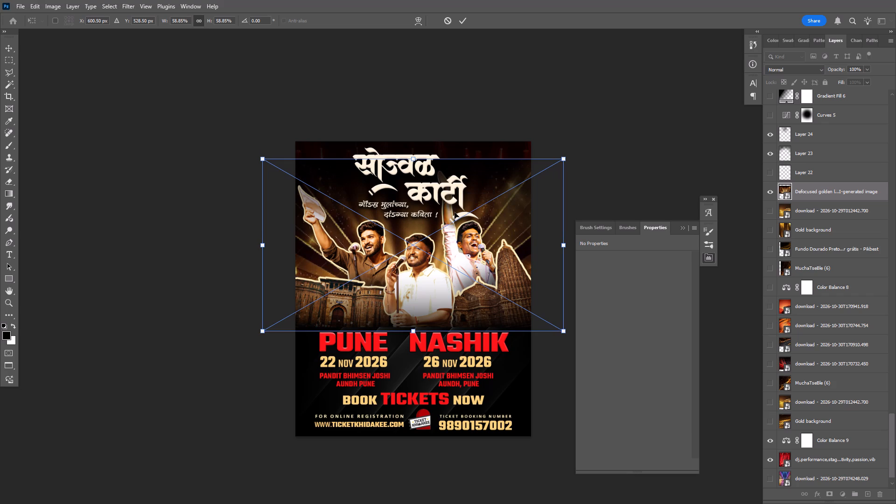
{"action": "left_click_drag", "start_coordinate": [455, 212], "coordinate": [446, 314], "text": "shift"}
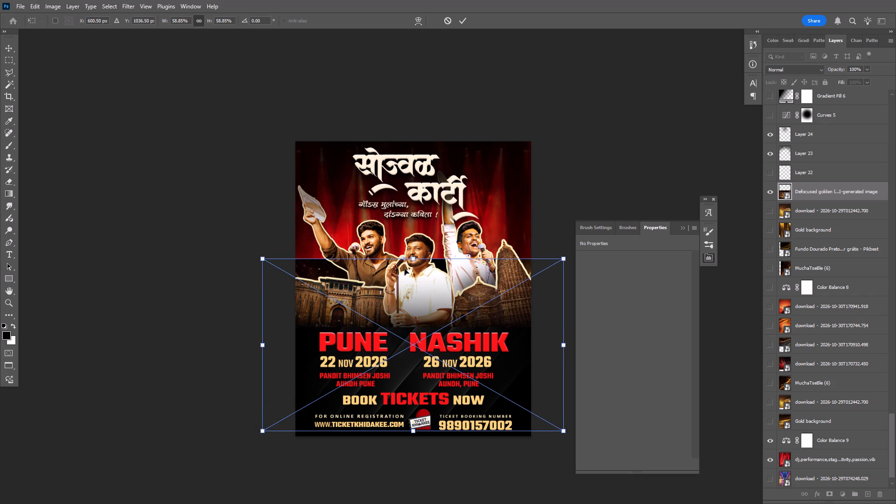
{"action": "left_click_drag", "start_coordinate": [414, 258], "coordinate": [408, 174]}
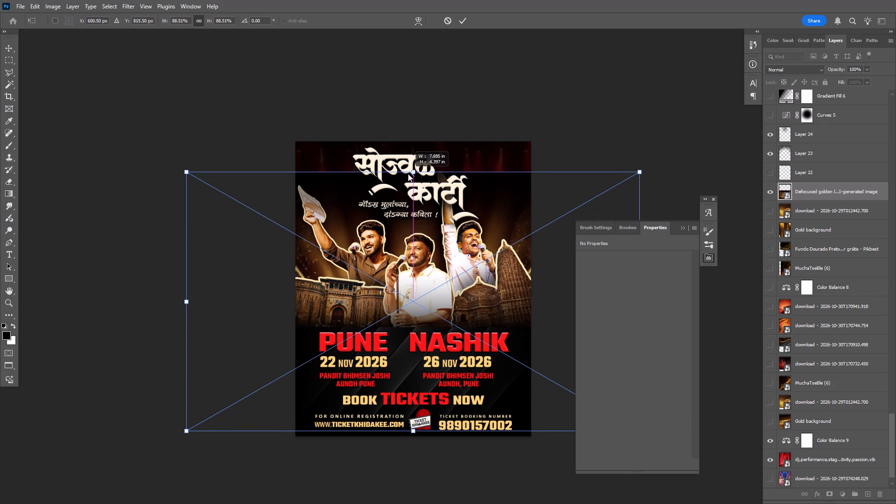
{"action": "left_click_drag", "start_coordinate": [408, 174], "coordinate": [403, 160]}
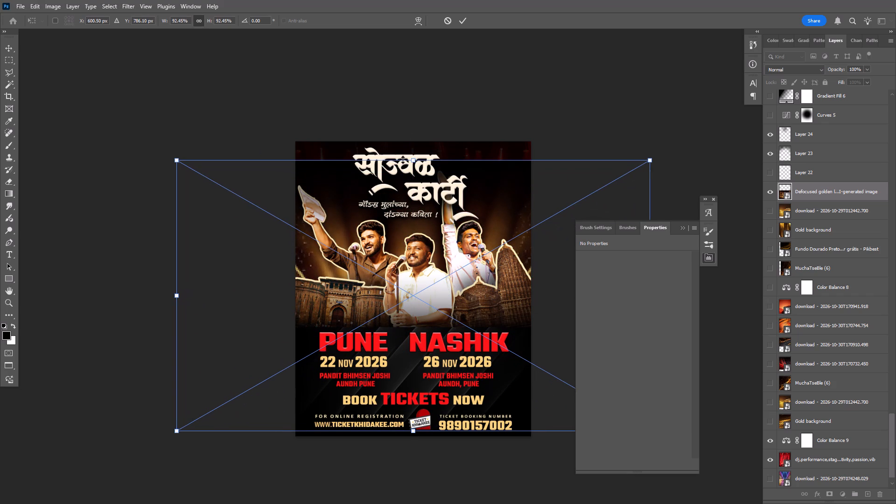
{"action": "left_click", "coordinate": [418, 163], "text": "alt"}
{"action": "double_click", "coordinate": [411, 186]}
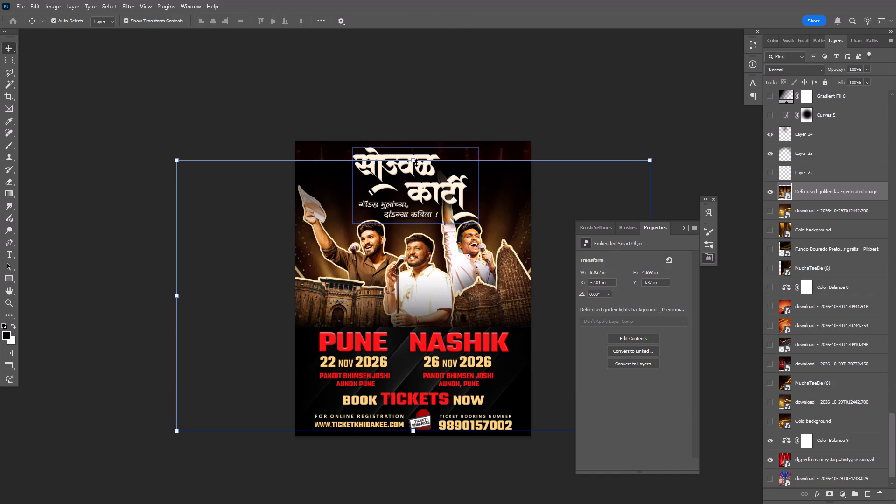
{"action": "left_click_drag", "start_coordinate": [416, 162], "coordinate": [406, 121]}
{"action": "double_click", "coordinate": [427, 209]}
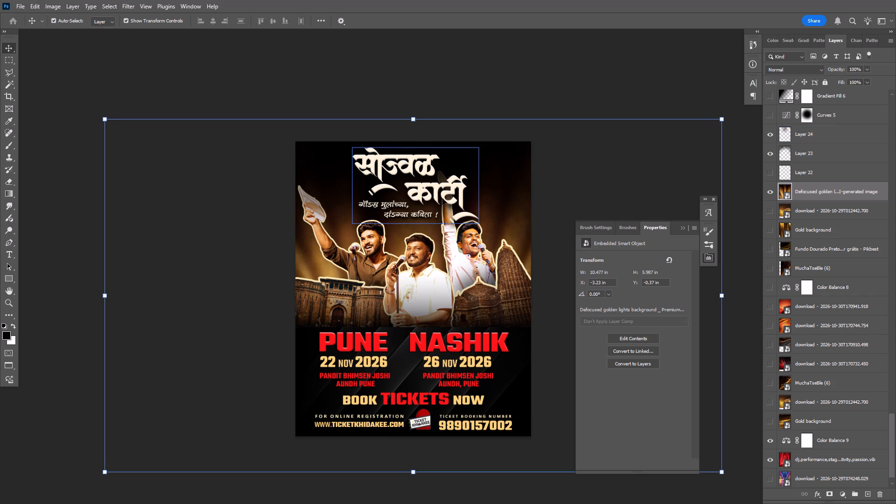
Change the text color of both dates, 22 NOV 2026 and 26 NOV 2026, to gold #c1903e sampled from the poster artwork.
{"action": "left_click", "coordinate": [528, 182]}
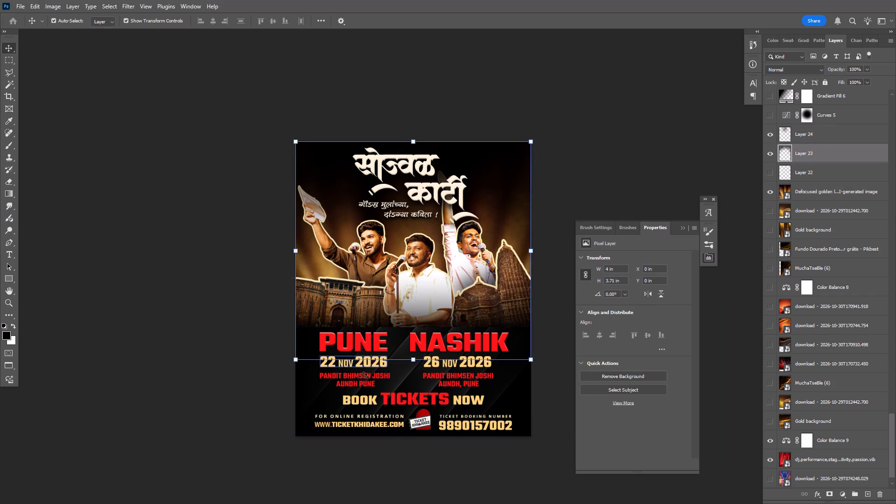
{"action": "left_click", "coordinate": [260, 380]}
{"action": "left_click", "coordinate": [365, 358]}
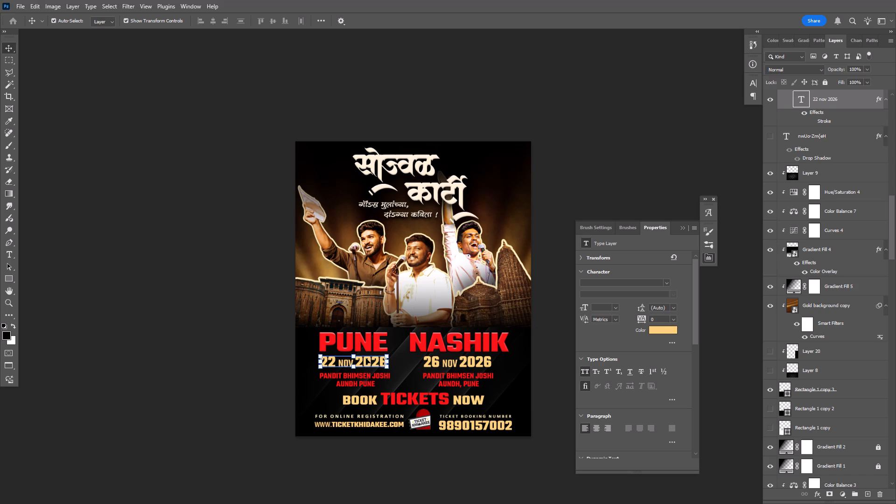
{"action": "left_click", "coordinate": [466, 363], "text": "shift"}
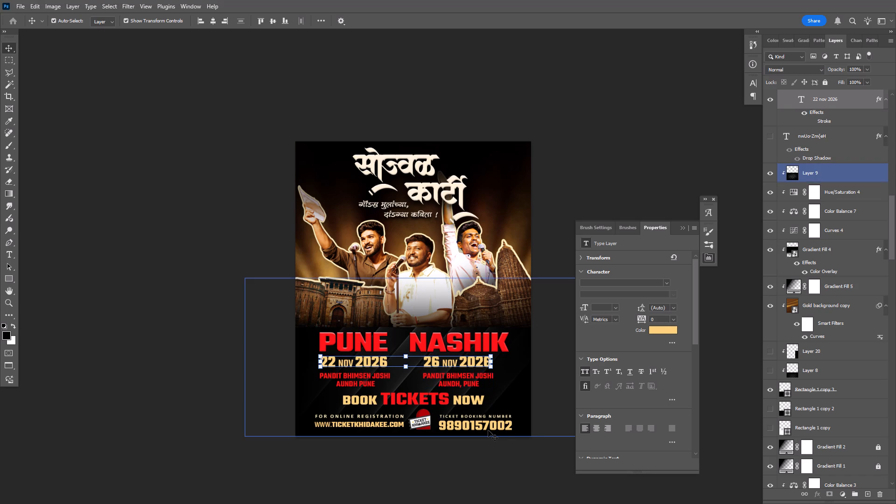
{"action": "left_click", "coordinate": [664, 329]}
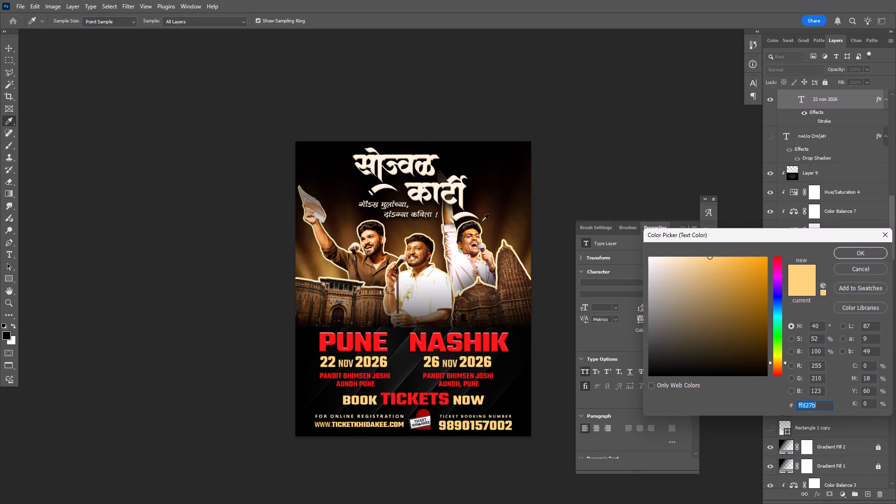
{"action": "left_click", "coordinate": [460, 187]}
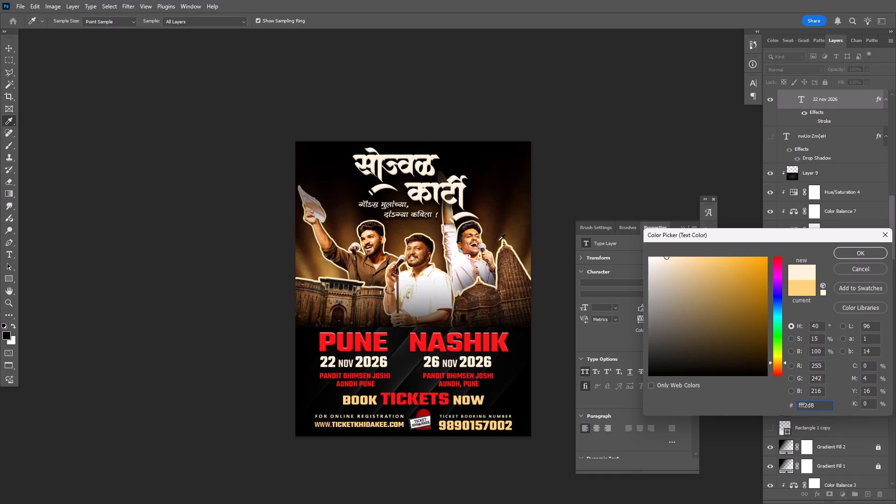
{"action": "left_click", "coordinate": [487, 237]}
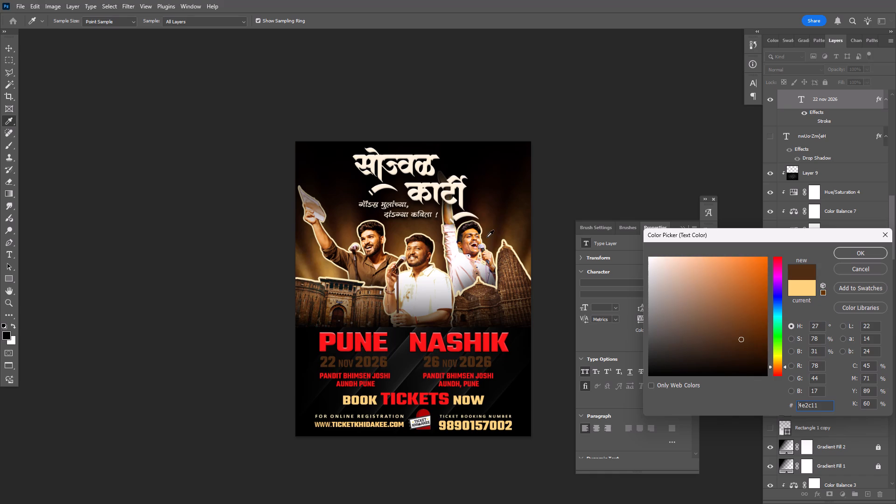
{"action": "left_click", "coordinate": [331, 272]}
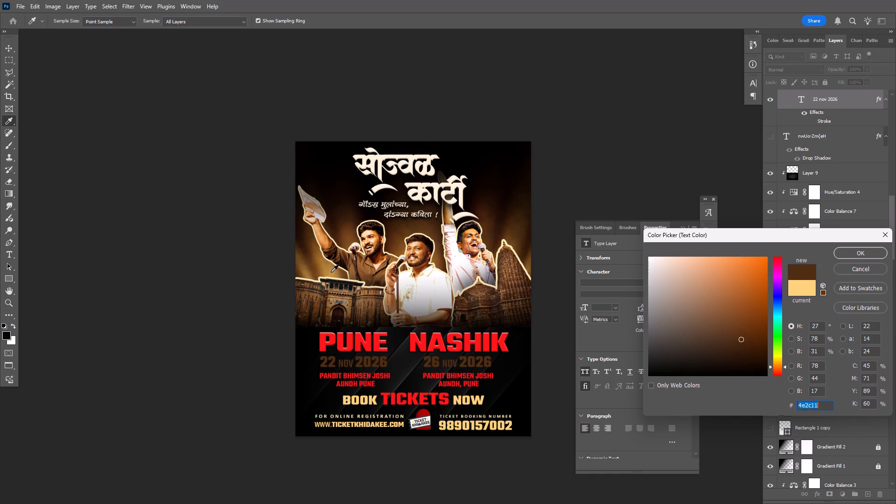
{"action": "left_click", "coordinate": [330, 273]}
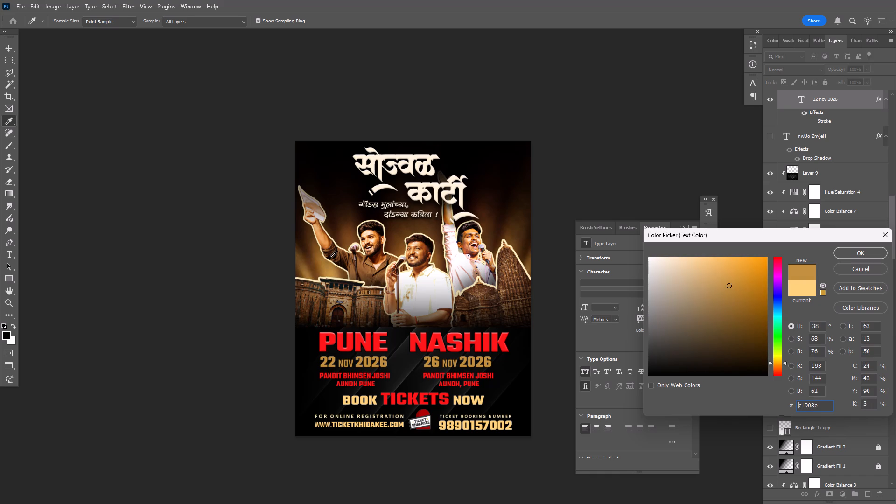
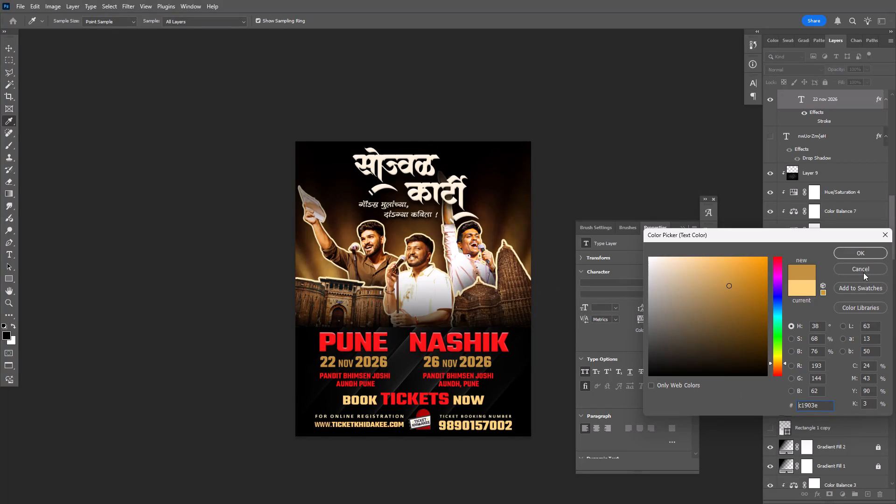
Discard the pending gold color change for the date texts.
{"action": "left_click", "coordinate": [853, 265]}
Place the red and blue stage spotlights image (Свет от прожекторов) from Downloads into the poster, directly above the Defocused golden lights layer.
{"action": "scroll", "coordinate": [895, 457], "scroll_direction": "down", "scroll_amount": 5}
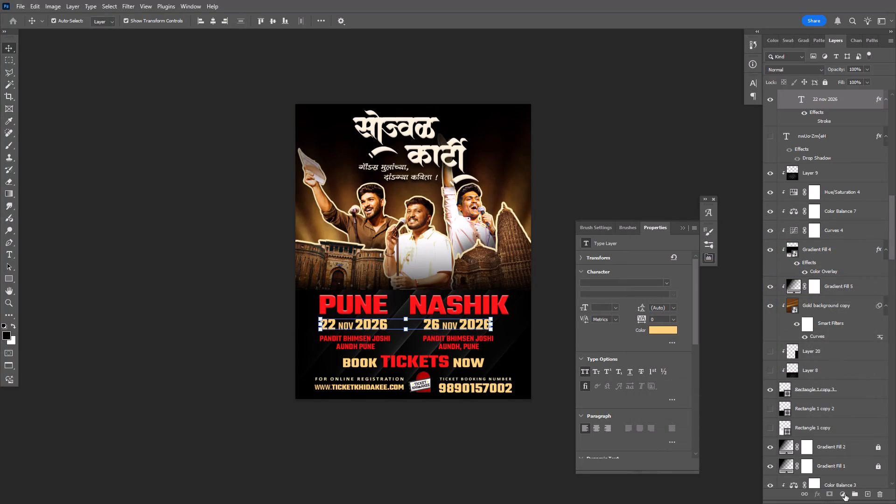
{"action": "scroll", "coordinate": [838, 429], "scroll_direction": "down", "scroll_amount": 1}
{"action": "left_click", "coordinate": [513, 175]}
{"action": "scroll", "coordinate": [890, 407], "scroll_direction": "down", "scroll_amount": 6}
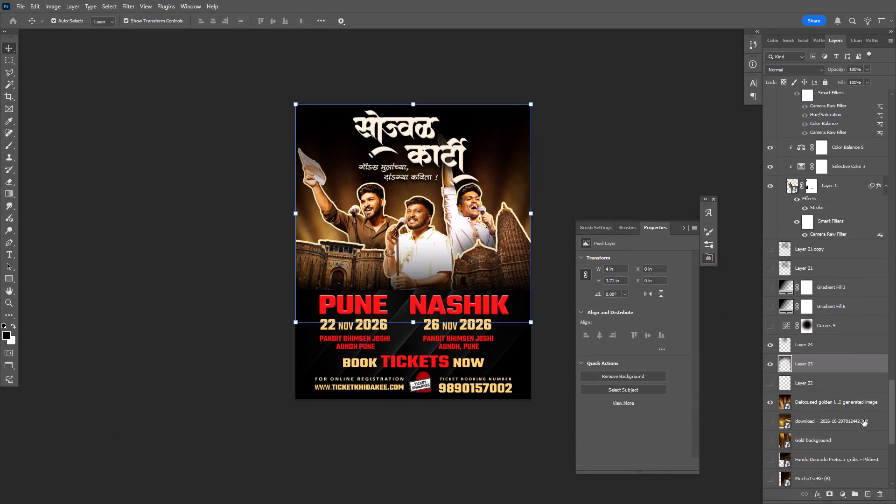
{"action": "scroll", "coordinate": [859, 419], "scroll_direction": "down", "scroll_amount": 11}
{"action": "scroll", "coordinate": [827, 394], "scroll_direction": "down", "scroll_amount": 3}
{"action": "left_click", "coordinate": [820, 166]}
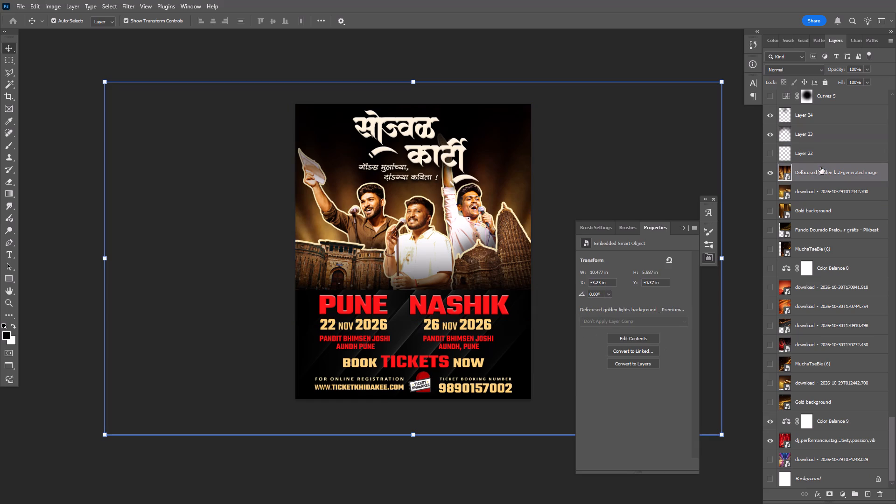
{"action": "key", "text": "alt+Tab"}
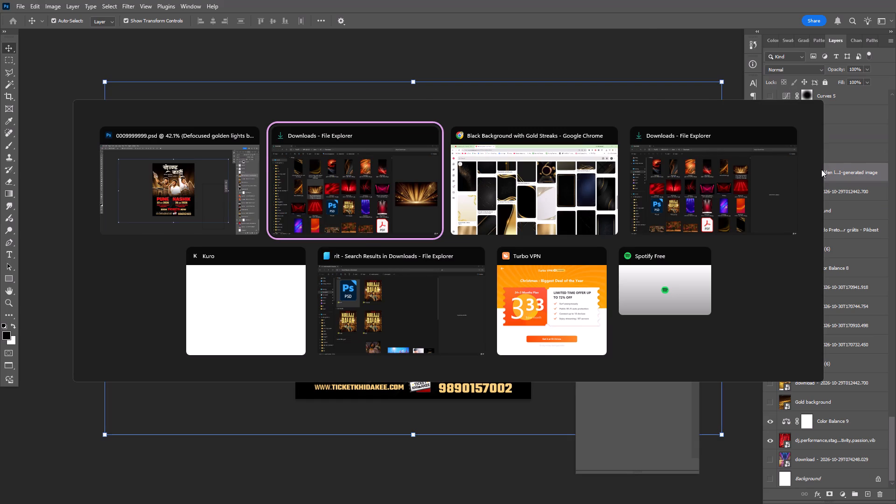
{"action": "scroll", "coordinate": [454, 352], "scroll_direction": "up", "scroll_amount": 5}
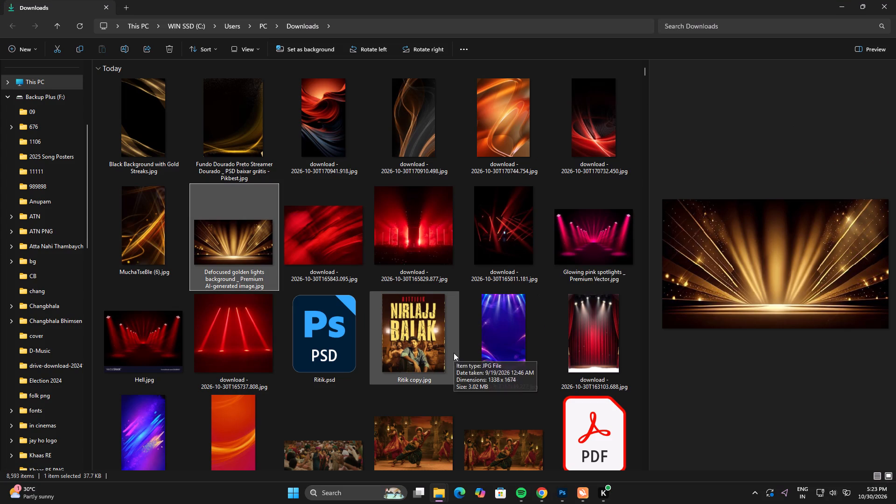
{"action": "scroll", "coordinate": [454, 353], "scroll_direction": "down", "scroll_amount": 4}
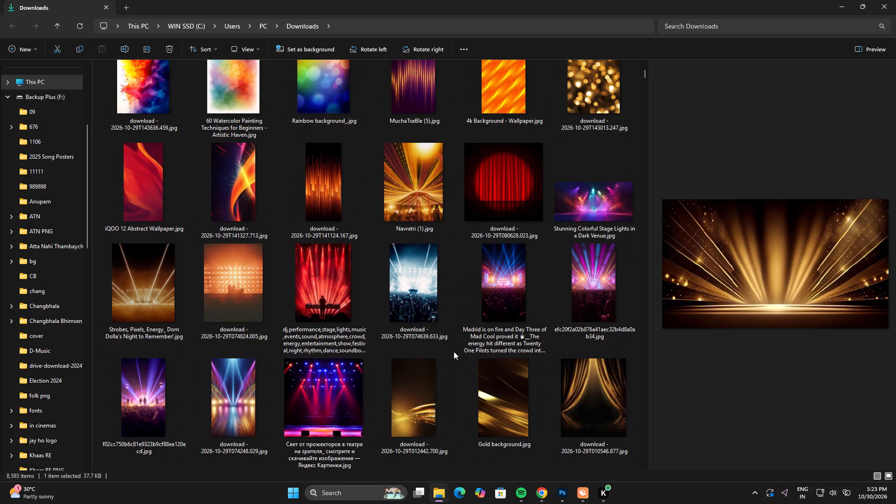
{"action": "scroll", "coordinate": [454, 351], "scroll_direction": "down", "scroll_amount": 1}
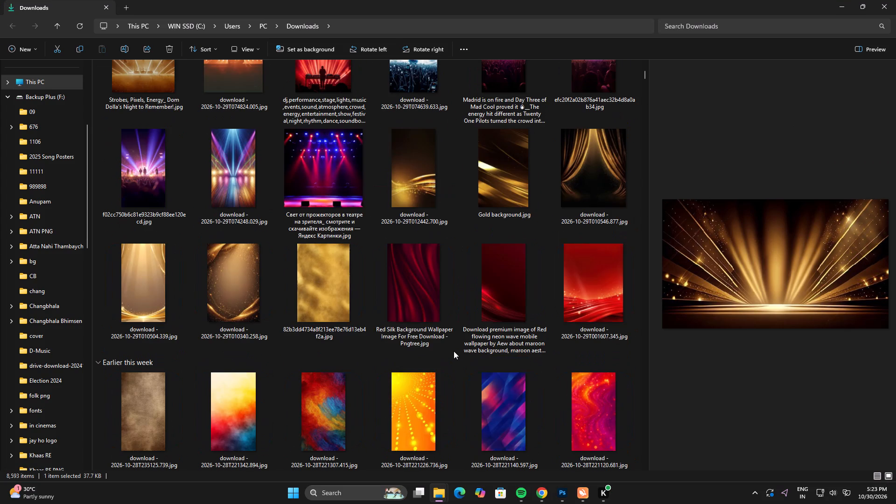
{"action": "scroll", "coordinate": [454, 351], "scroll_direction": "up", "scroll_amount": 1}
{"action": "left_click", "coordinate": [352, 330]}
{"action": "left_click_drag", "start_coordinate": [327, 287], "coordinate": [338, 357]}
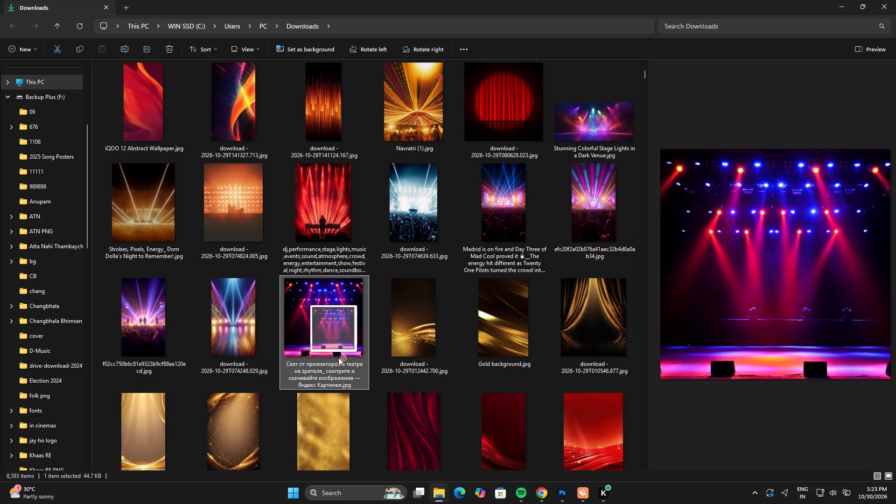
{"action": "left_click_drag", "start_coordinate": [338, 357], "coordinate": [463, 375]}
{"action": "key", "text": "alt+Tab"}
Scale the placed spotlights image from its center to about 56.22% so it covers the whole poster.
{"action": "left_click_drag", "start_coordinate": [411, 135], "coordinate": [408, 121], "text": "alt"}
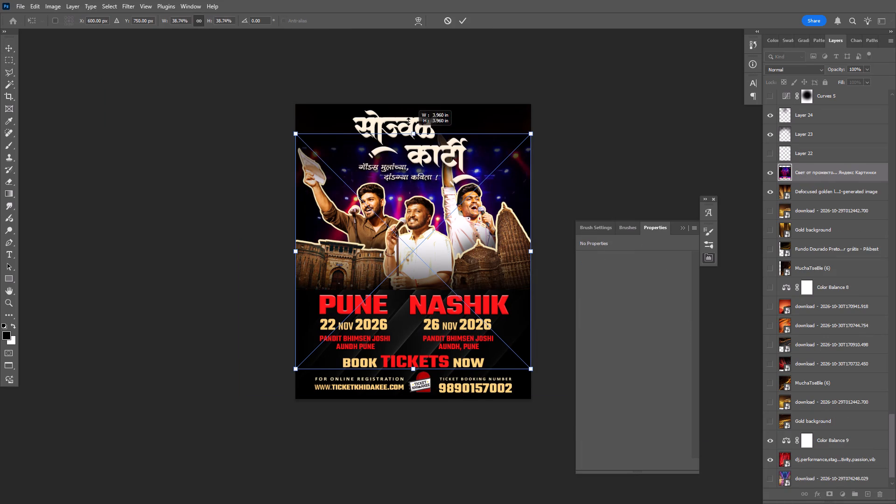
{"action": "left_click_drag", "start_coordinate": [408, 121], "coordinate": [388, 81], "text": "alt"}
{"action": "double_click", "coordinate": [435, 151]}
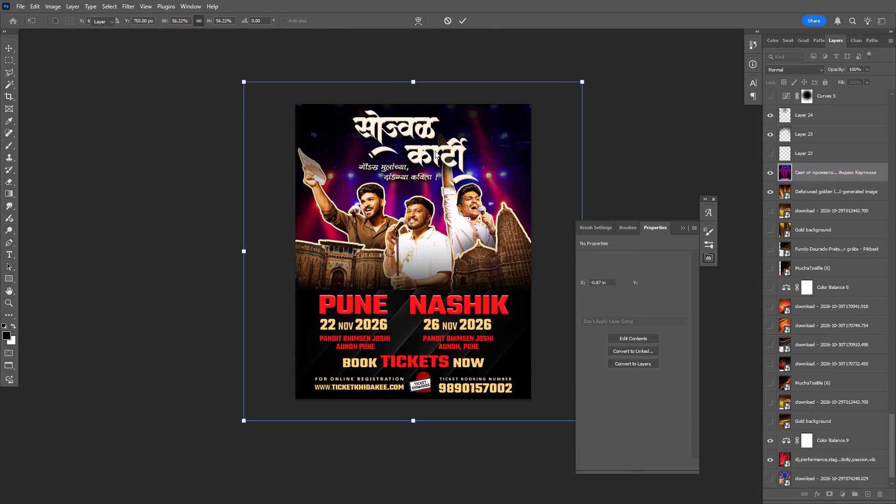
Place the blue A Guide to Stage Lighting image from Downloads above the spotlights layer, scaled to about 4.05 × 6.07 in.
{"action": "key", "text": "alt+Tab"}
{"action": "scroll", "coordinate": [391, 420], "scroll_direction": "down", "scroll_amount": 7}
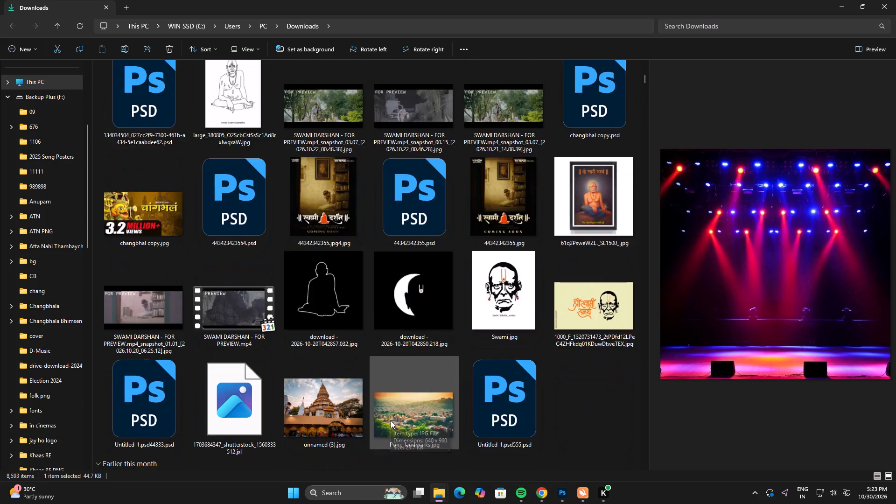
{"action": "scroll", "coordinate": [391, 420], "scroll_direction": "down", "scroll_amount": 4}
{"action": "scroll", "coordinate": [391, 420], "scroll_direction": "up", "scroll_amount": 2}
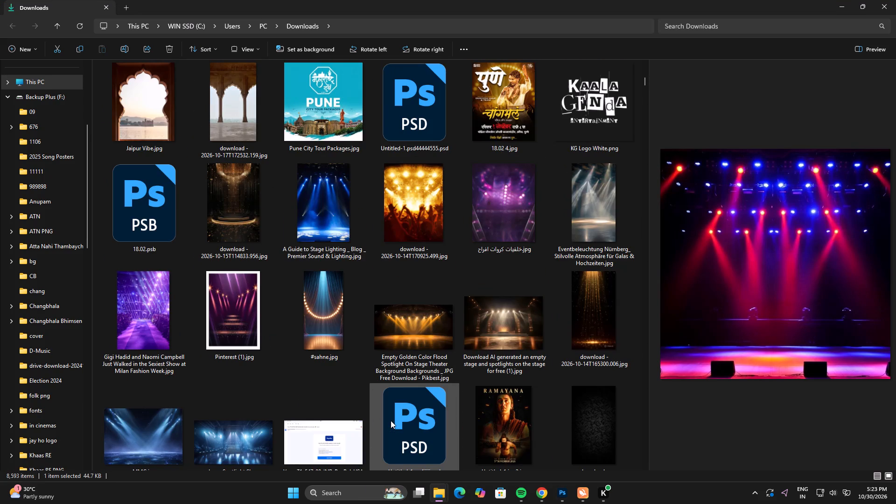
{"action": "left_click", "coordinate": [344, 213]}
{"action": "left_click_drag", "start_coordinate": [331, 190], "coordinate": [387, 300]}
{"action": "key", "text": "alt+Tab"}
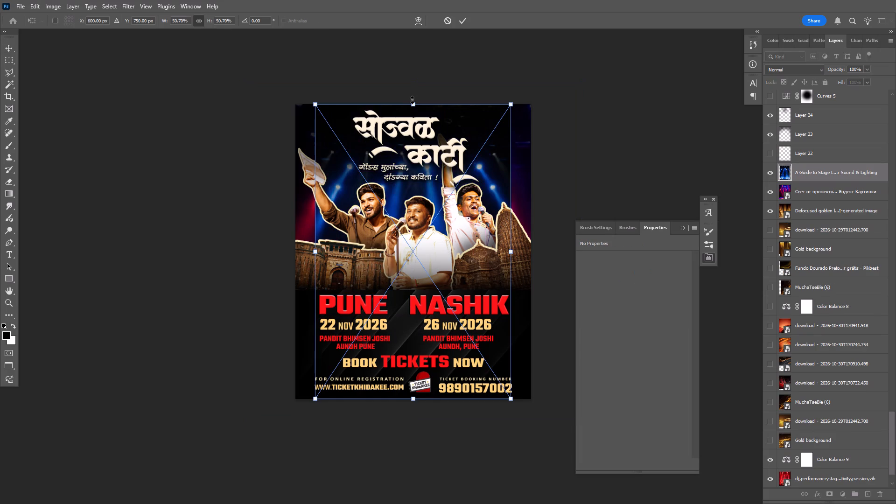
{"action": "left_click_drag", "start_coordinate": [412, 100], "coordinate": [390, 68], "text": "alt"}
{"action": "double_click", "coordinate": [415, 151]}
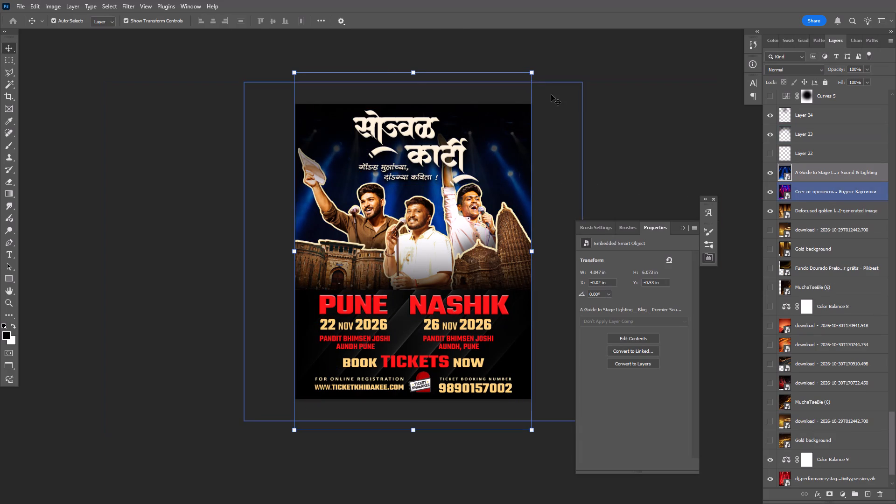
Nudge the blue stage lighting image down about 0.03 in, keeping it horizontally centered on the poster.
{"action": "left_click", "coordinate": [530, 75]}
{"action": "left_click", "coordinate": [479, 149], "text": "shift"}
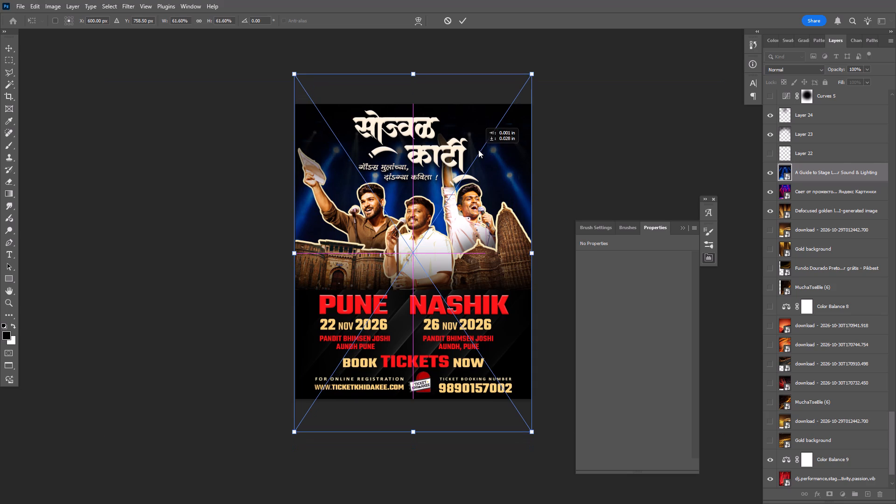
{"action": "double_click", "coordinate": [478, 150]}
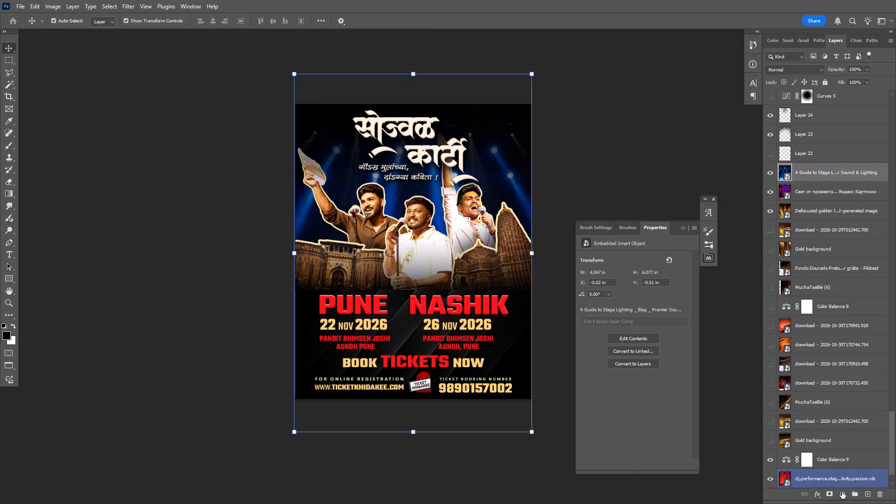
Add a Hue/Saturation adjustment above the blue stage lighting image with Colorize on, Saturation 100 and Lightness +16.
{"action": "left_click", "coordinate": [842, 493]}
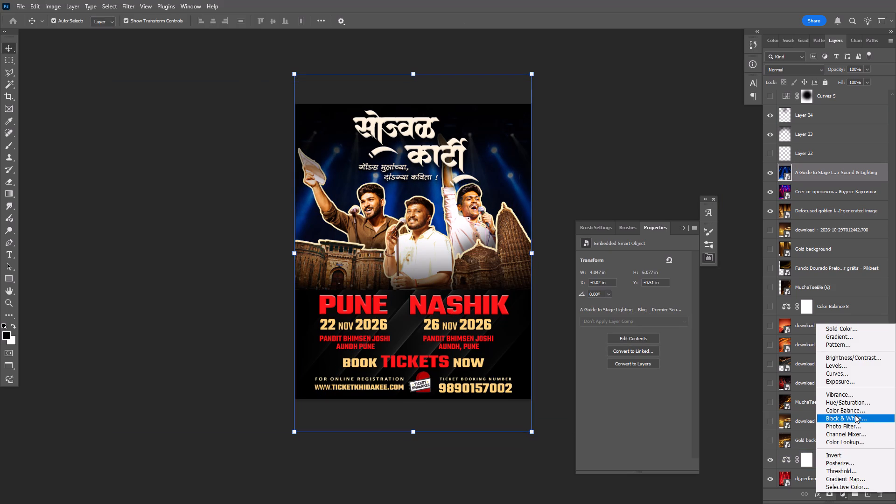
{"action": "left_click", "coordinate": [846, 402]}
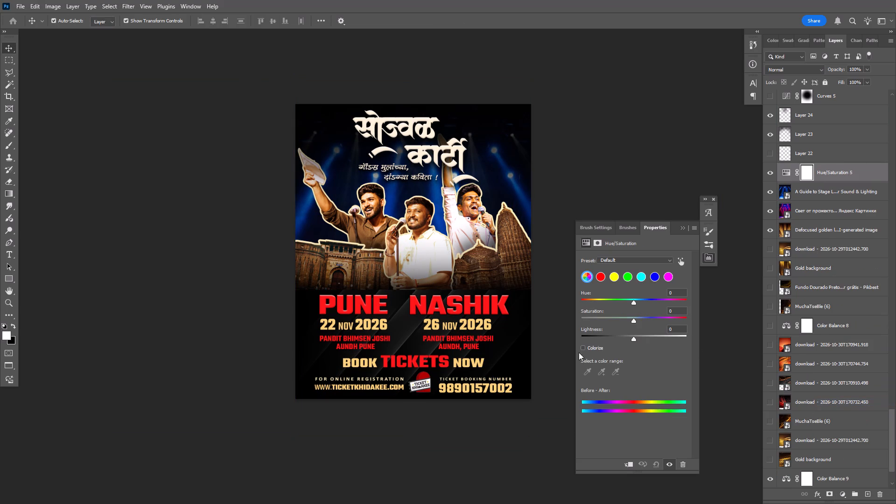
{"action": "left_click", "coordinate": [585, 348]}
{"action": "left_click_drag", "start_coordinate": [624, 315], "coordinate": [649, 320]}
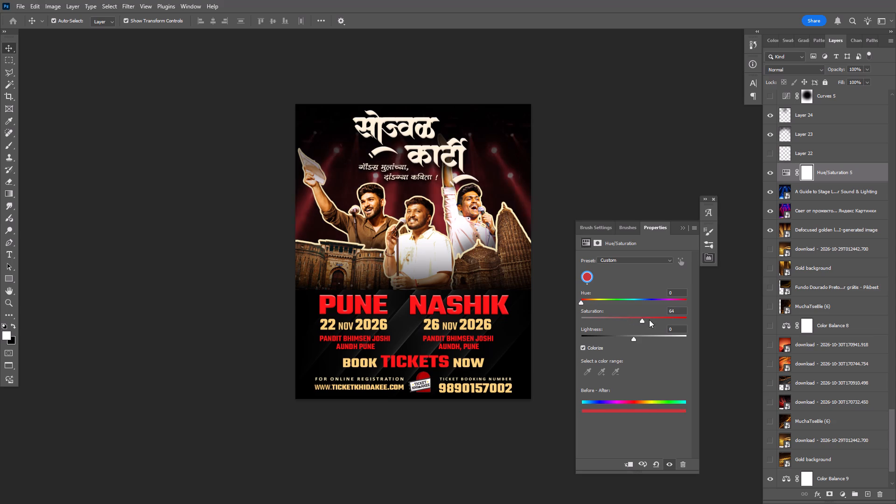
{"action": "left_click_drag", "start_coordinate": [649, 320], "coordinate": [708, 325]}
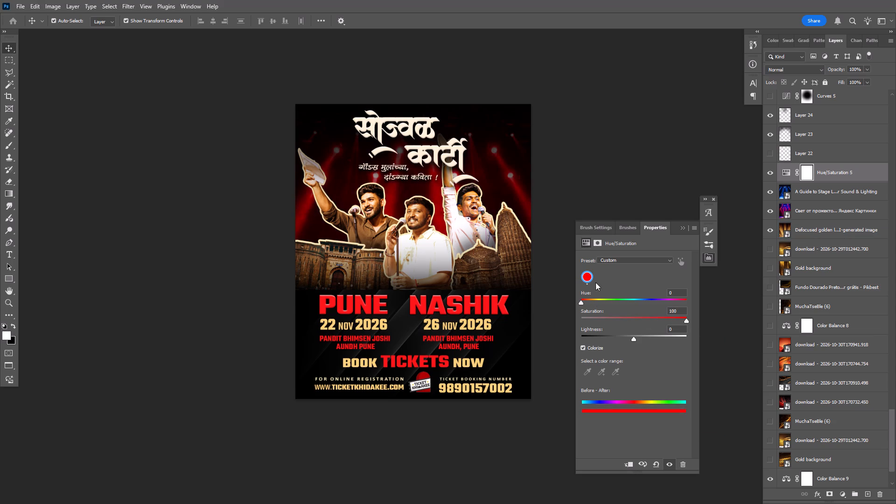
{"action": "left_click_drag", "start_coordinate": [630, 337], "coordinate": [626, 336]}
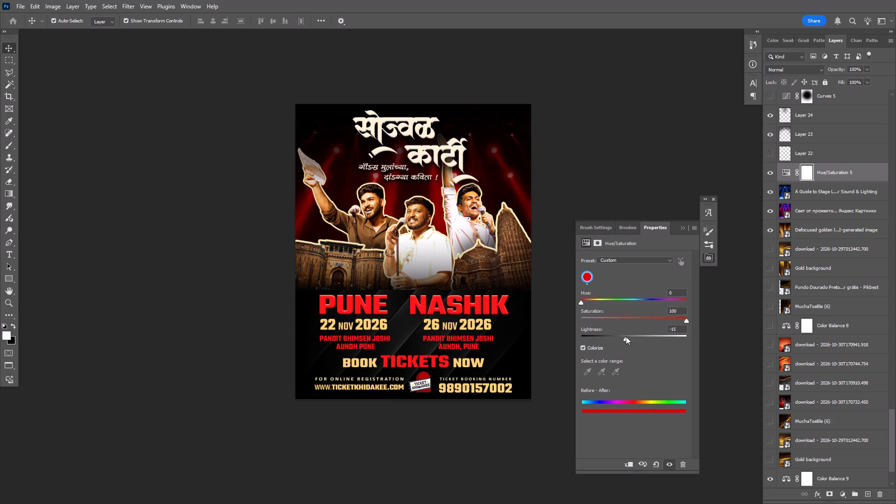
{"action": "left_click_drag", "start_coordinate": [626, 336], "coordinate": [641, 341]}
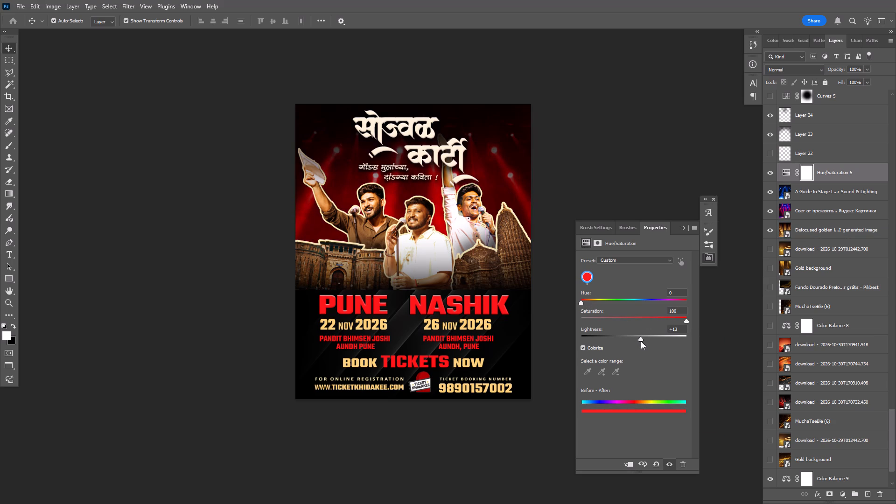
{"action": "left_click_drag", "start_coordinate": [641, 341], "coordinate": [646, 343]}
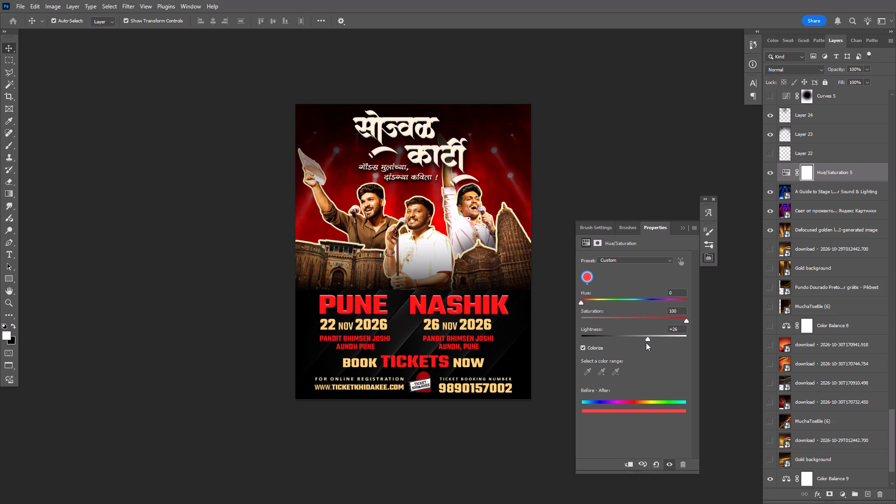
{"action": "left_click_drag", "start_coordinate": [646, 343], "coordinate": [641, 343]}
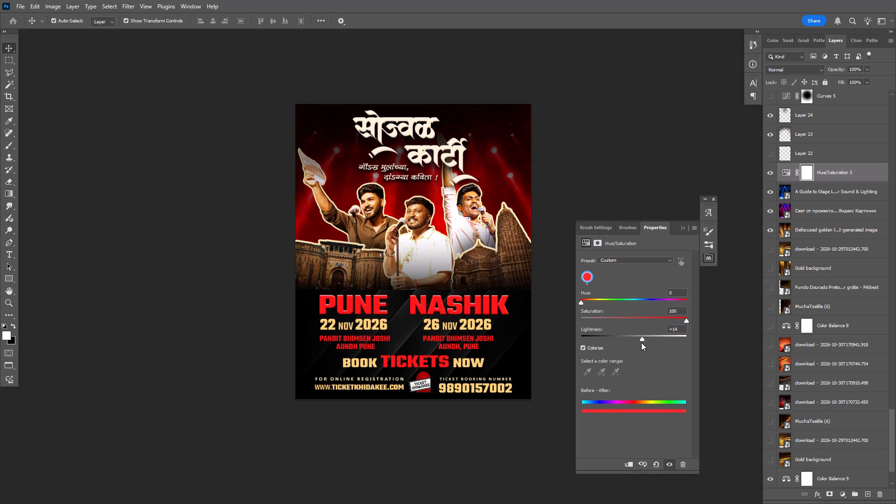
{"action": "left_click_drag", "start_coordinate": [641, 343], "coordinate": [642, 343]}
Try green, blue, purple, red and orange hues for the colorized background and set Hue to 46, a golden yellow.
{"action": "left_click_drag", "start_coordinate": [585, 301], "coordinate": [629, 308]}
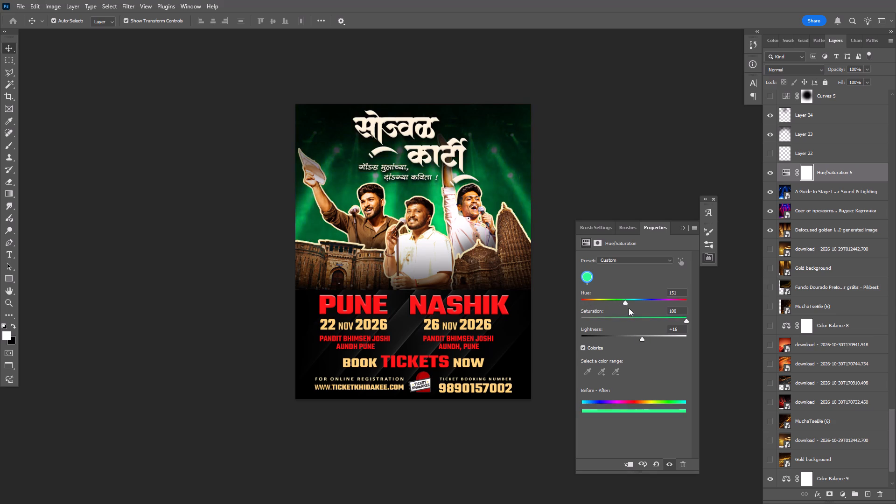
{"action": "left_click_drag", "start_coordinate": [629, 308], "coordinate": [644, 308]}
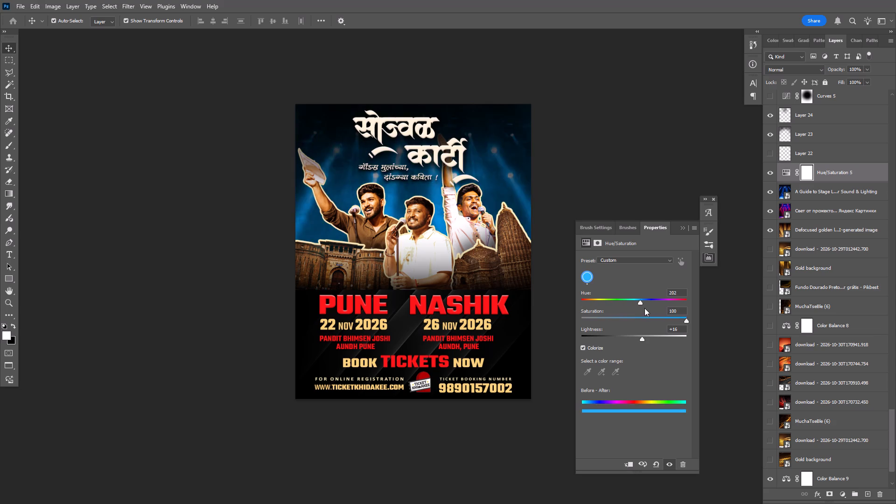
{"action": "left_click_drag", "start_coordinate": [644, 308], "coordinate": [654, 306]}
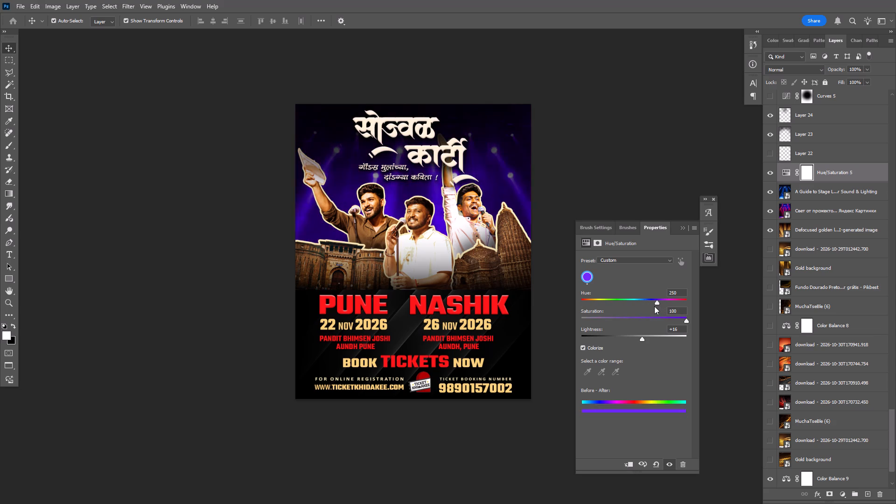
{"action": "left_click_drag", "start_coordinate": [654, 306], "coordinate": [665, 306]}
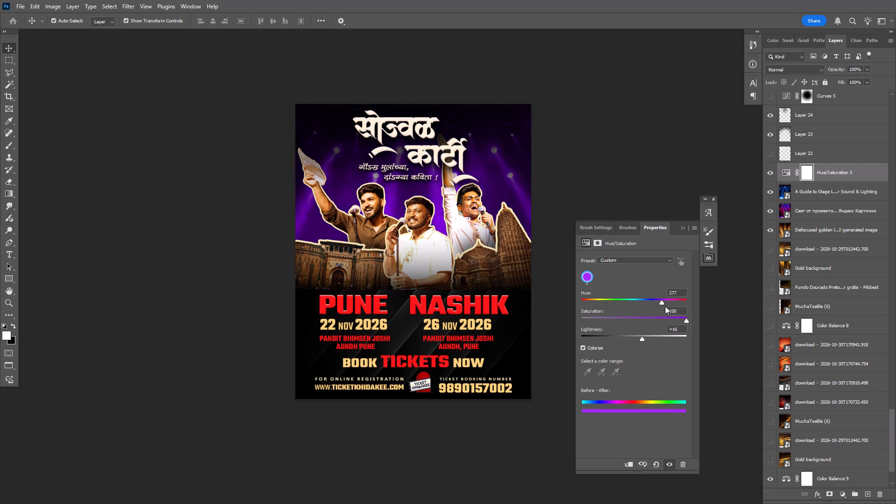
{"action": "left_click_drag", "start_coordinate": [665, 306], "coordinate": [687, 308]}
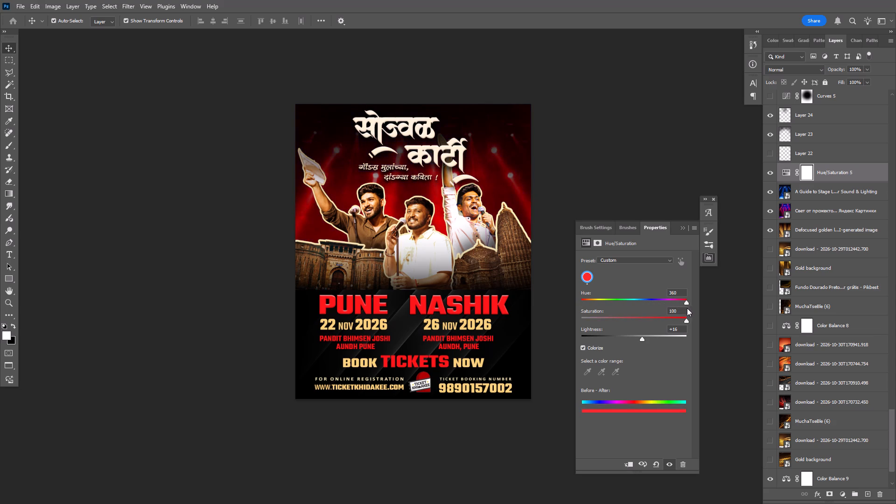
{"action": "left_click_drag", "start_coordinate": [687, 308], "coordinate": [629, 303]}
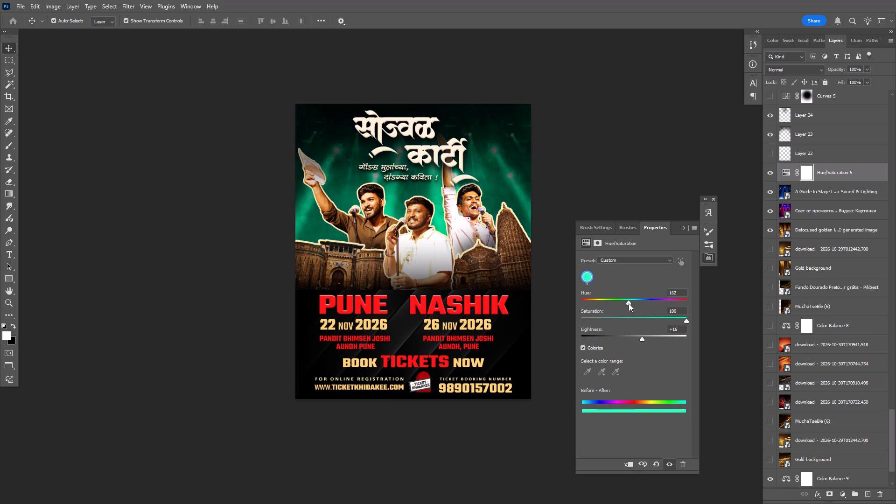
{"action": "left_click_drag", "start_coordinate": [629, 303], "coordinate": [638, 303]}
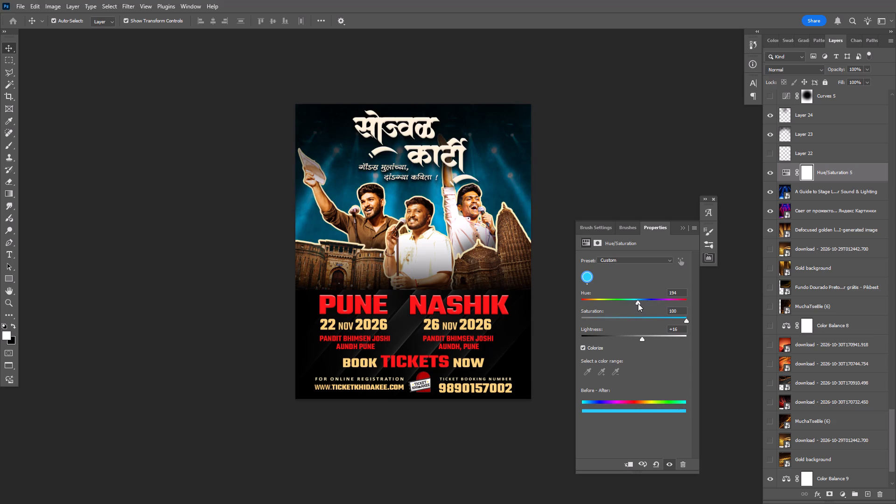
{"action": "left_click_drag", "start_coordinate": [638, 303], "coordinate": [599, 292]}
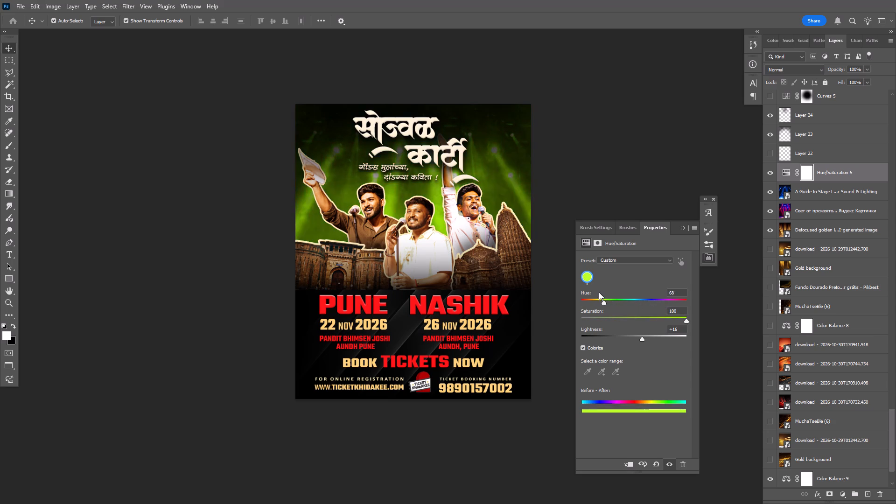
{"action": "left_click_drag", "start_coordinate": [599, 292], "coordinate": [590, 290]}
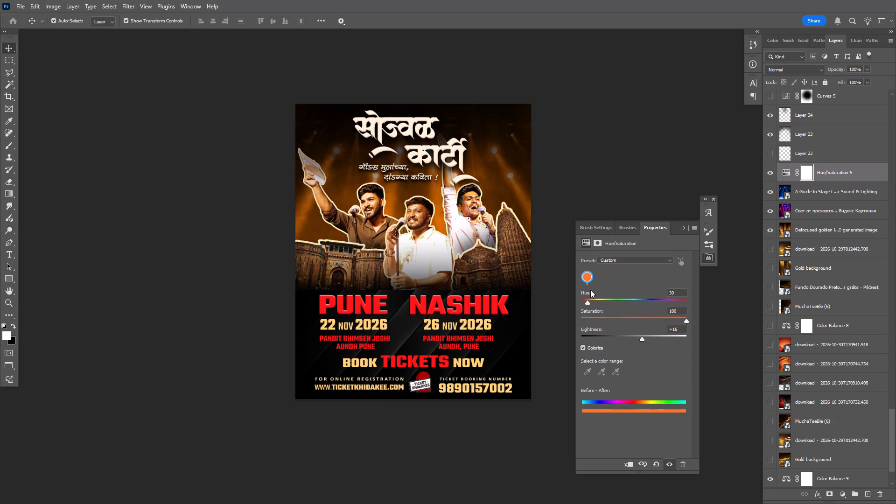
{"action": "left_click_drag", "start_coordinate": [590, 290], "coordinate": [595, 290]}
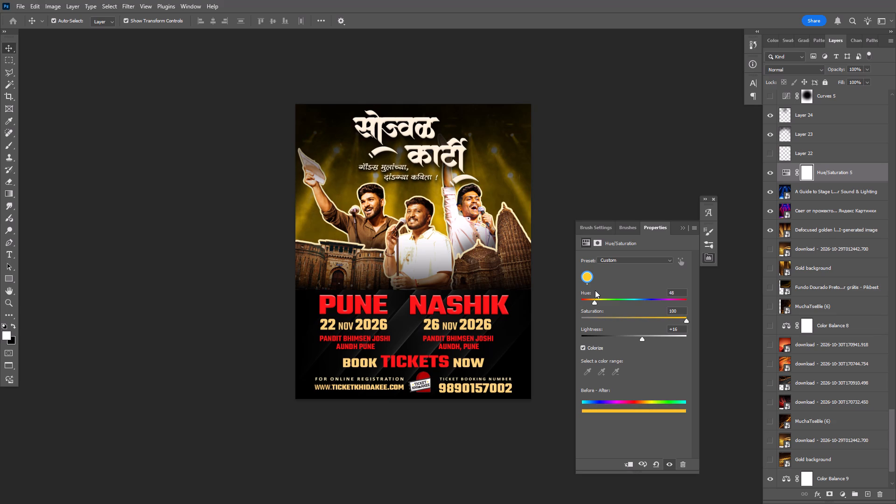
{"action": "left_click_drag", "start_coordinate": [595, 290], "coordinate": [594, 291]}
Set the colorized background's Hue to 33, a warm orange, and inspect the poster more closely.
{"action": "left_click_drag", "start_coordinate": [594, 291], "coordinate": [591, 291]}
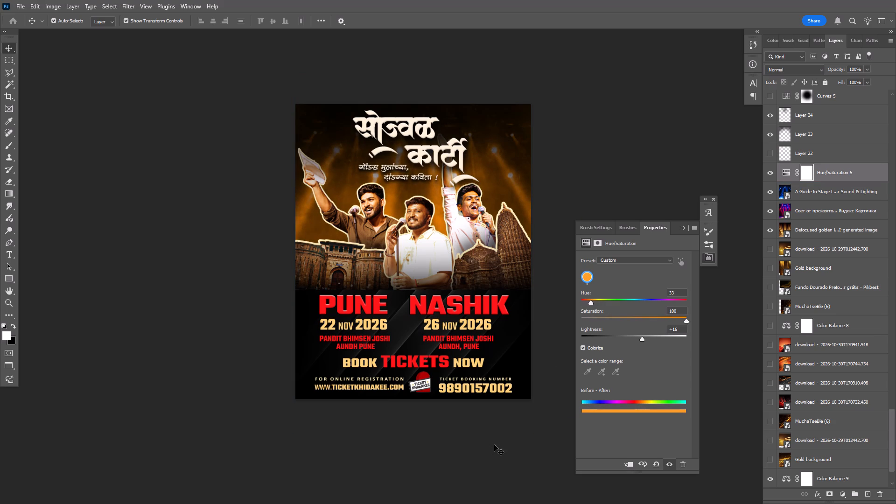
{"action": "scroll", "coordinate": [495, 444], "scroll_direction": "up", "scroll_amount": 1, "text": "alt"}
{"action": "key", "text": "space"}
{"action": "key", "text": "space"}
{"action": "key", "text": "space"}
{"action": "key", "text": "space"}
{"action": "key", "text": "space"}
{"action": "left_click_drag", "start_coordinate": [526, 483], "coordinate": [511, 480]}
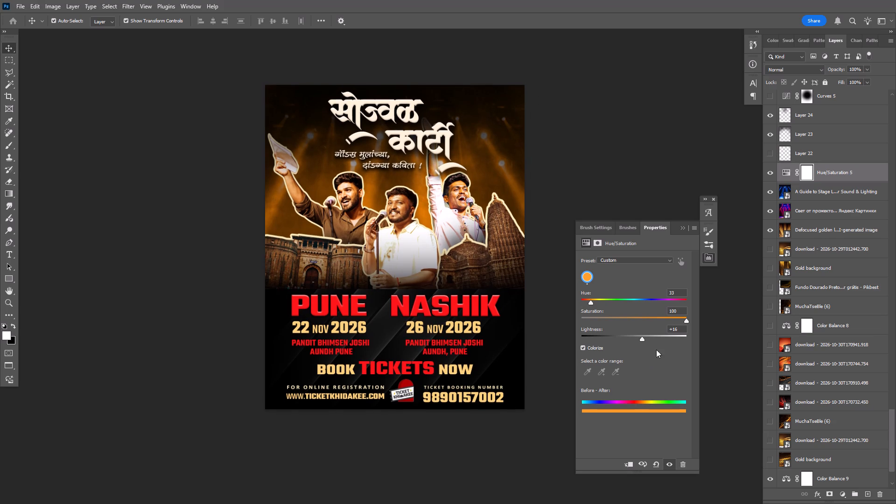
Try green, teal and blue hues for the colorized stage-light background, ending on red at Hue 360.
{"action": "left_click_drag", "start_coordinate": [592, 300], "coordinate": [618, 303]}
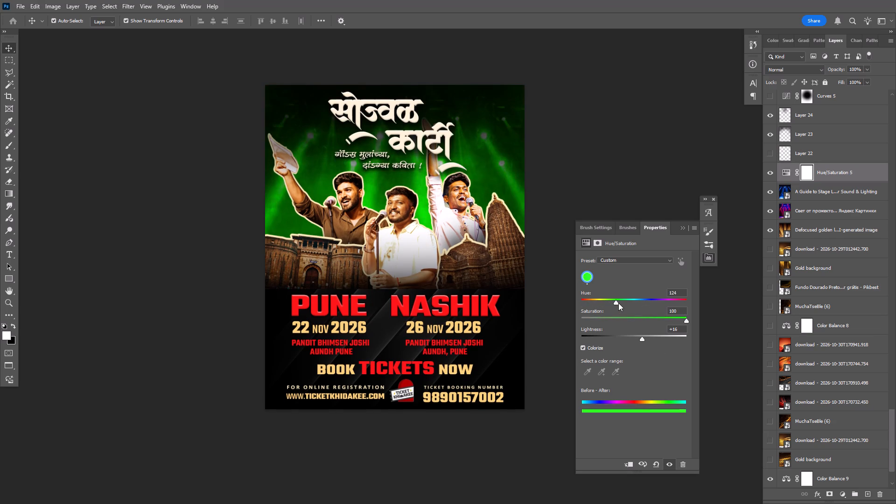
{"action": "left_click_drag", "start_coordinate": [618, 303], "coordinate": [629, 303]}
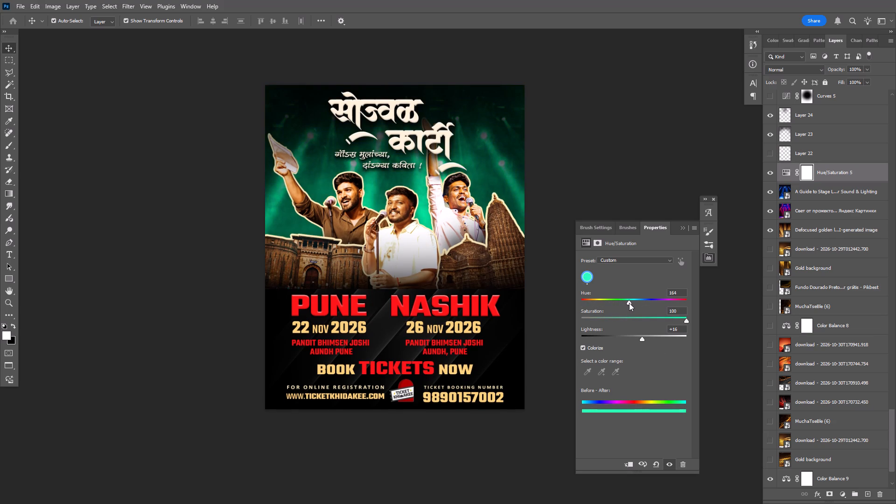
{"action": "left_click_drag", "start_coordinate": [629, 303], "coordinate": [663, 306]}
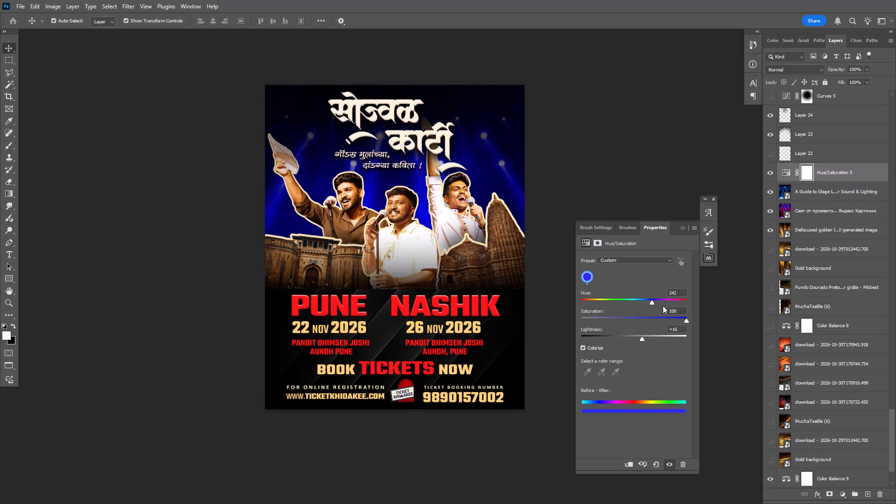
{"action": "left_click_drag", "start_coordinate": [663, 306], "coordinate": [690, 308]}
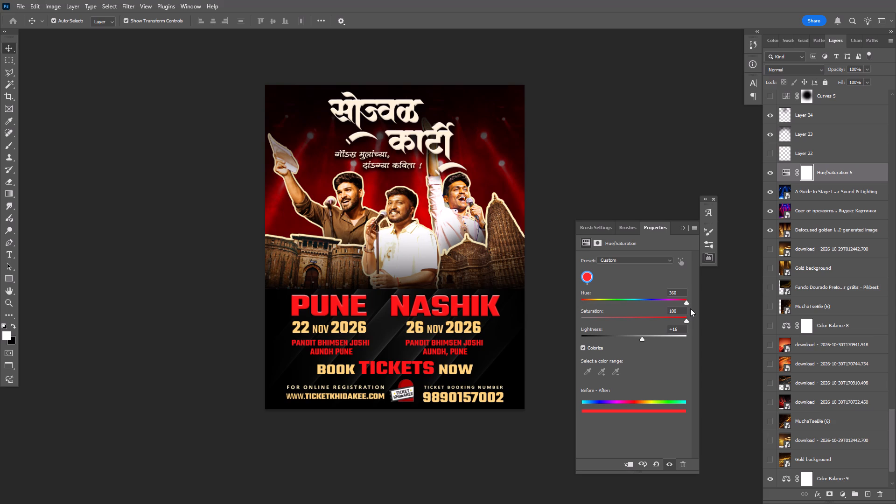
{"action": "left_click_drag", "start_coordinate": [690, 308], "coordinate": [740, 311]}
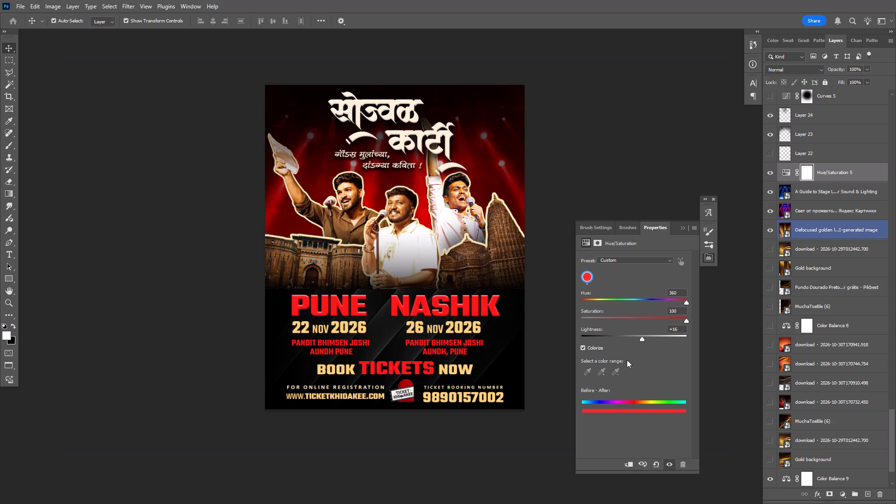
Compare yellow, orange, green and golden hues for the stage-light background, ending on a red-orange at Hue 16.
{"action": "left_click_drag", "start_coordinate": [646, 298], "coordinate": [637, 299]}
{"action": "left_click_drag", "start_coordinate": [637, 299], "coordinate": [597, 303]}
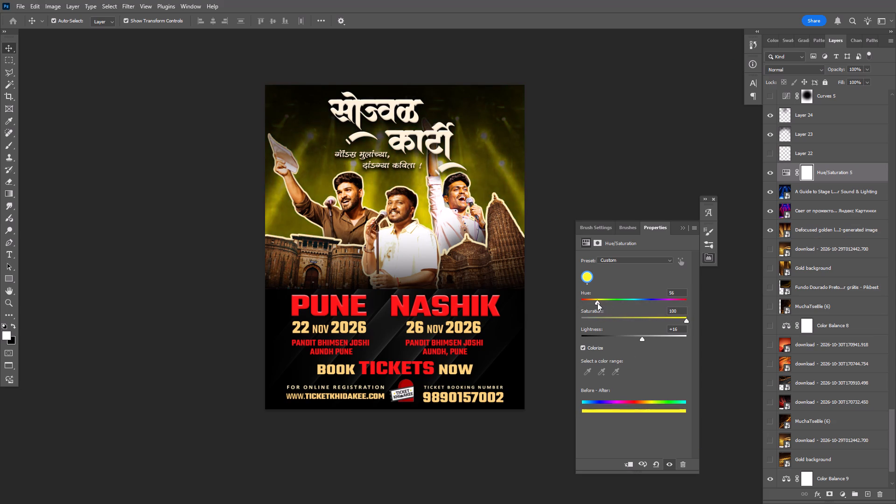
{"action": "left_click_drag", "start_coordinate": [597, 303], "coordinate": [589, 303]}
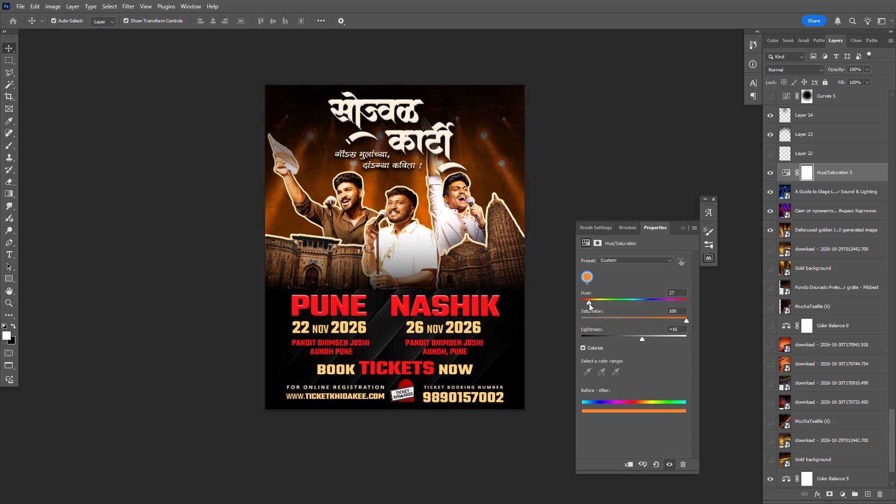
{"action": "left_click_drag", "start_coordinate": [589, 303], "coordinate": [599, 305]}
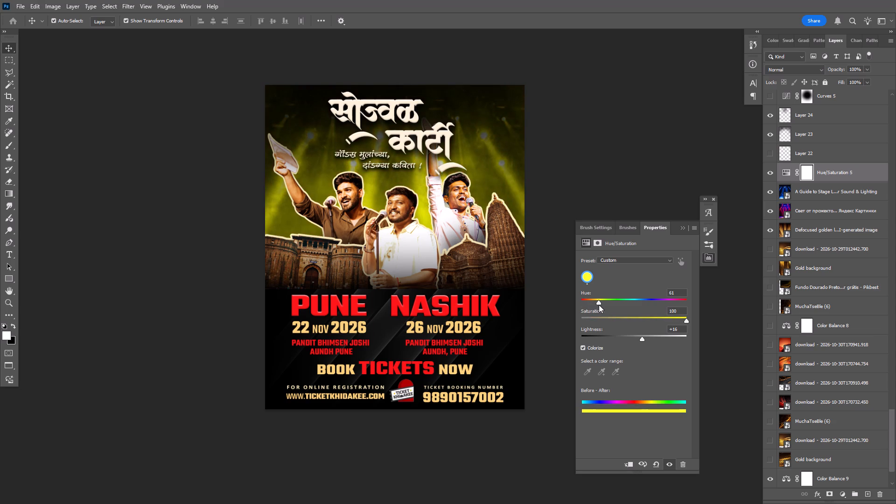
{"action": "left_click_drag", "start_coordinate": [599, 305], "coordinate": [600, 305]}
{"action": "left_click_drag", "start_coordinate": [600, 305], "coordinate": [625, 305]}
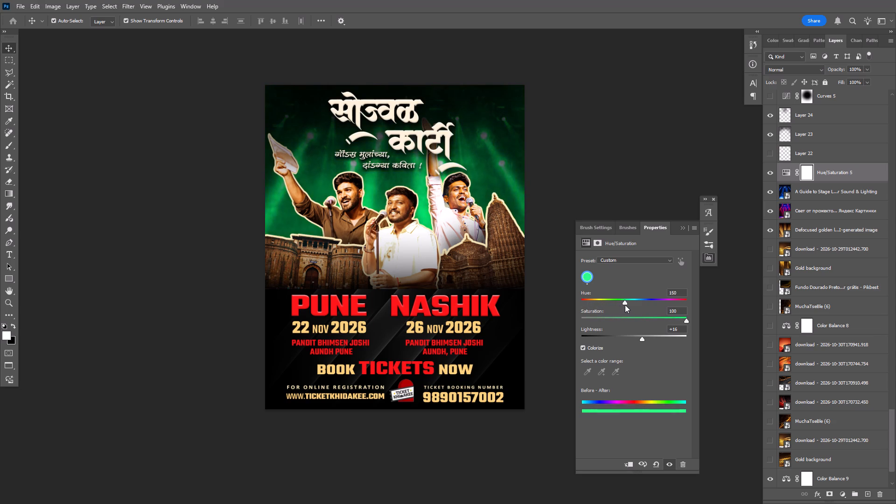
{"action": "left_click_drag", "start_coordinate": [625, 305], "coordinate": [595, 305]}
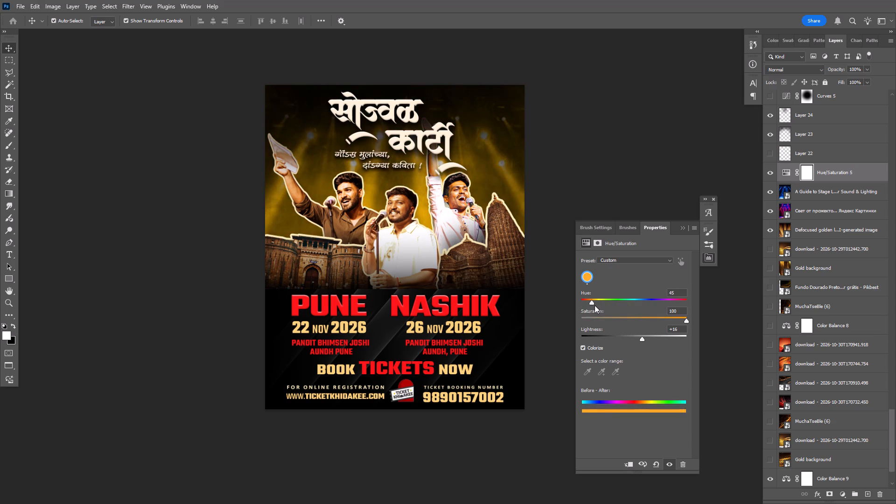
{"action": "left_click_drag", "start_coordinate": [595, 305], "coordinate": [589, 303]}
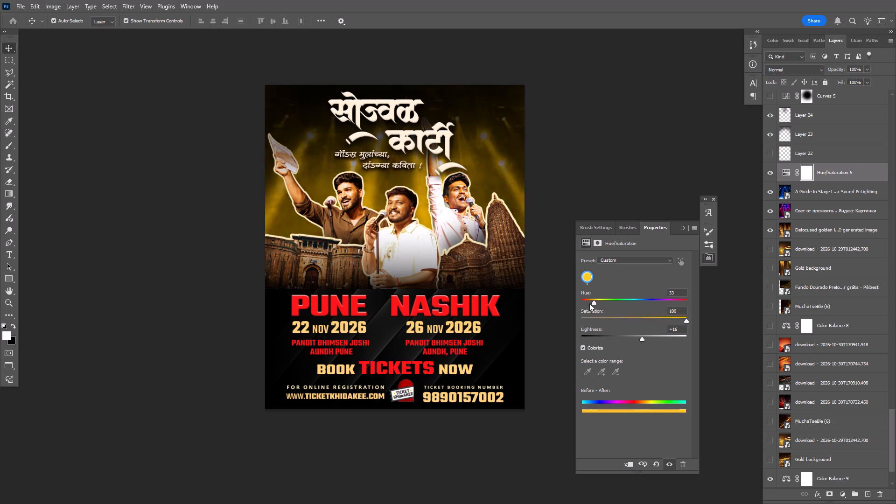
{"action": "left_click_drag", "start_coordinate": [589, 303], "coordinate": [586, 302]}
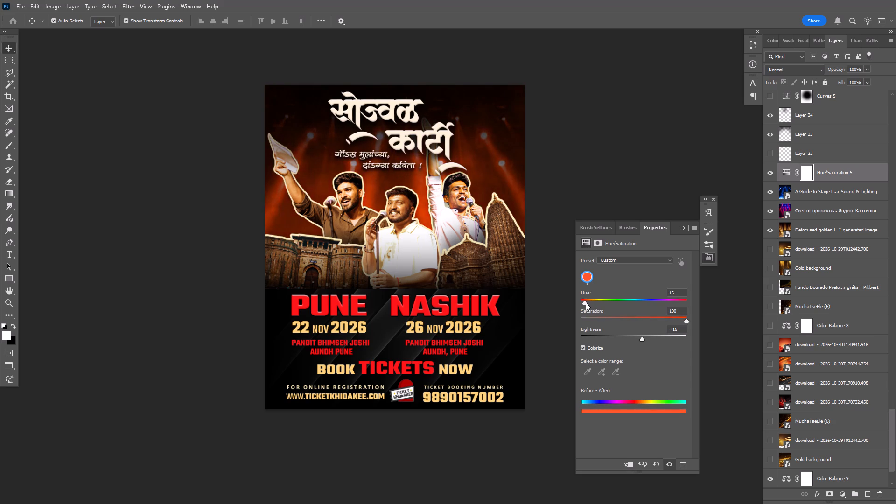
Try teal, crimson, purple, green and red hues for the background and set Hue to 16, a deep red-orange.
{"action": "left_click_drag", "start_coordinate": [586, 302], "coordinate": [629, 311]}
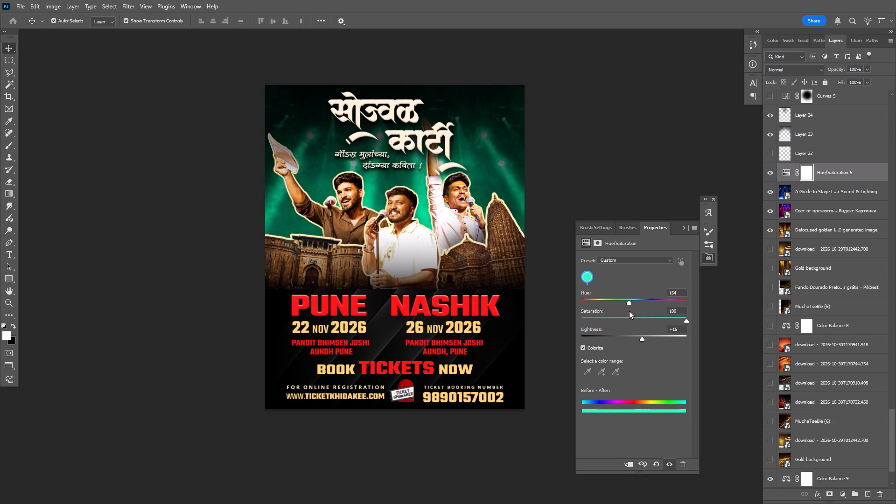
{"action": "left_click_drag", "start_coordinate": [629, 311], "coordinate": [631, 311]}
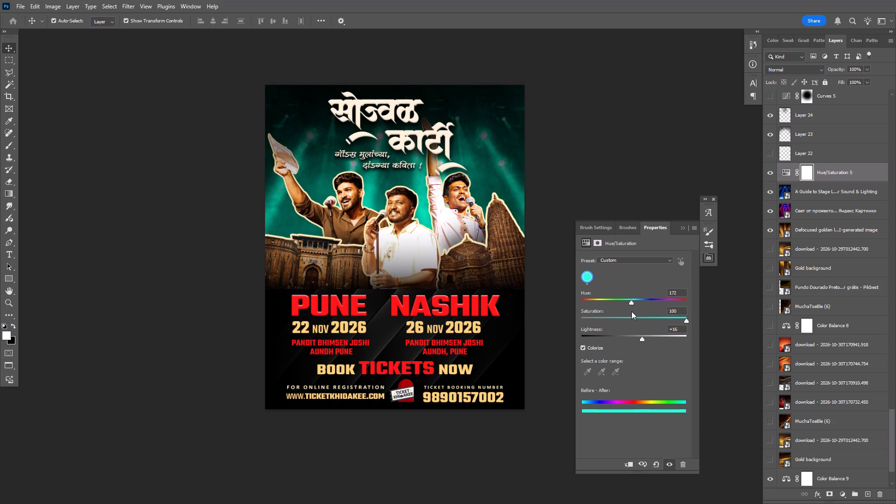
{"action": "left_click_drag", "start_coordinate": [631, 311], "coordinate": [686, 315]}
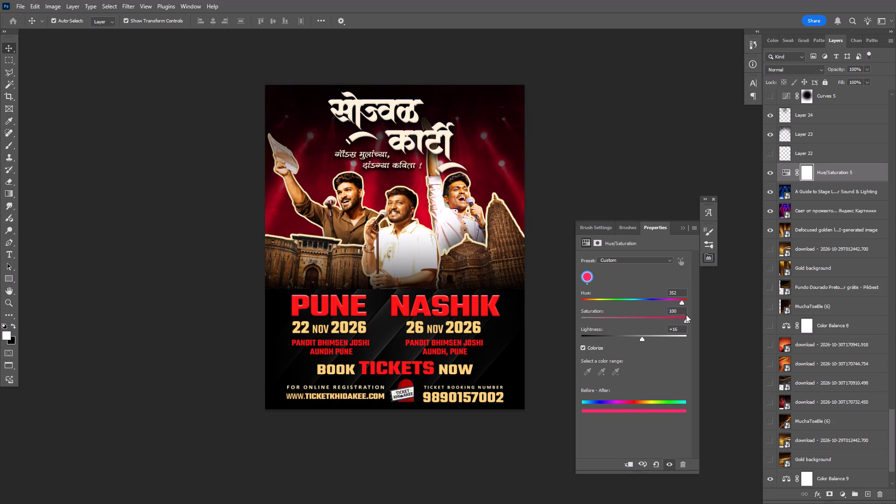
{"action": "left_click_drag", "start_coordinate": [686, 315], "coordinate": [654, 308]}
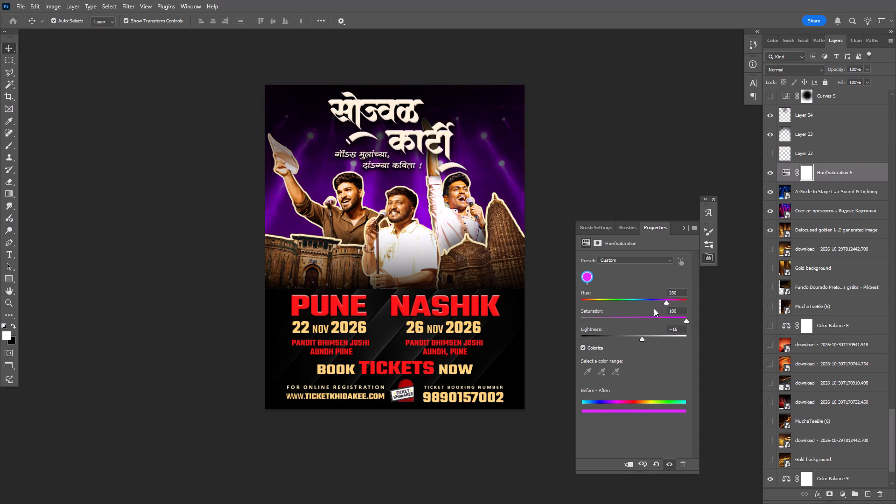
{"action": "left_click_drag", "start_coordinate": [654, 308], "coordinate": [583, 301]}
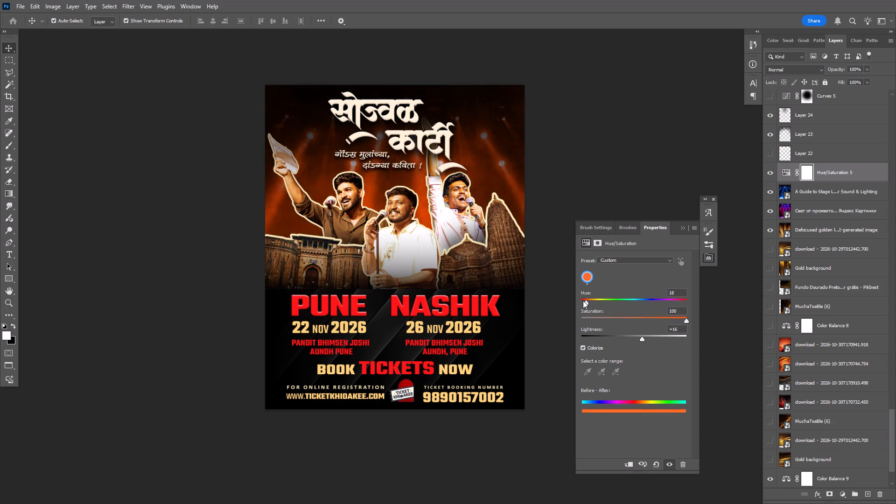
{"action": "left_click_drag", "start_coordinate": [583, 301], "coordinate": [606, 299]}
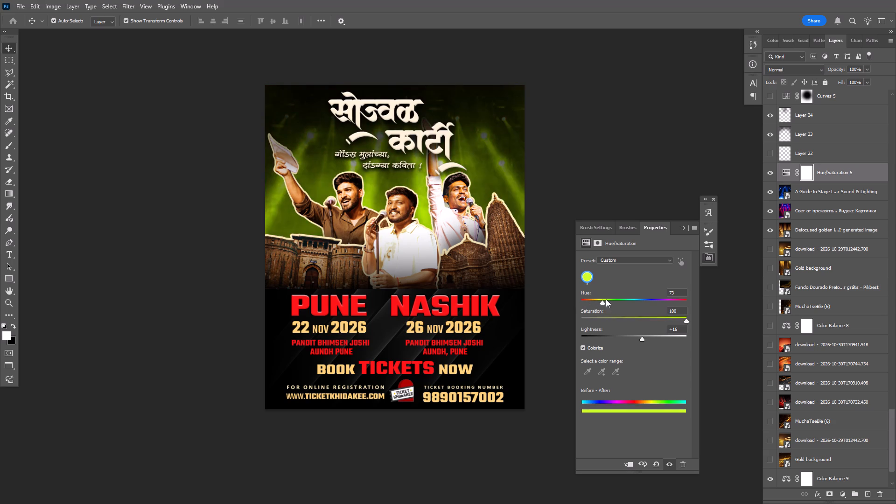
{"action": "left_click_drag", "start_coordinate": [606, 299], "coordinate": [618, 301]}
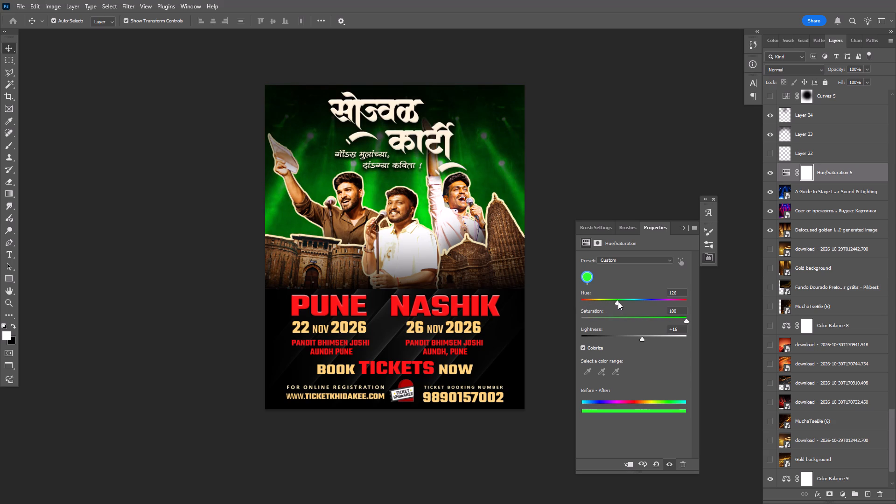
{"action": "left_click_drag", "start_coordinate": [618, 301], "coordinate": [584, 293]}
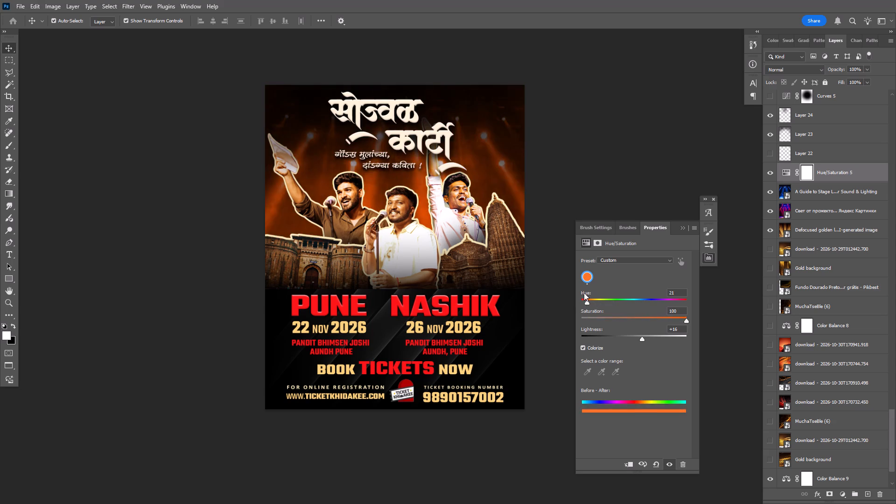
{"action": "left_click_drag", "start_coordinate": [584, 293], "coordinate": [583, 287]}
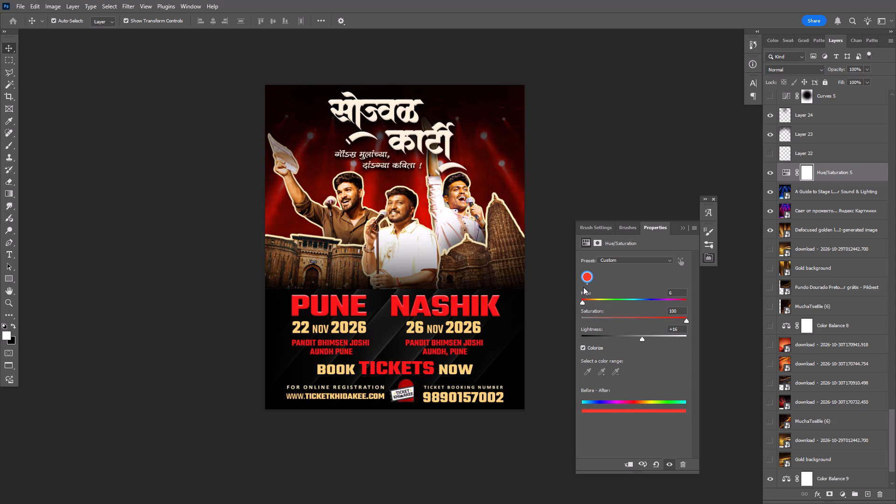
{"action": "left_click_drag", "start_coordinate": [583, 287], "coordinate": [586, 288]}
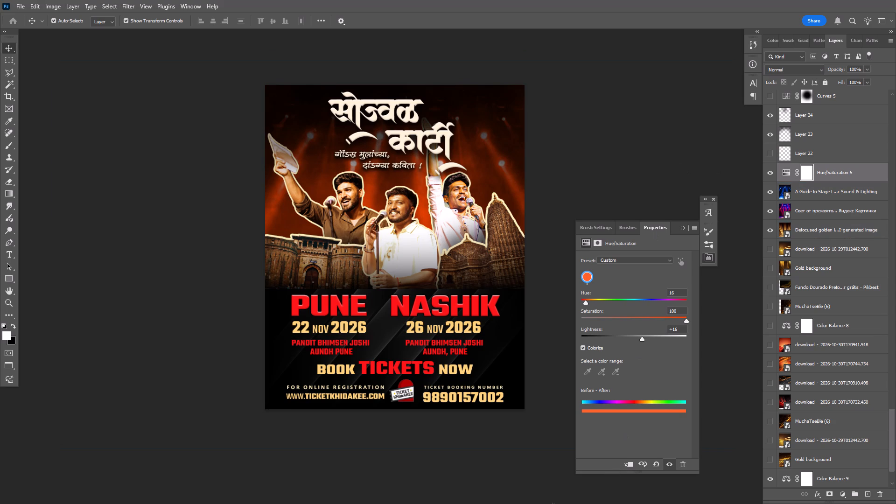
Deselect the adjustment layer and return the document window to standard screen mode.
{"action": "left_click", "coordinate": [520, 489]}
{"action": "key", "text": "f"}
{"action": "key", "text": "f"}
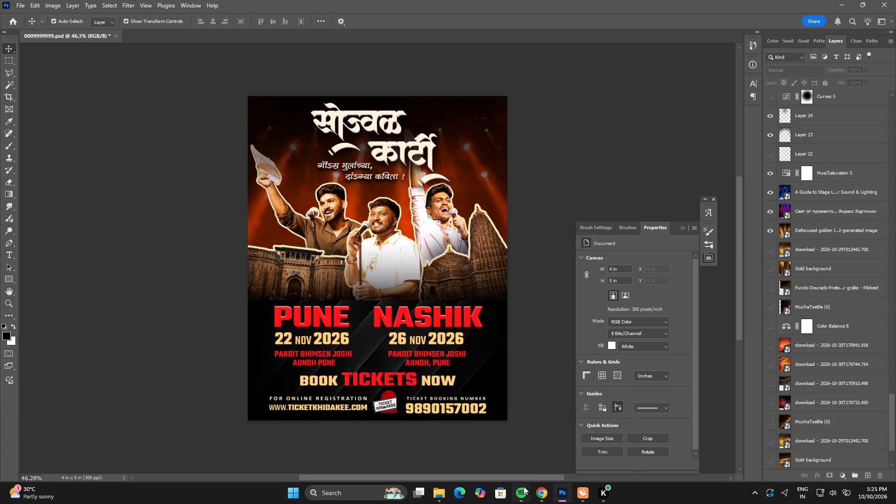